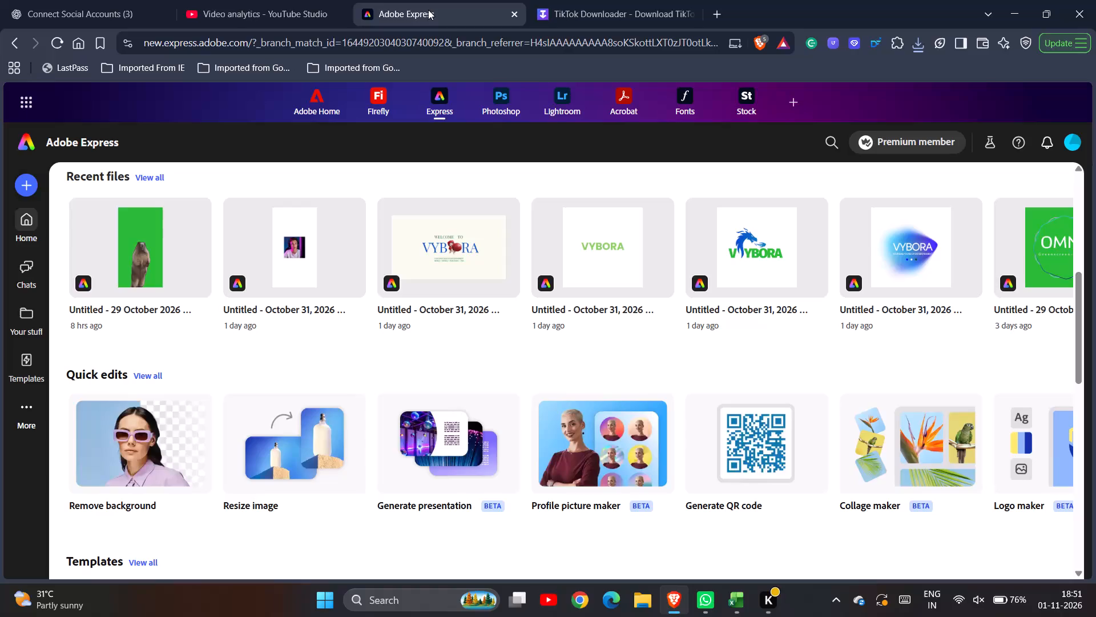
Open the most recent green-screen monkey design and delete its video layer.
click(171, 238)
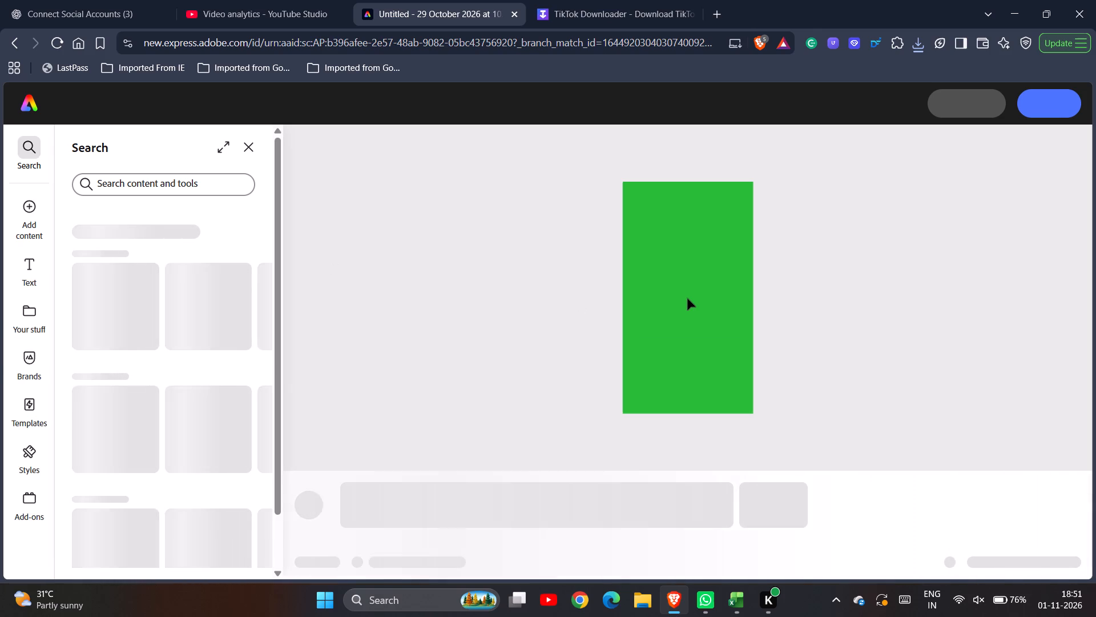
click(687, 299)
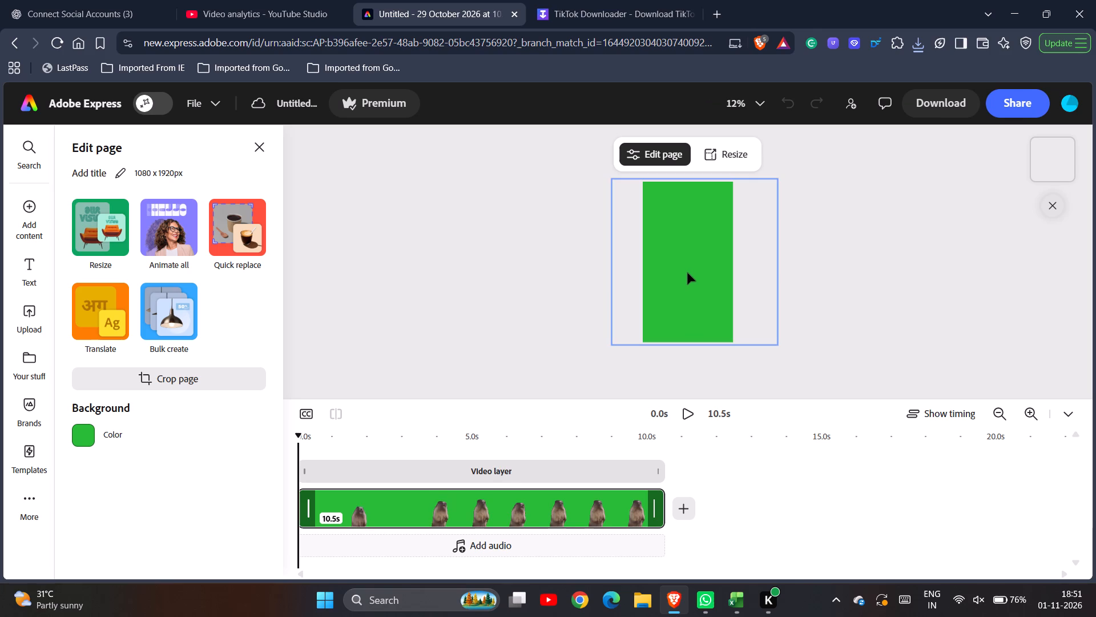
click(687, 273)
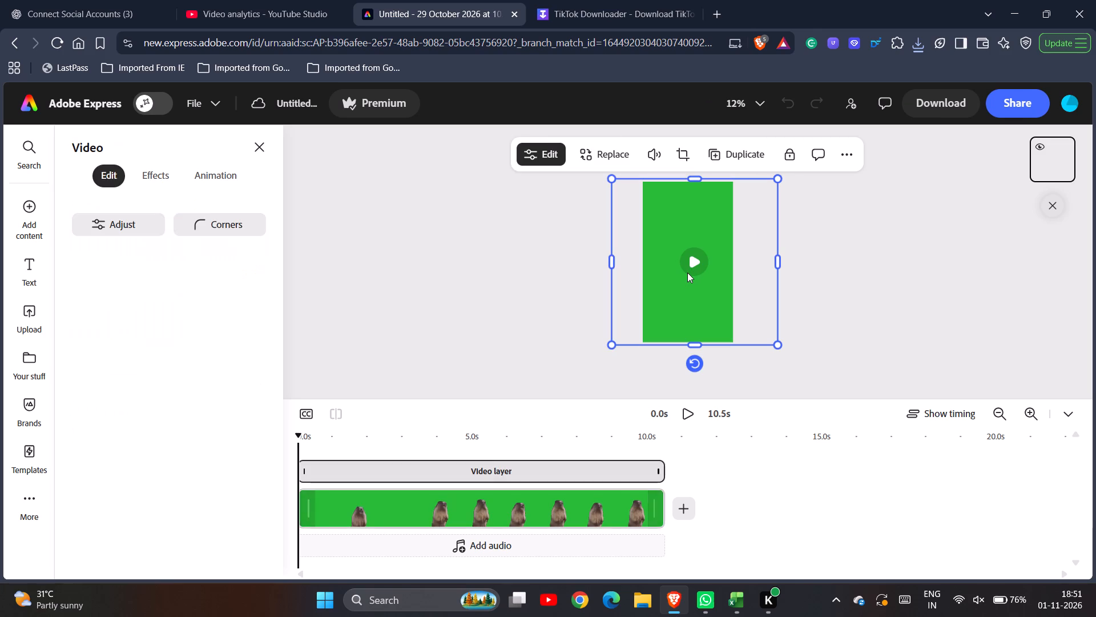
key(Delete)
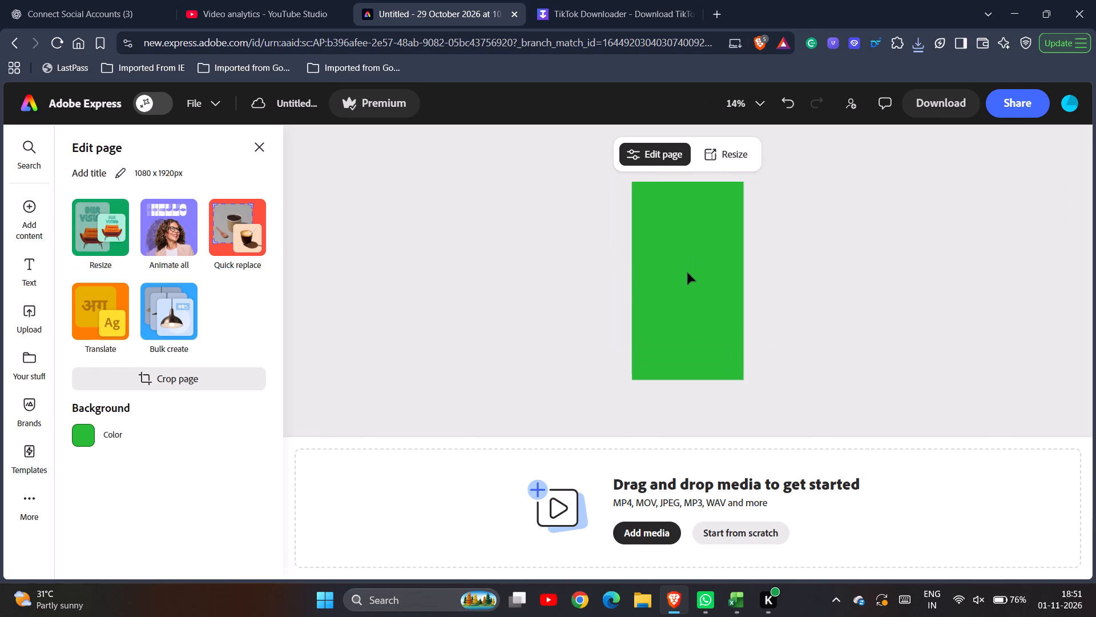
Upload ssstik.io_1793539257903.mp4 from the Desktop folder into the emptied design.
click(25, 317)
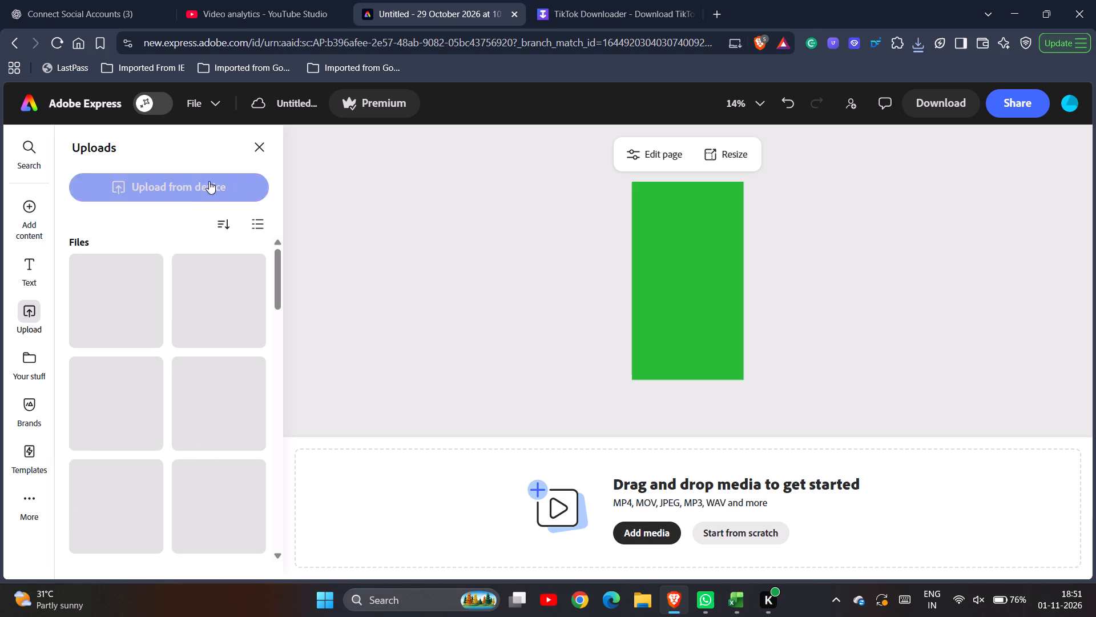
click(199, 187)
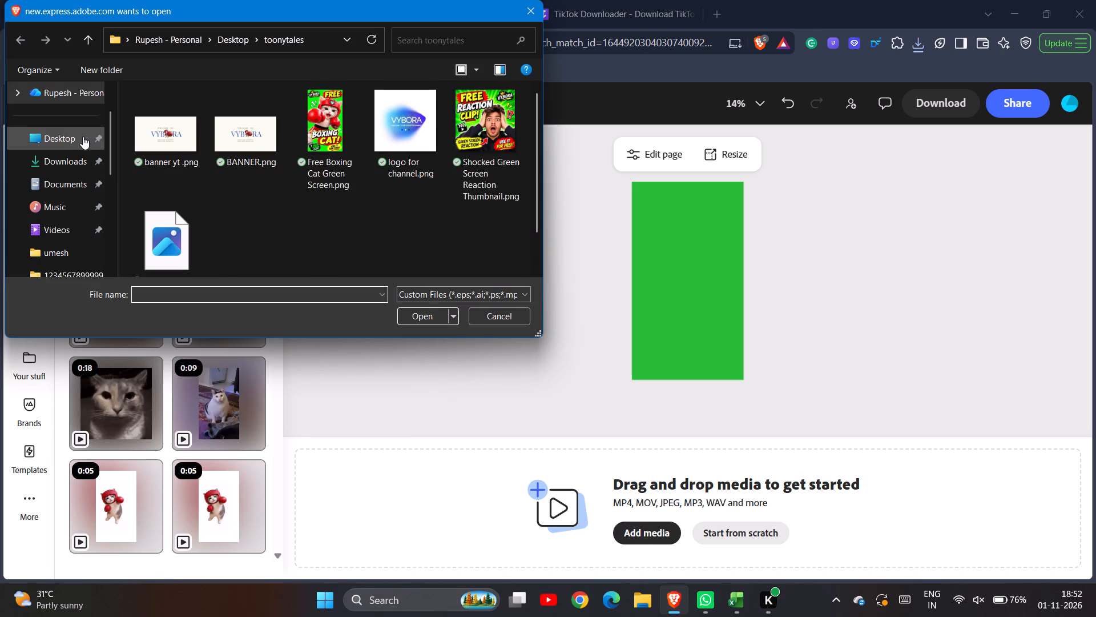
click(65, 137)
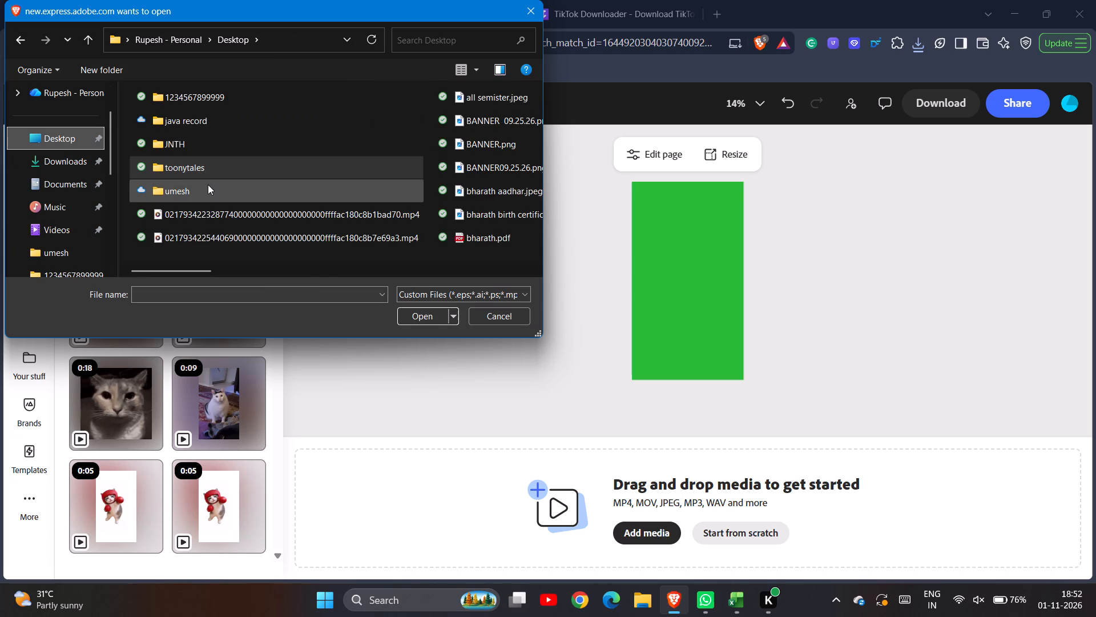
scroll(208, 185, down, 4)
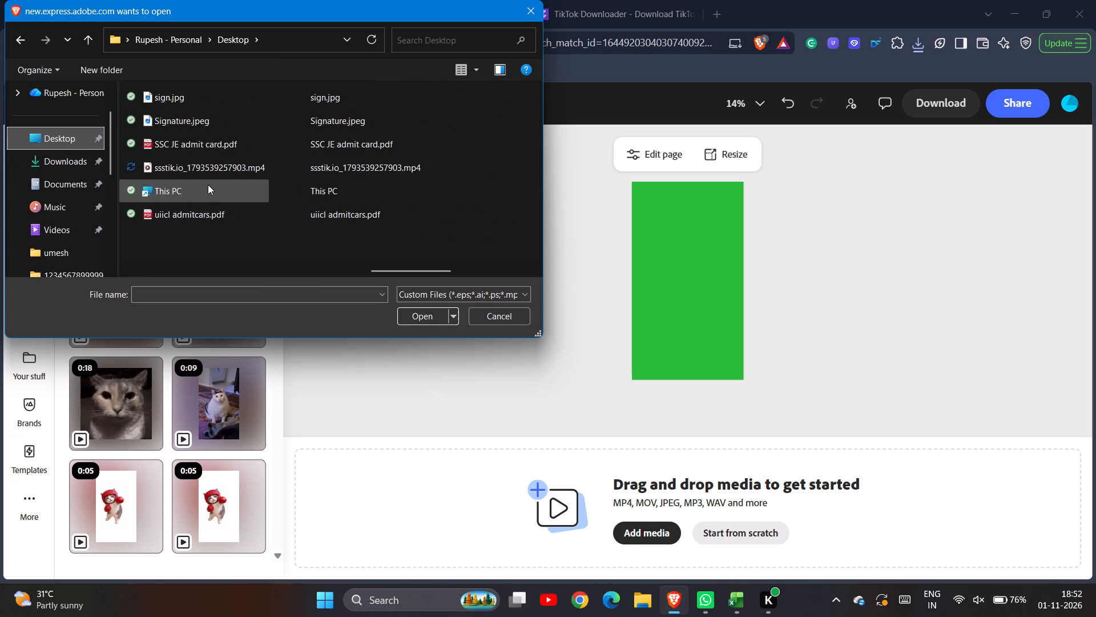
double_click(193, 174)
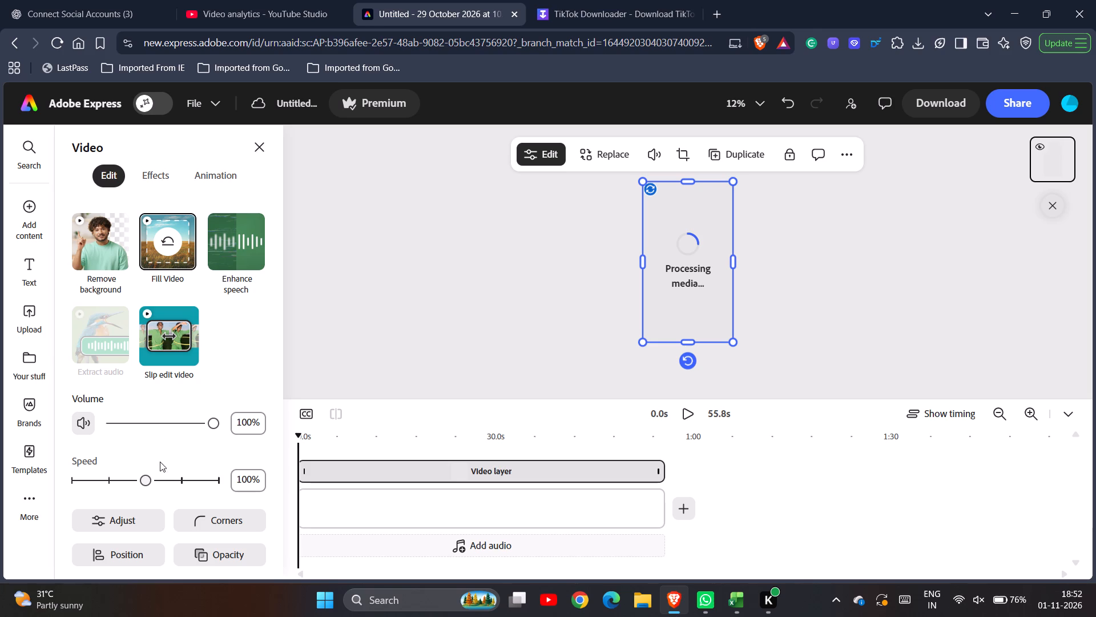
Set the uploaded video's playback speed to 130%.
click(166, 482)
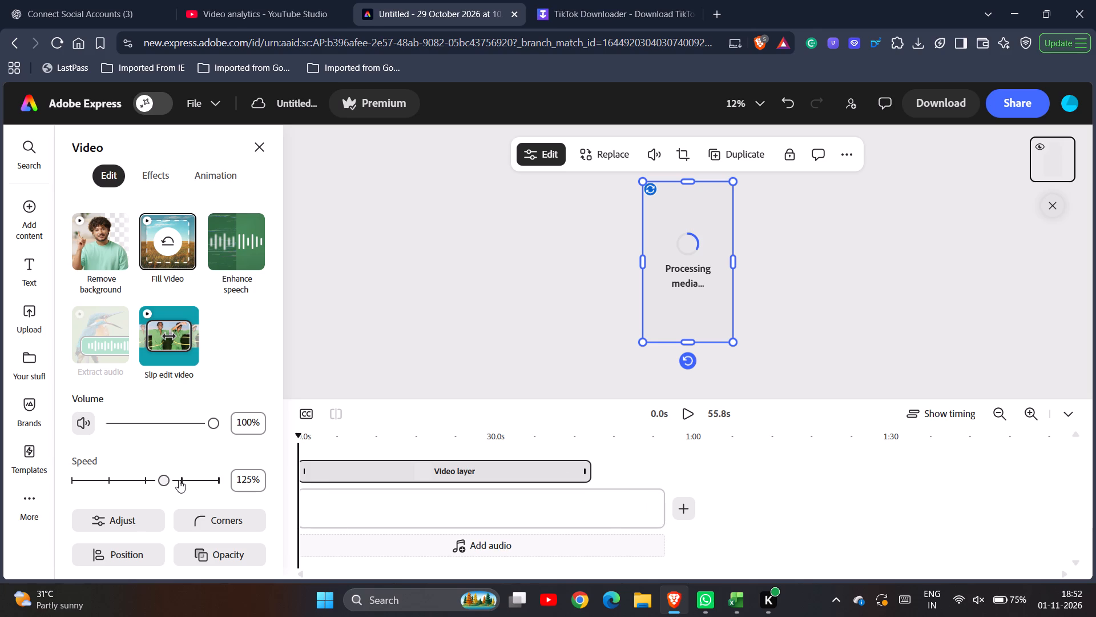
key(Right)
key(Right)
key(Right)
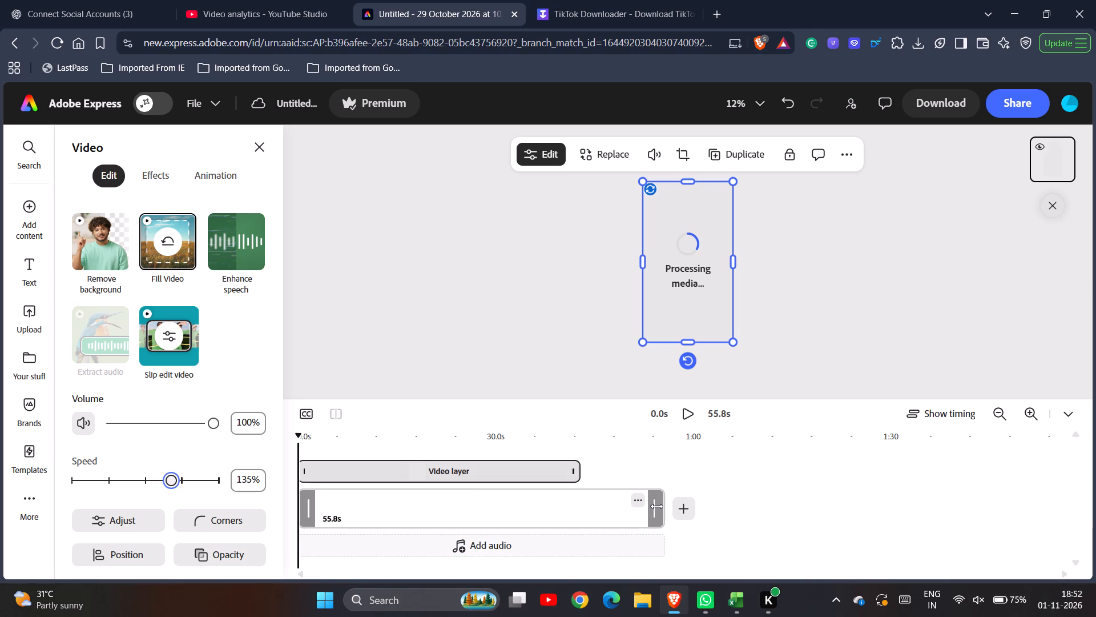
Shorten the scene's duration to 42.9 s to match the end of the sped-up video layer.
drag(656, 506, 579, 500)
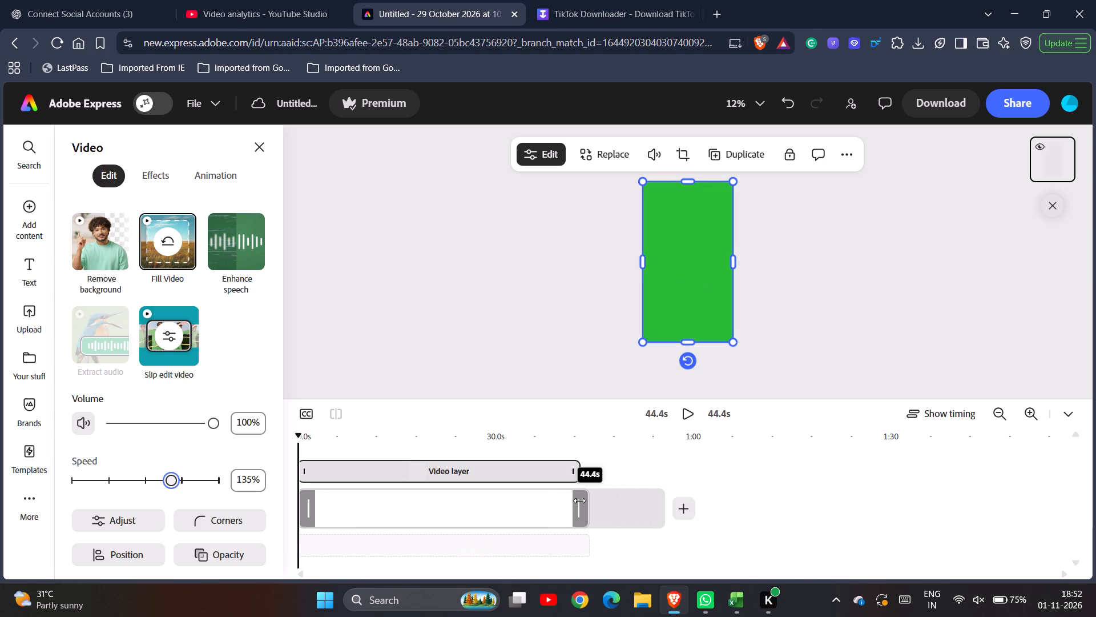
drag(579, 500, 577, 500)
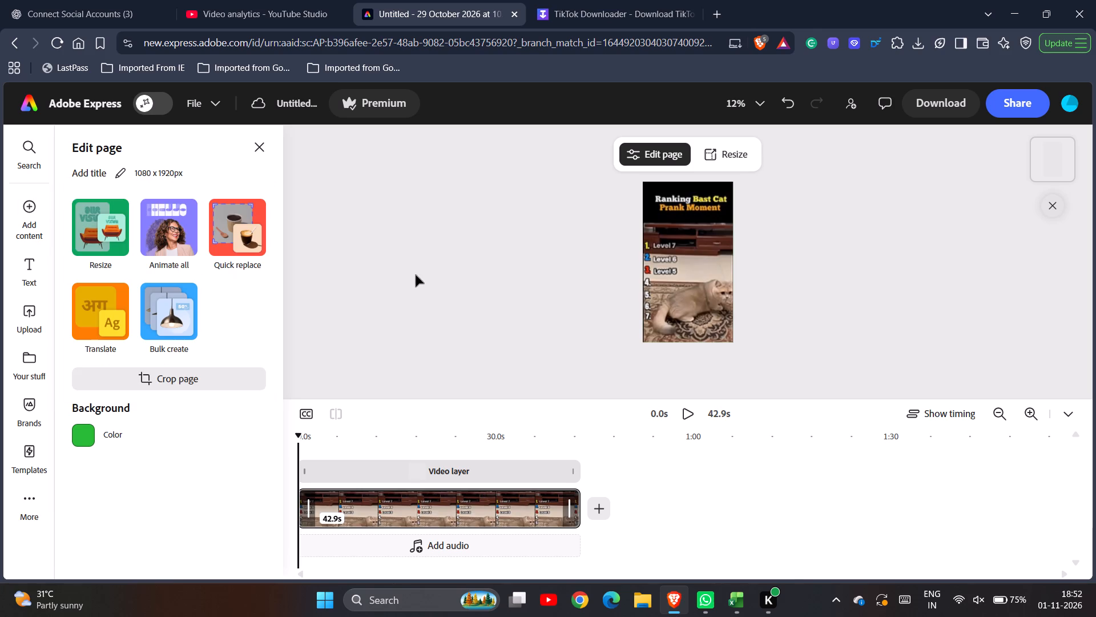
click(519, 274)
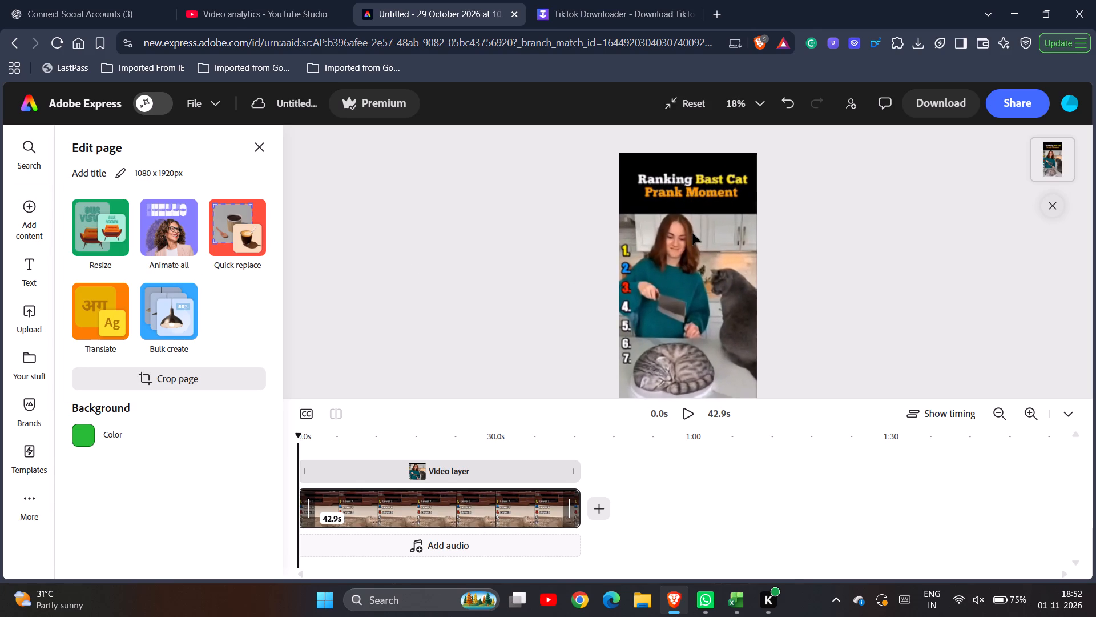
Preview the cat prank video and split its layer at 2.8 s.
click(659, 295)
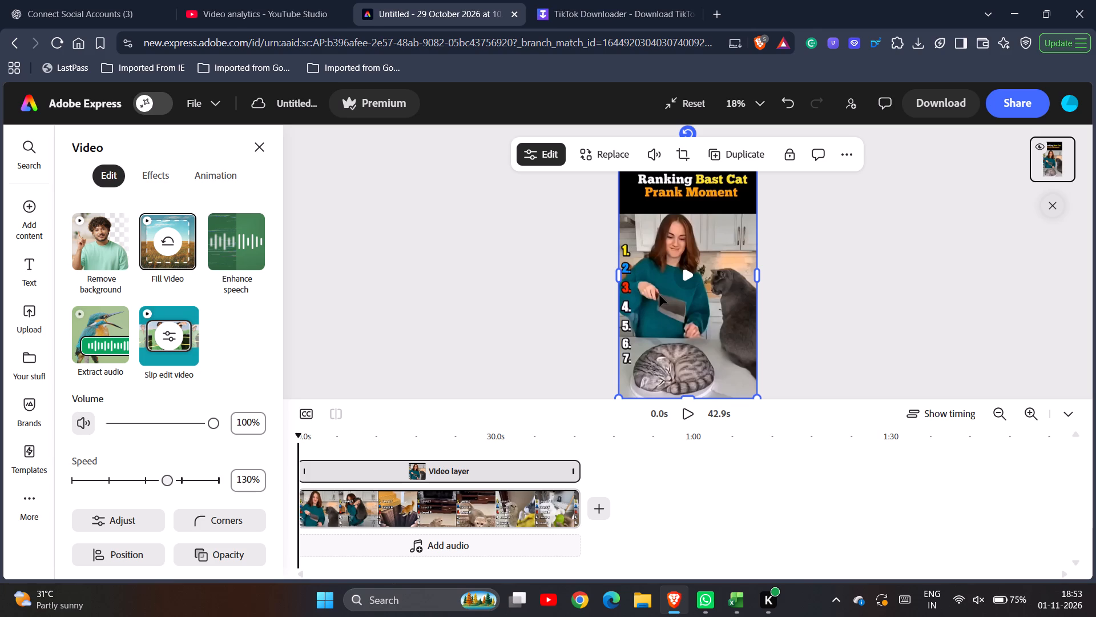
click(687, 275)
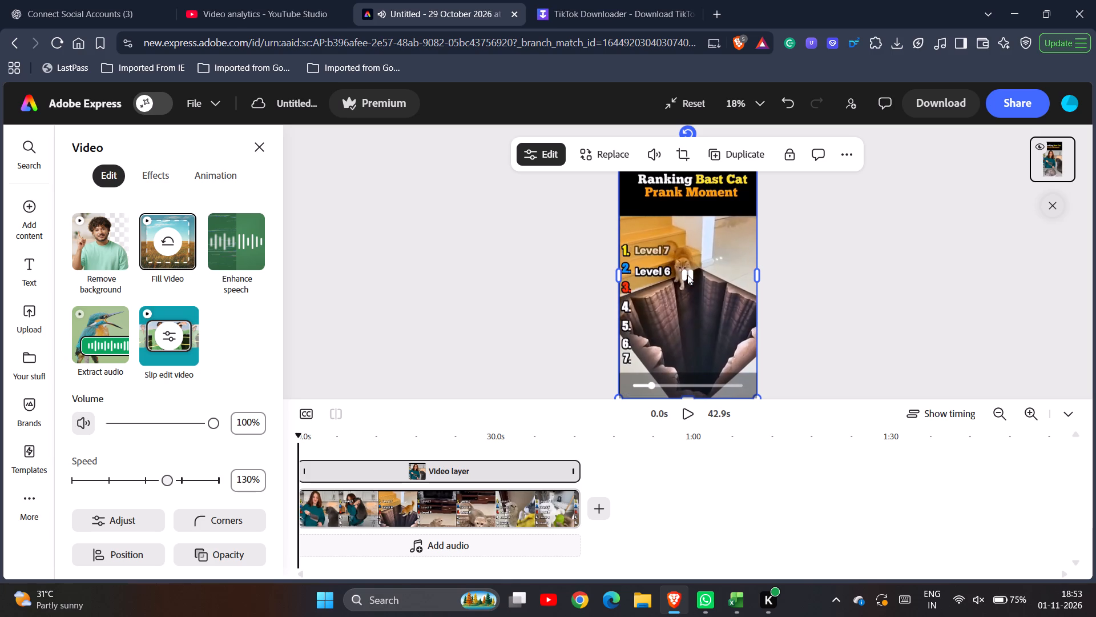
click(646, 384)
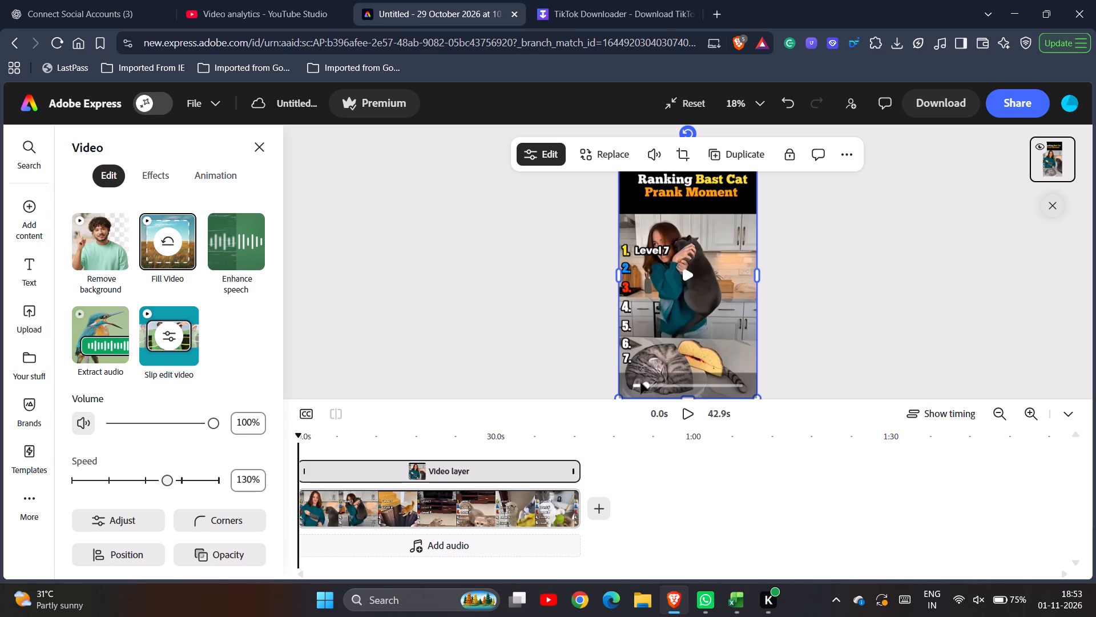
click(684, 416)
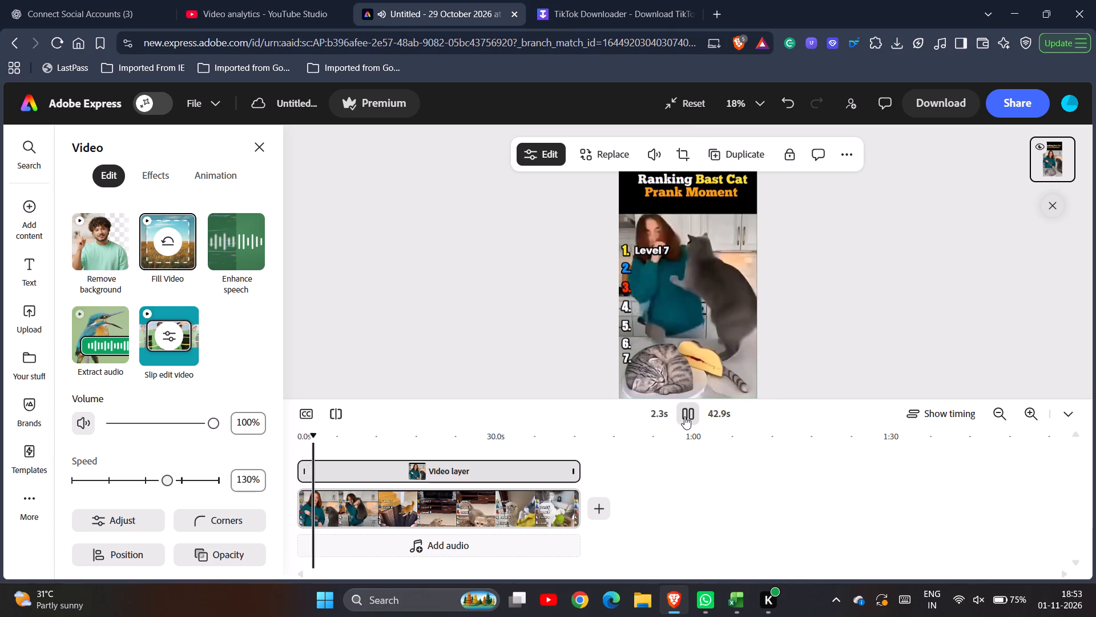
click(684, 416)
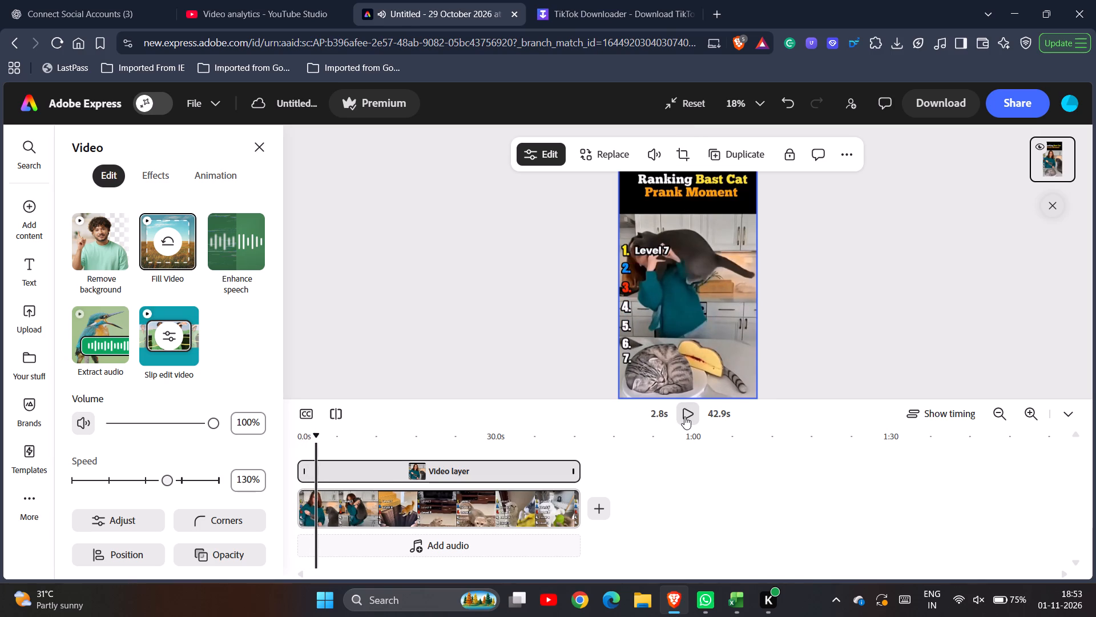
click(337, 420)
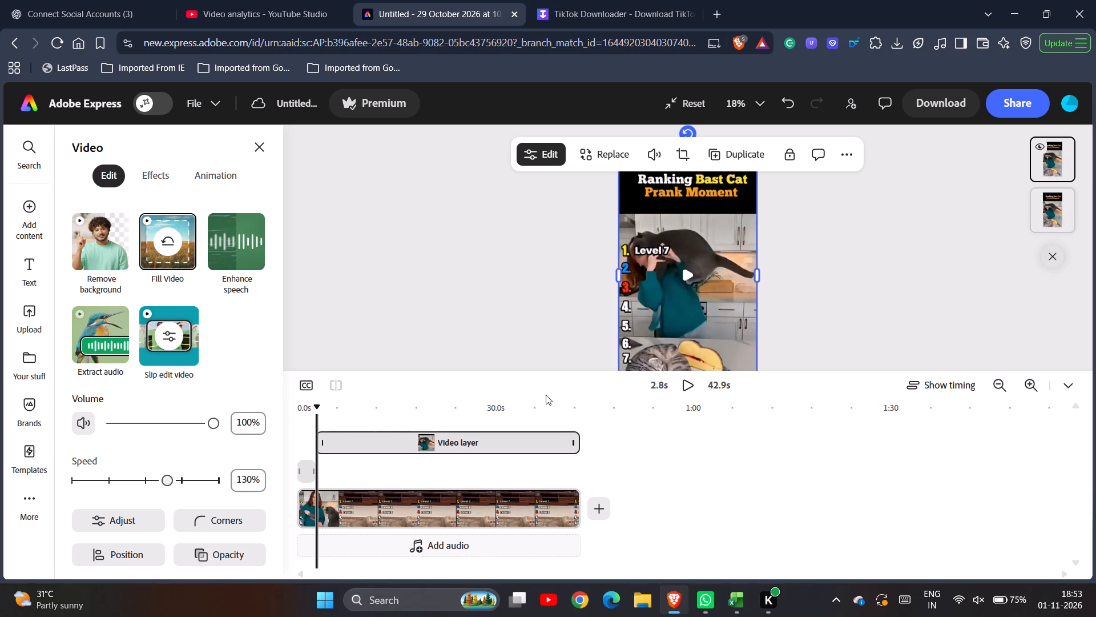
Play on from the first cut and split the remaining video layer at 4.7 s.
click(693, 387)
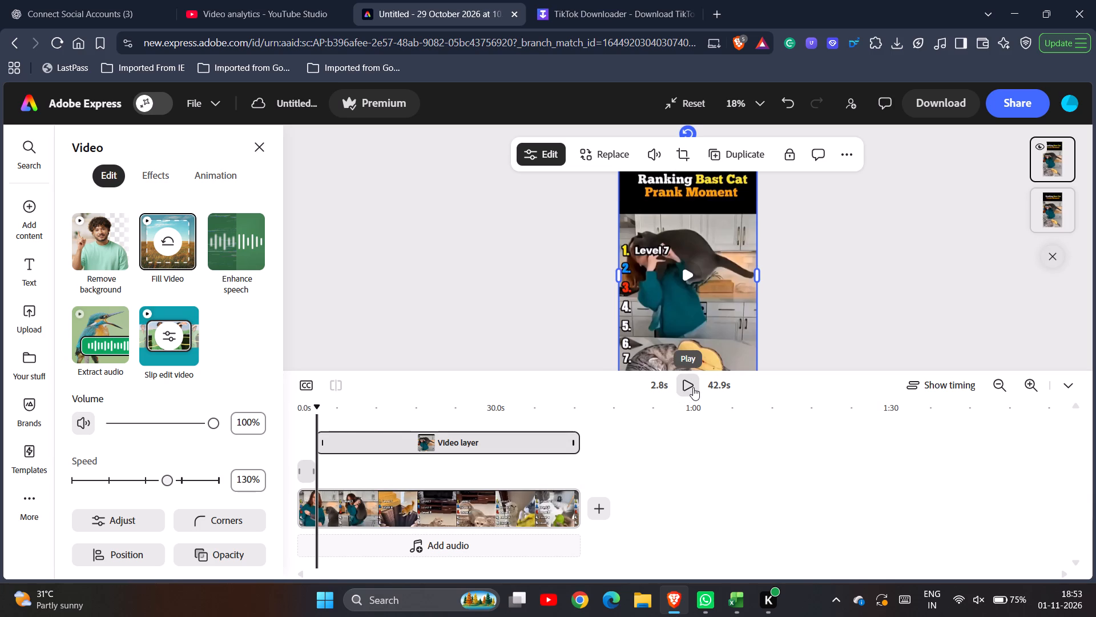
click(693, 387)
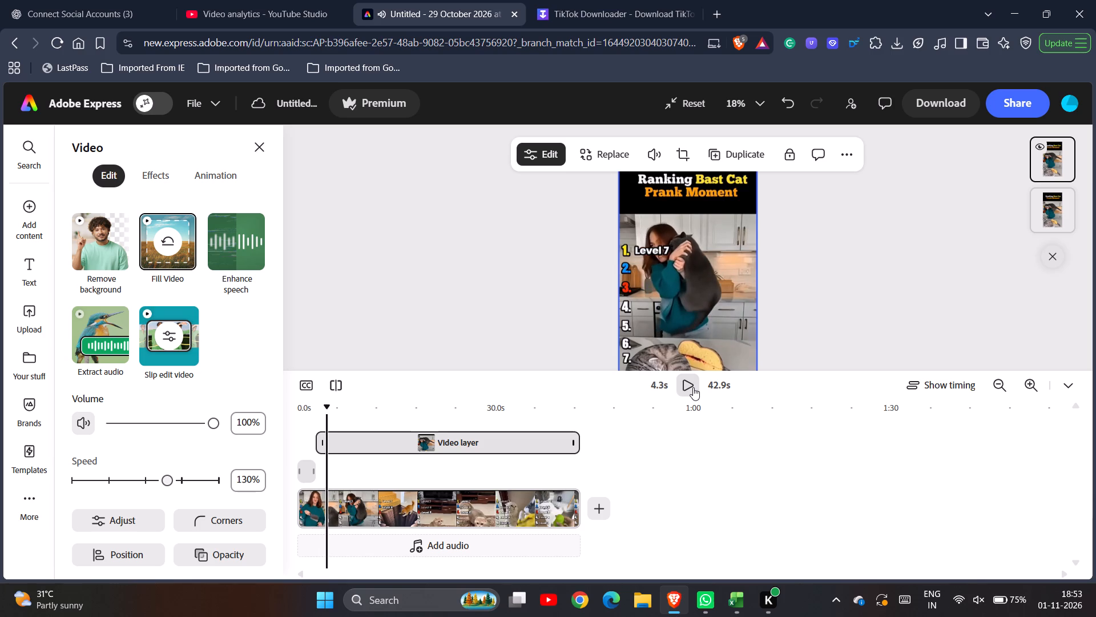
double_click(693, 387)
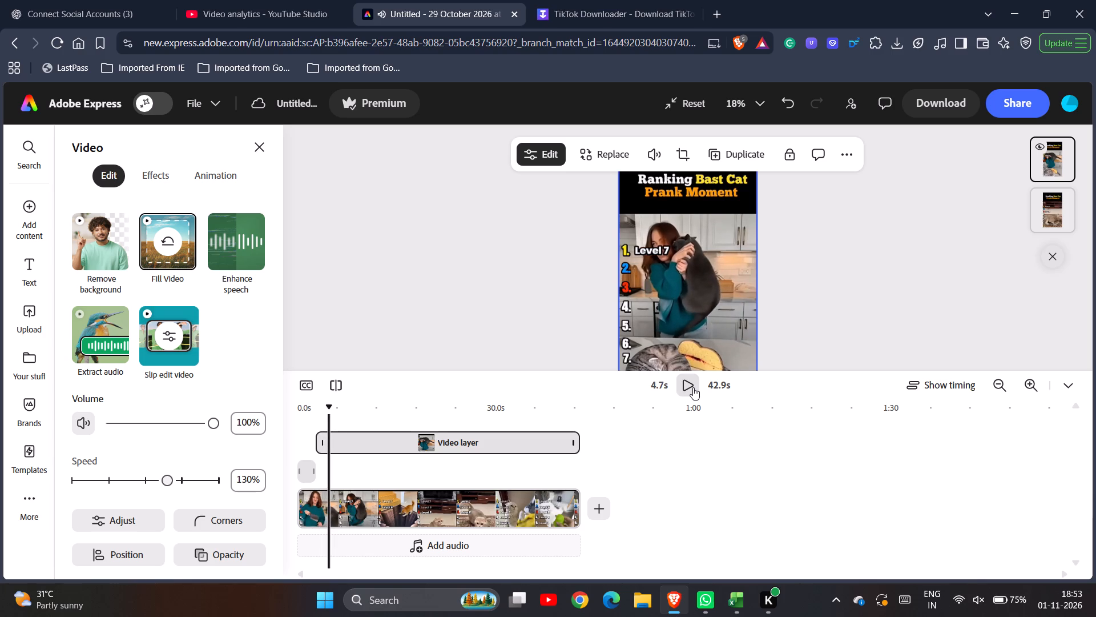
click(335, 384)
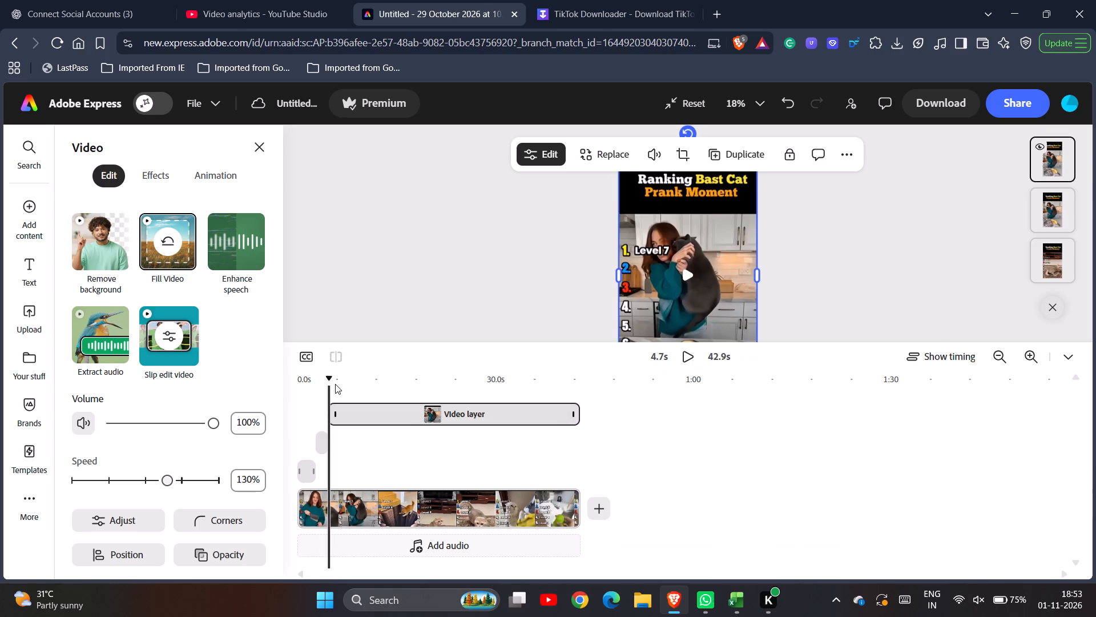
Extend the end of the short middle video segment to about 8 s on the timeline.
click(324, 507)
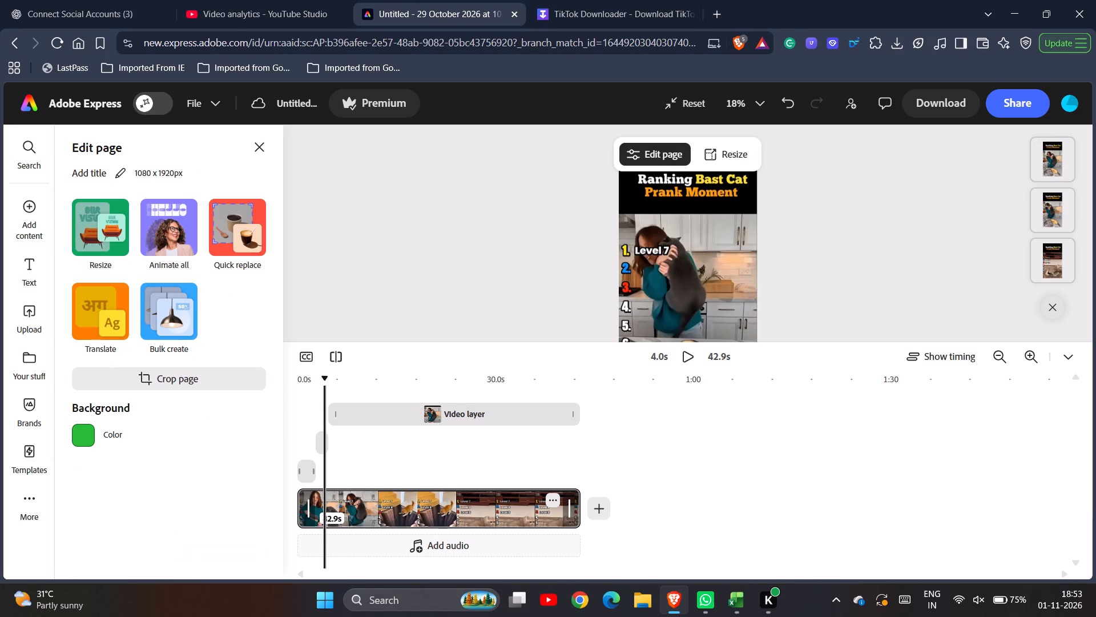
click(434, 471)
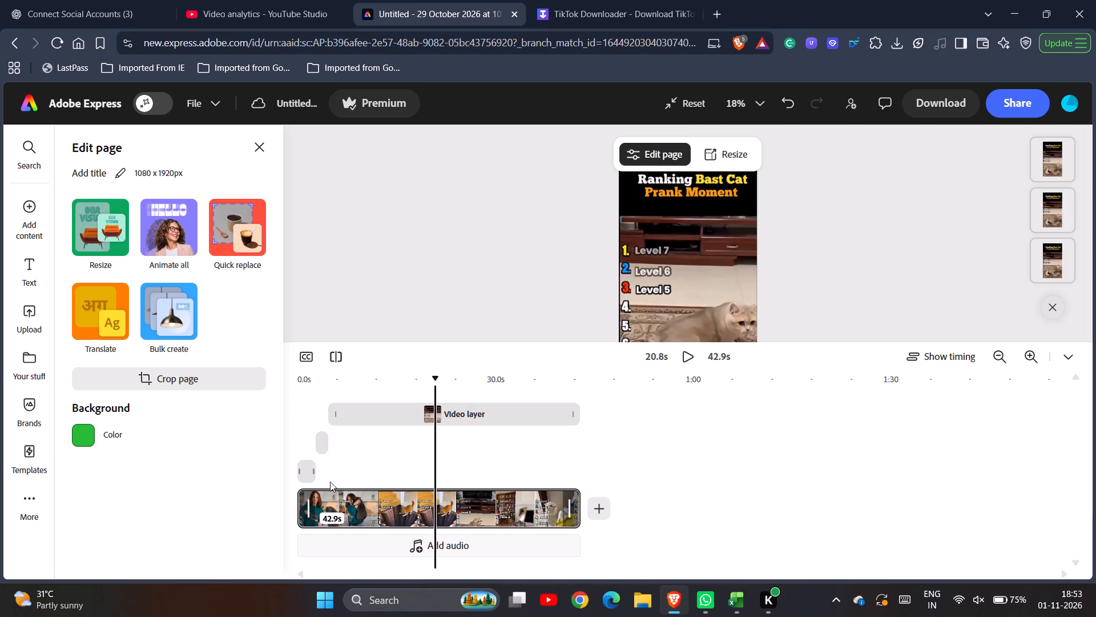
click(306, 474)
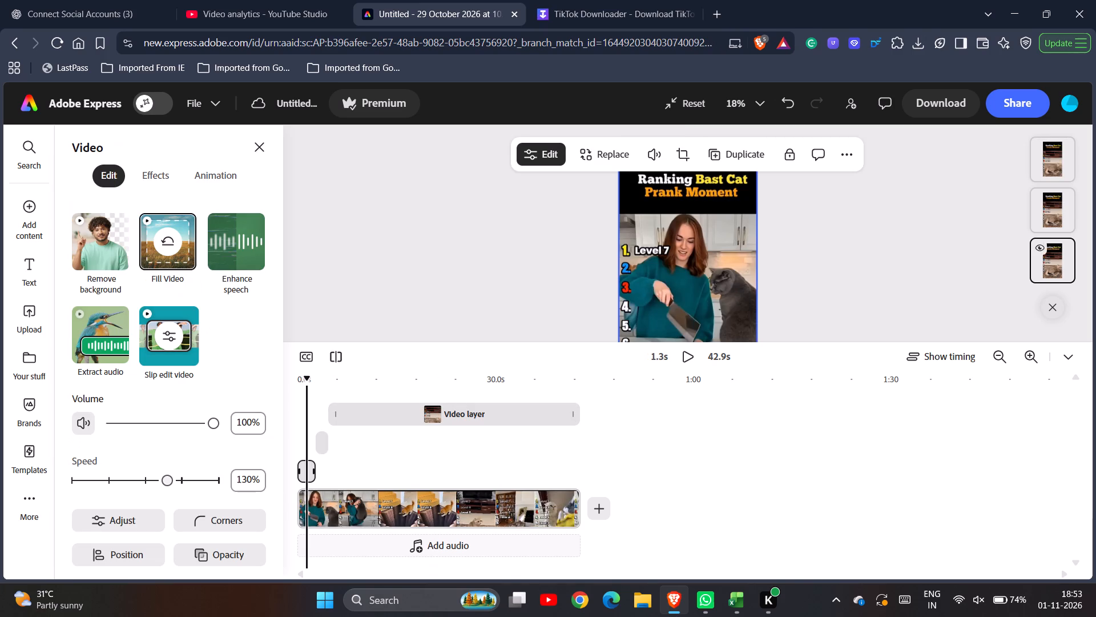
click(324, 448)
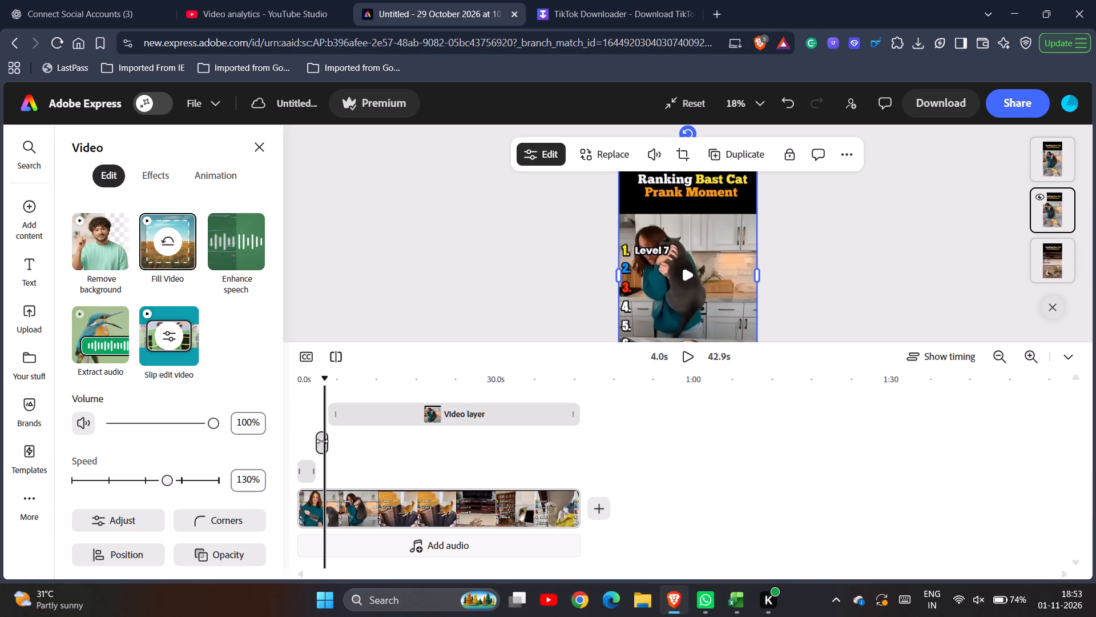
drag(322, 441, 601, 429)
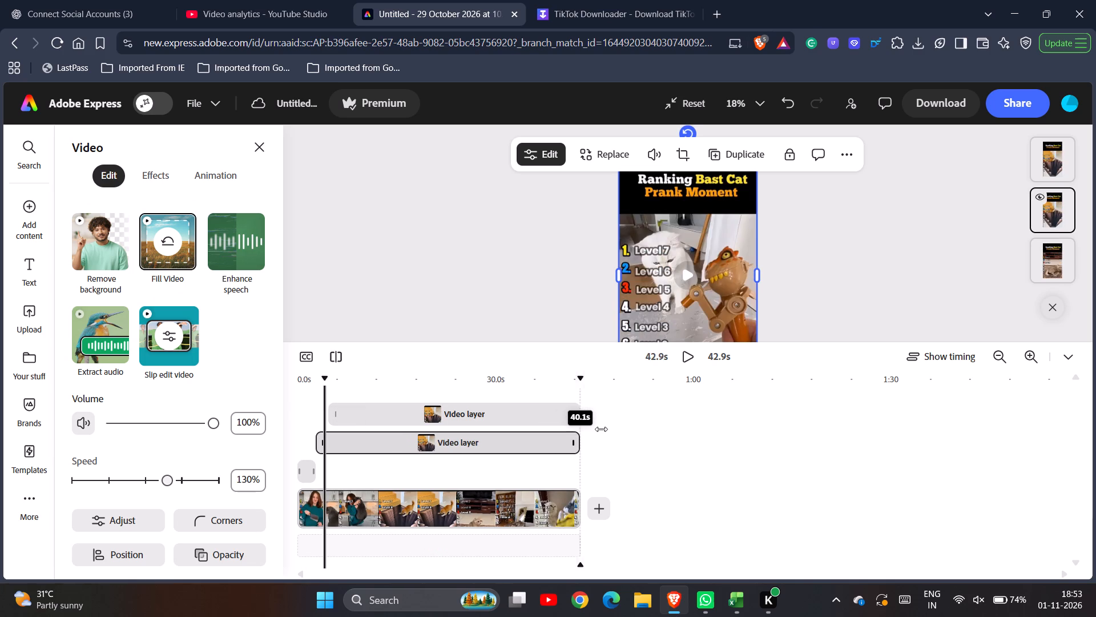
drag(601, 429, 347, 431)
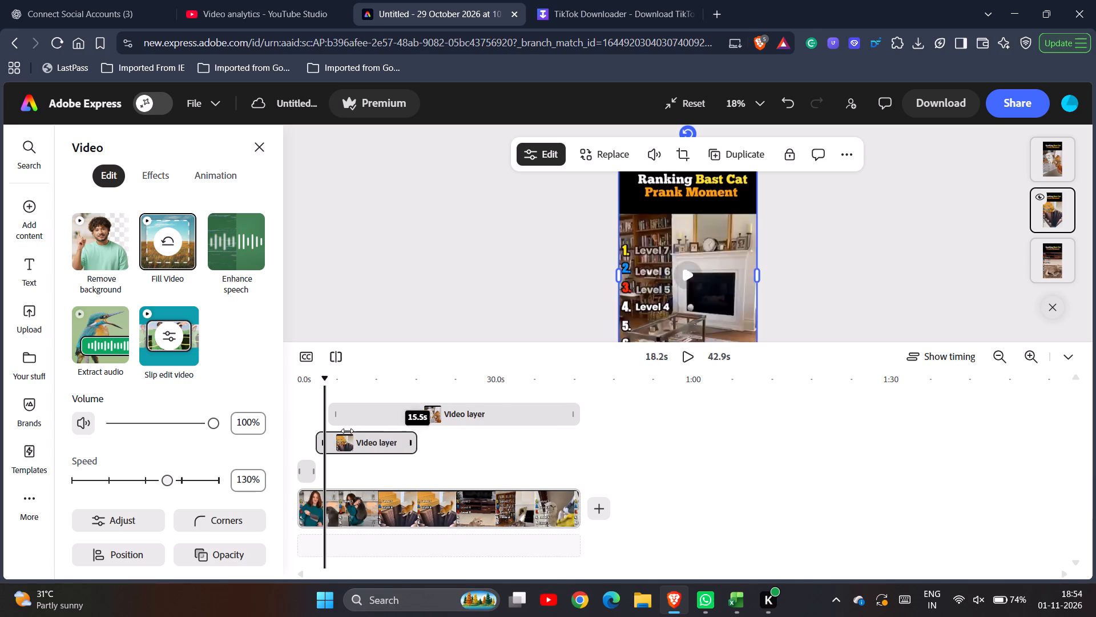
drag(347, 431, 253, 438)
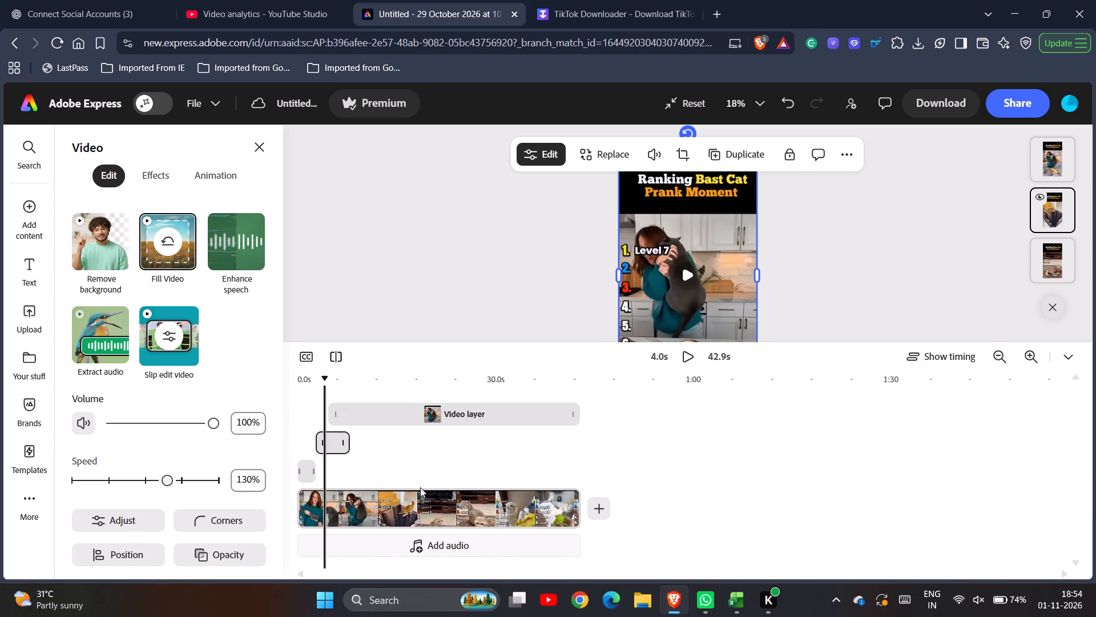
Delete the long last video segment that follows the second split.
click(402, 508)
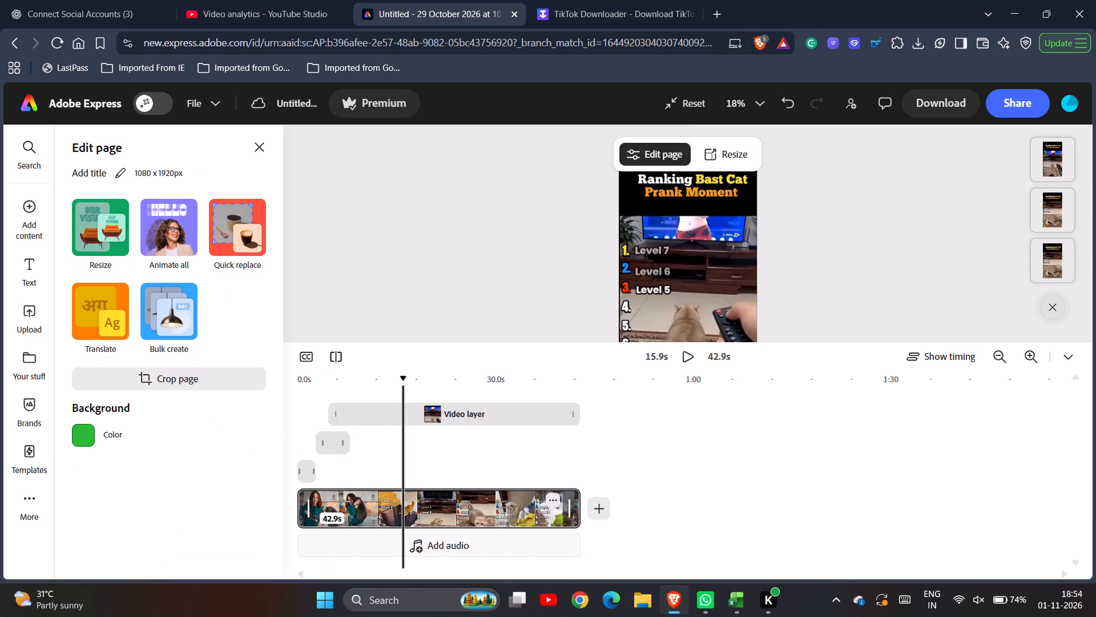
click(370, 511)
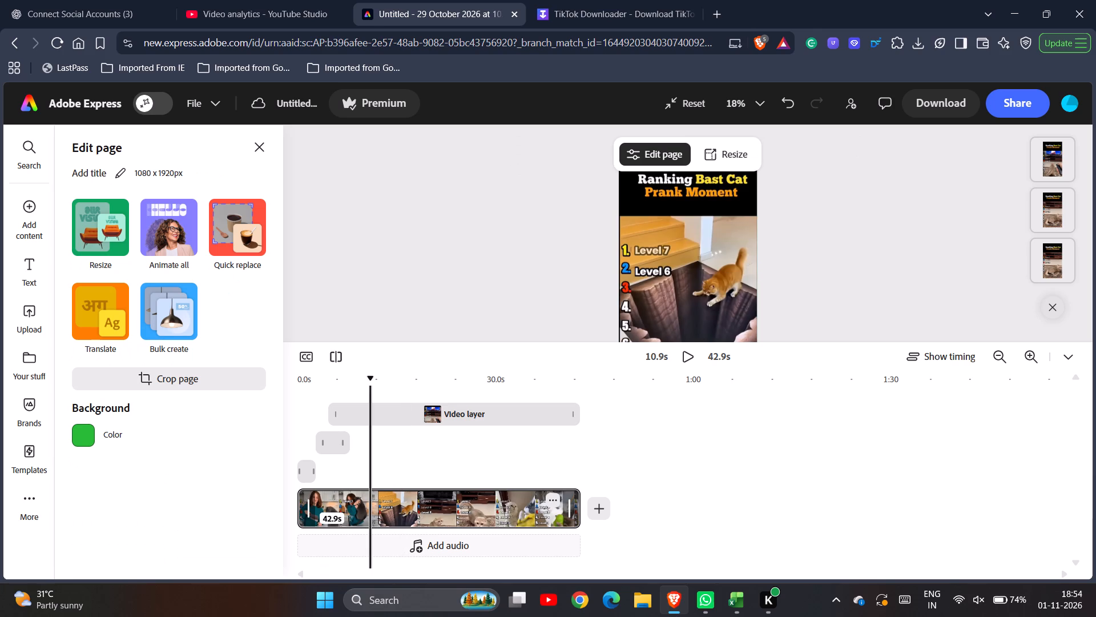
click(448, 402)
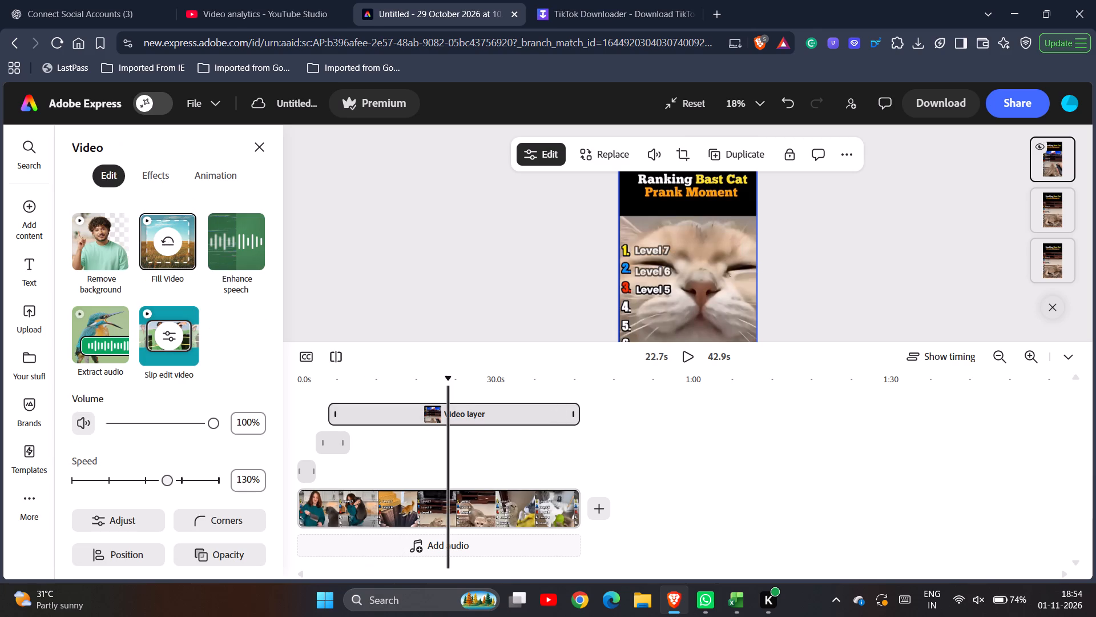
key(Delete)
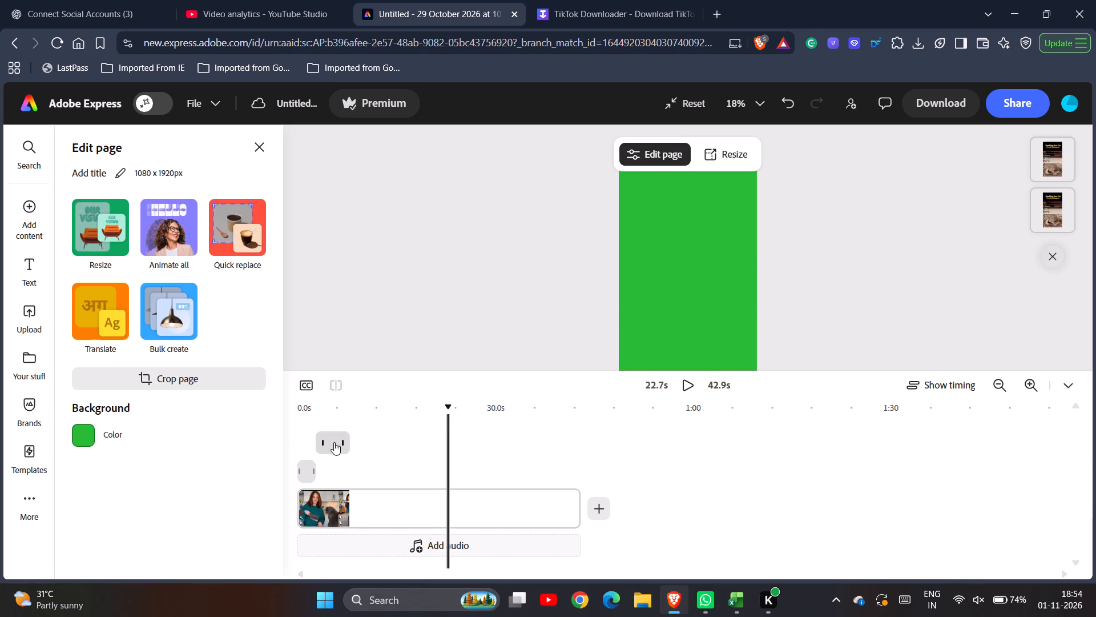
Delete the short first video segment at the start of the timeline.
click(309, 471)
key(Delete)
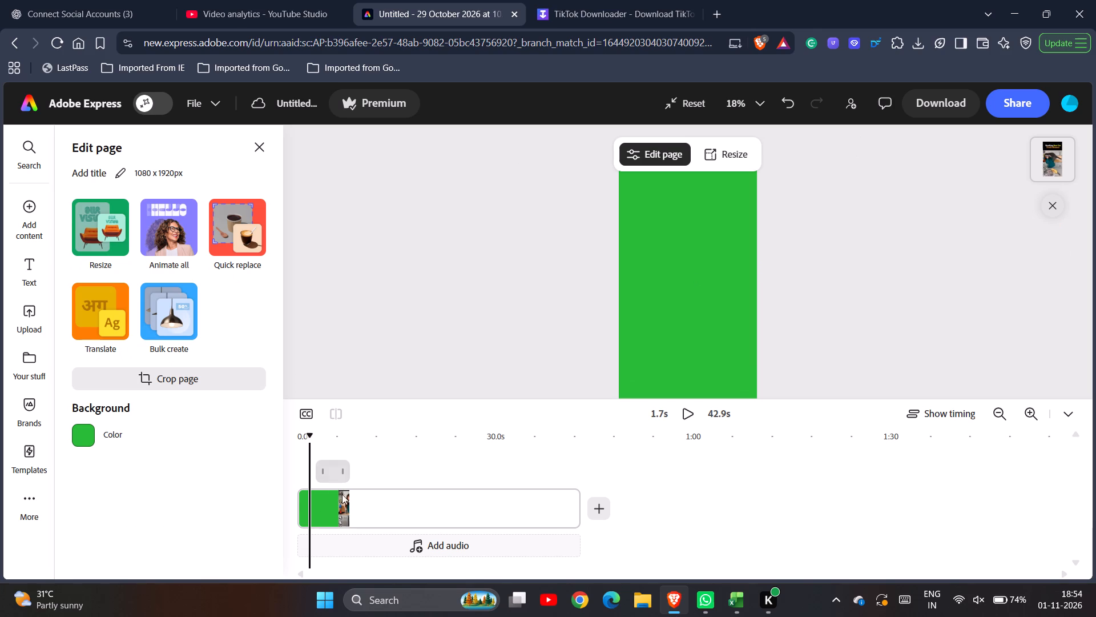
Move the remaining video segment to the start of the timeline at 0.0 s.
click(342, 500)
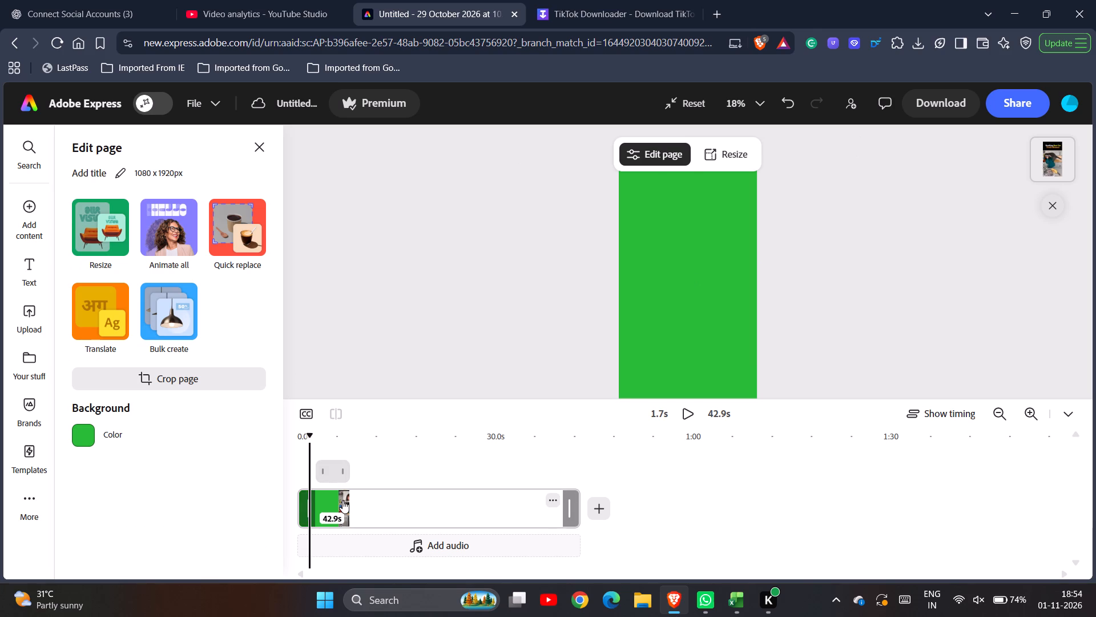
drag(342, 500, 303, 503)
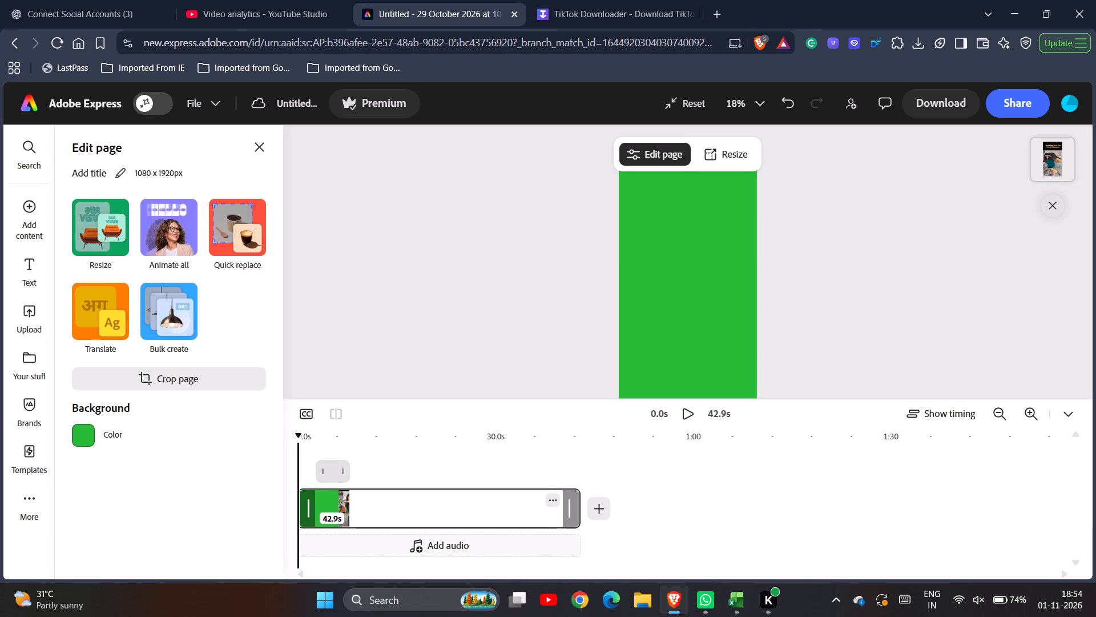
drag(331, 472, 303, 470)
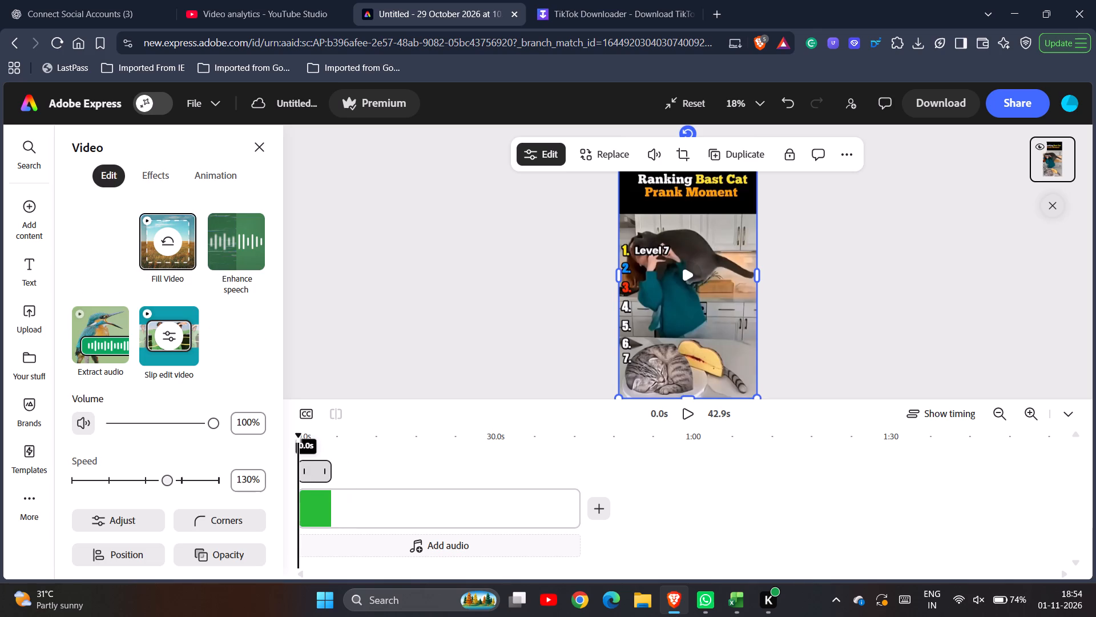
drag(303, 470, 300, 470)
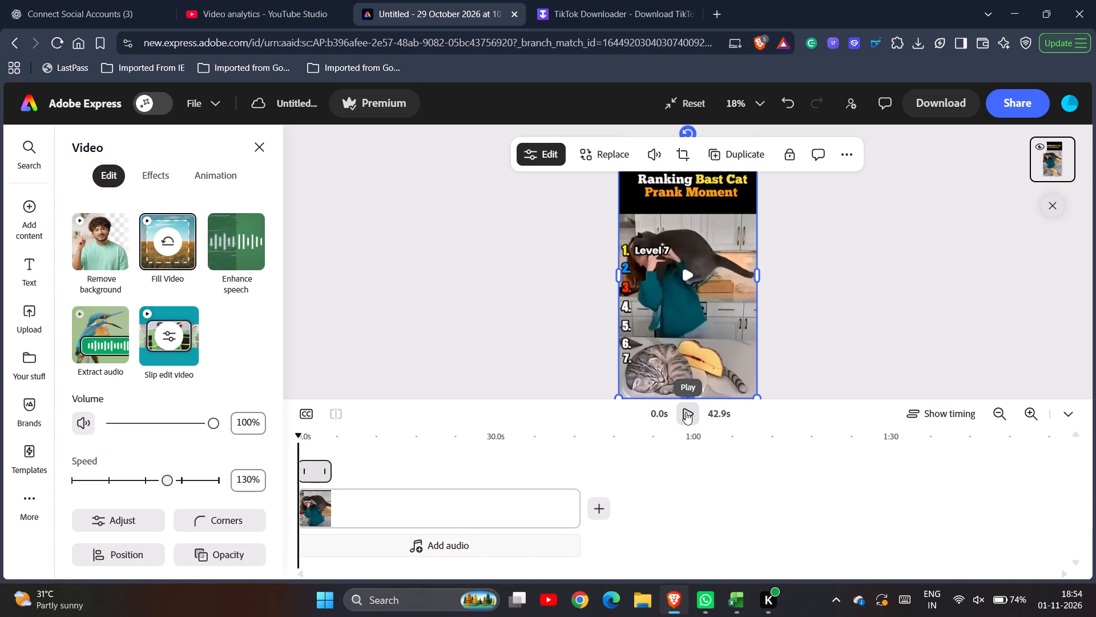
Preview the moved segment to find where the first cat clip ends and split the video layer at 3.4 s.
click(686, 412)
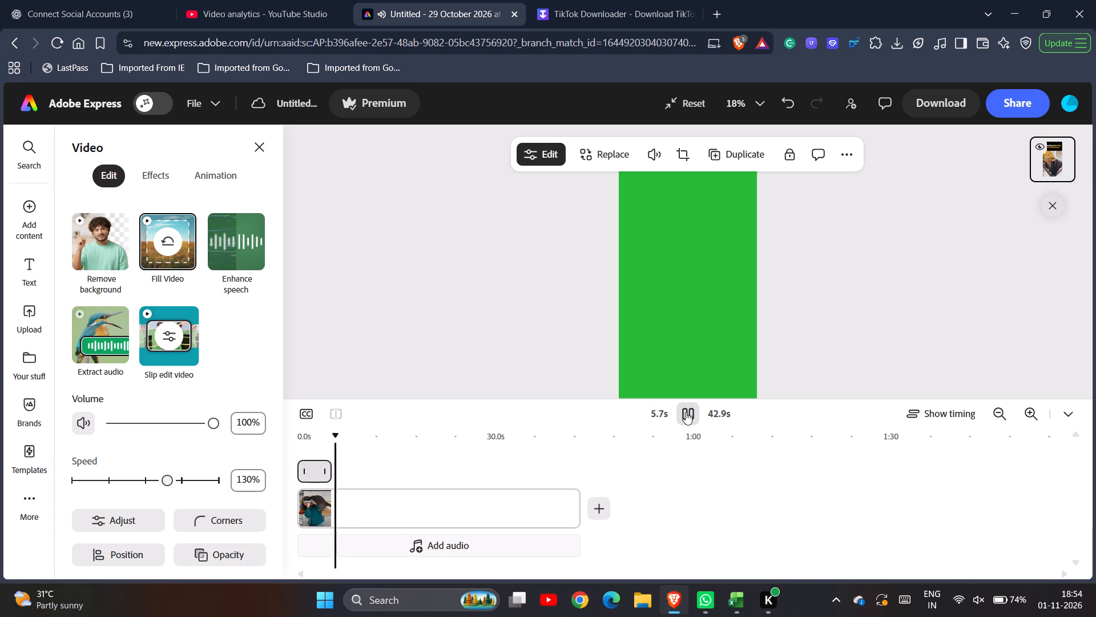
click(685, 412)
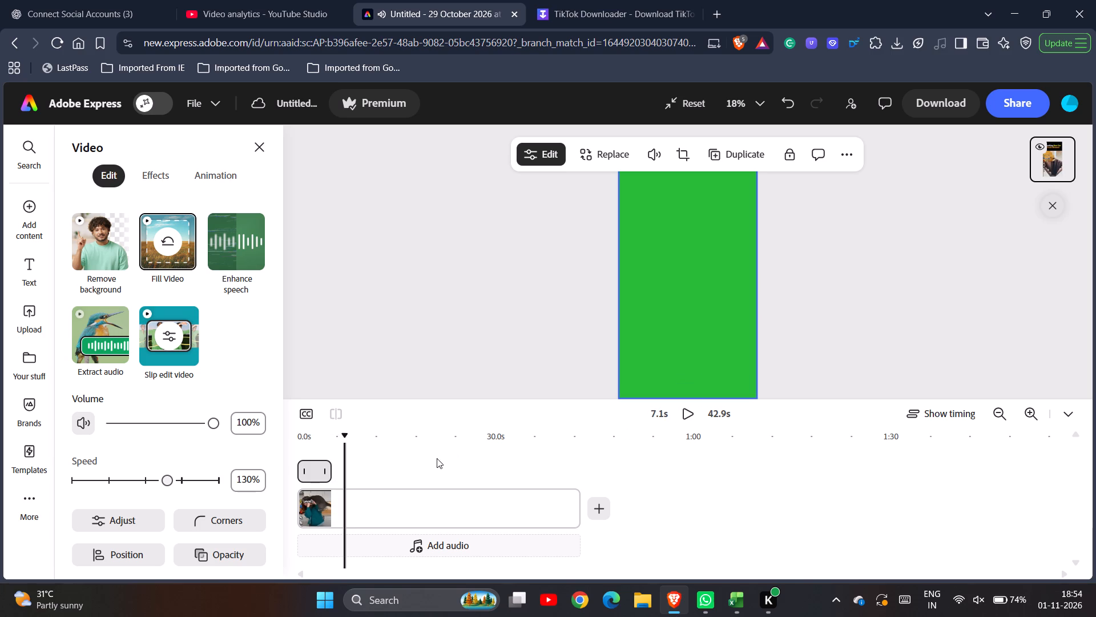
click(318, 450)
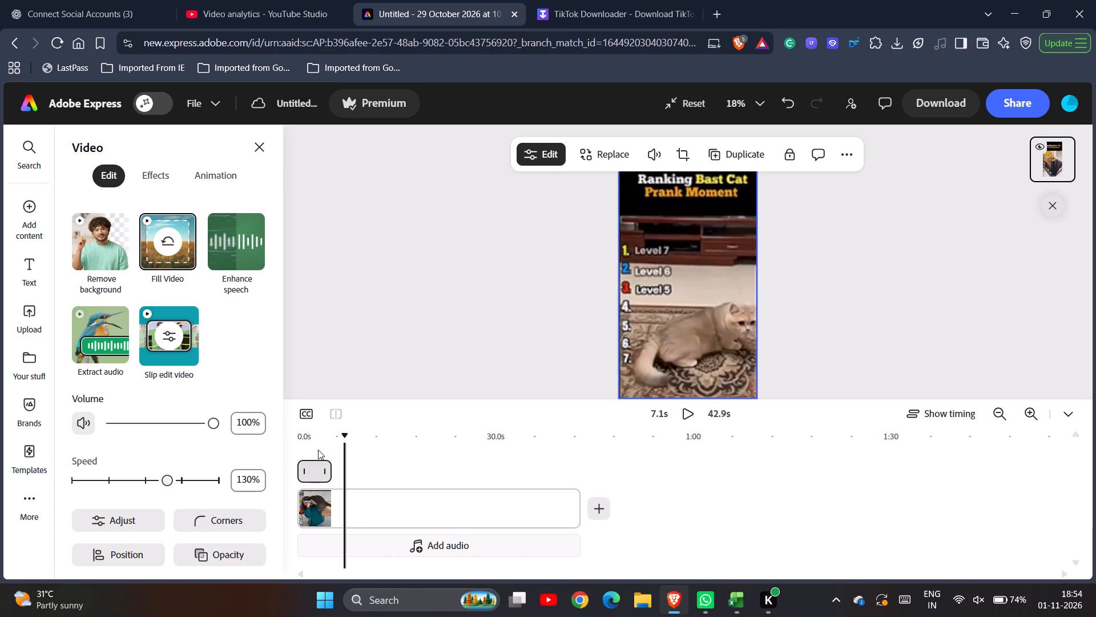
click(687, 419)
click(687, 419)
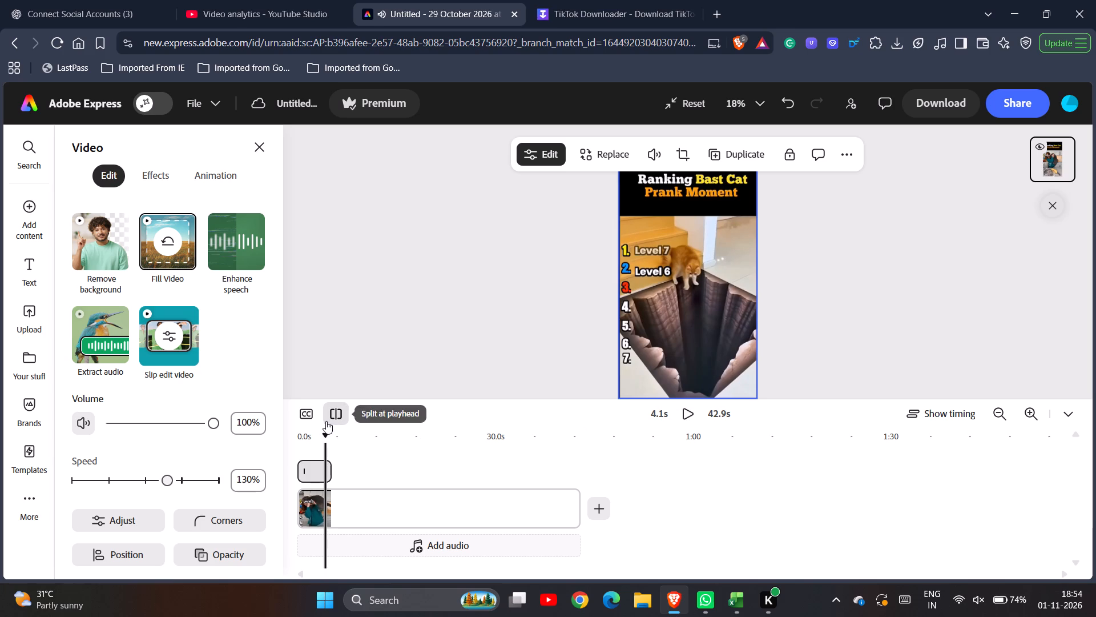
key(Left)
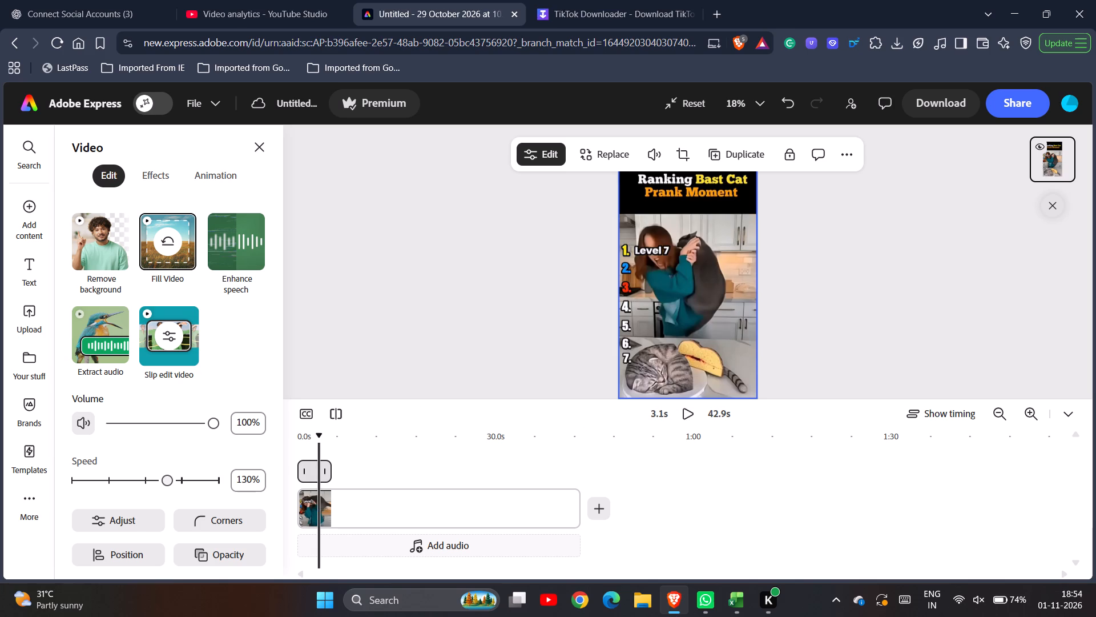
key(Down)
key(Right)
key(Left)
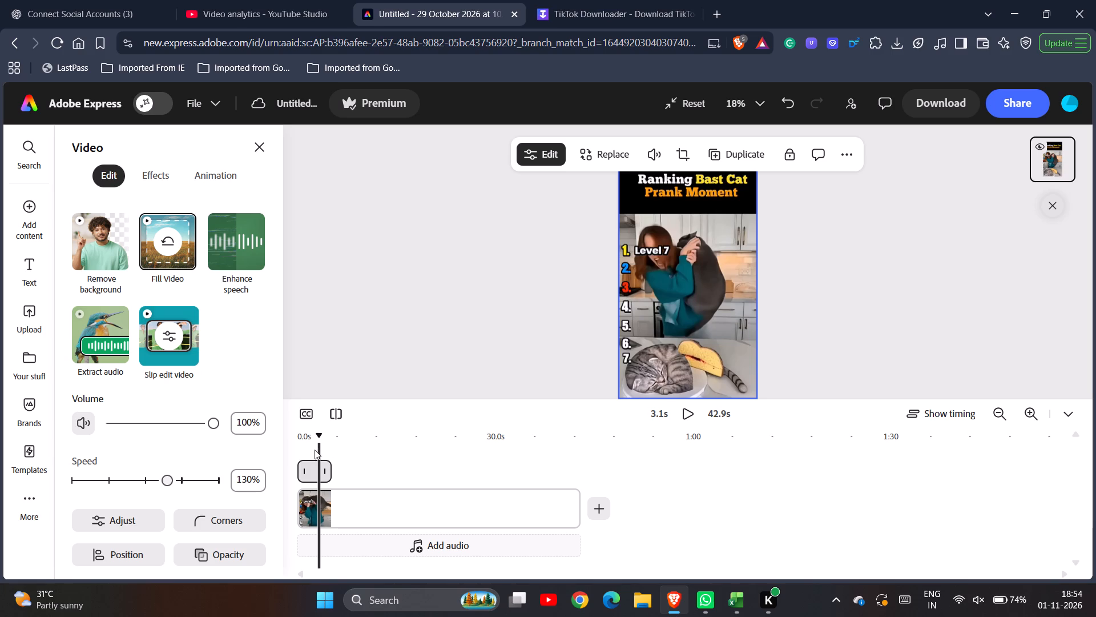
click(319, 444)
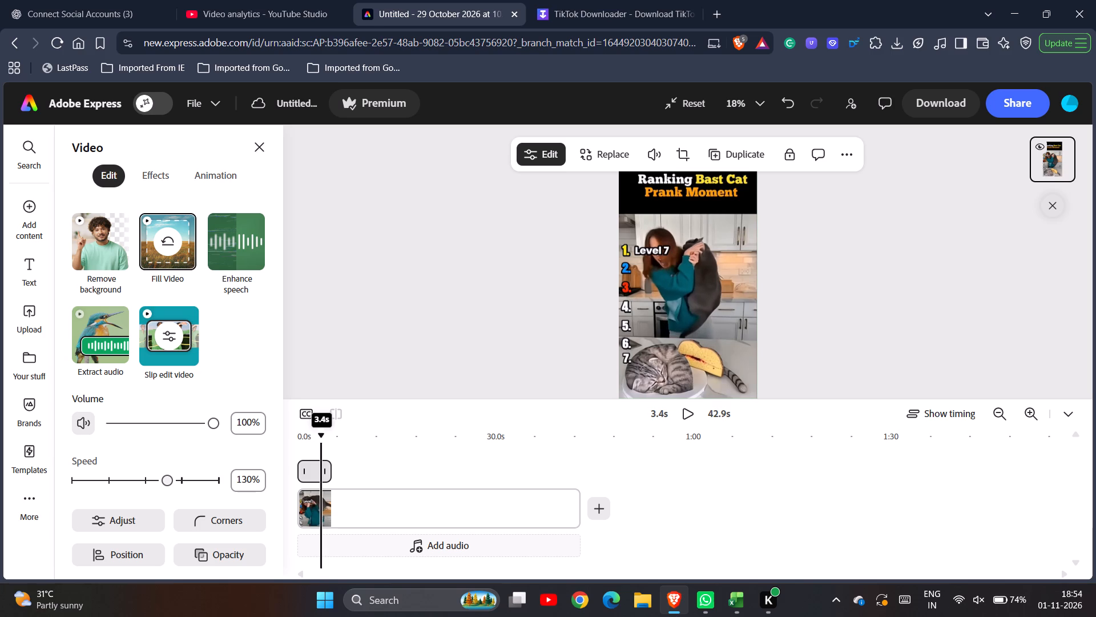
click(338, 418)
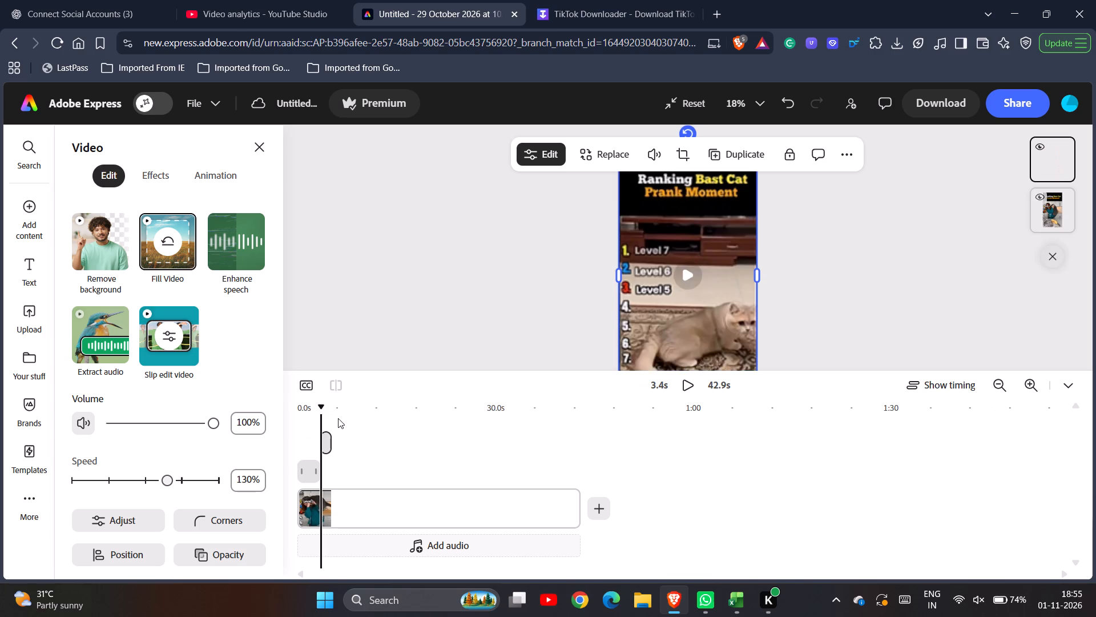
Delete the short leftover video segment after the 3.4 s split.
click(329, 440)
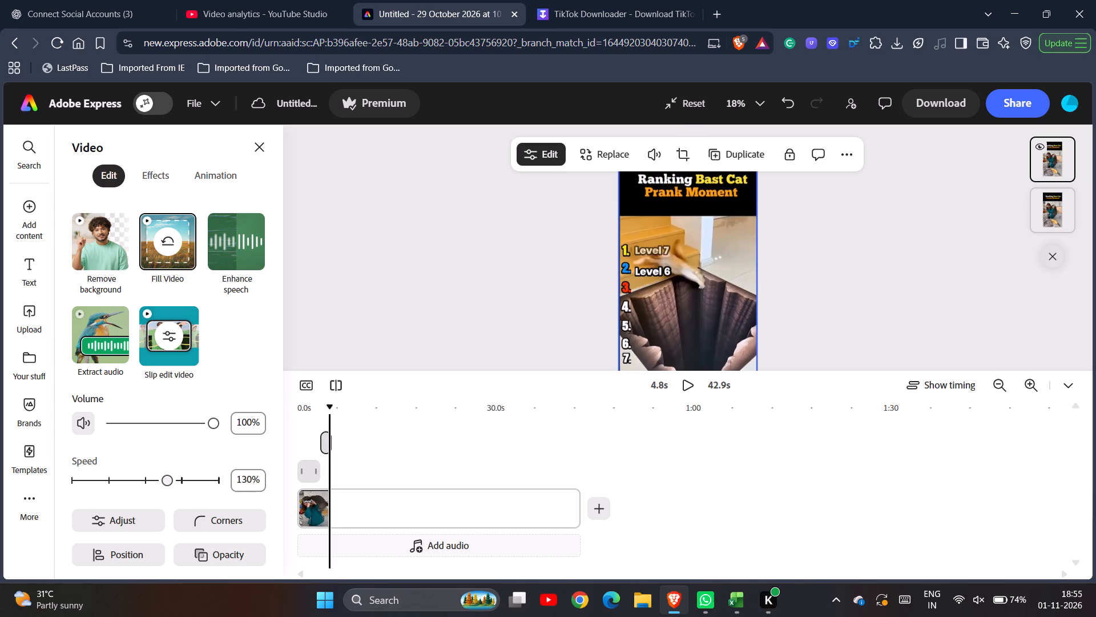
key(Delete)
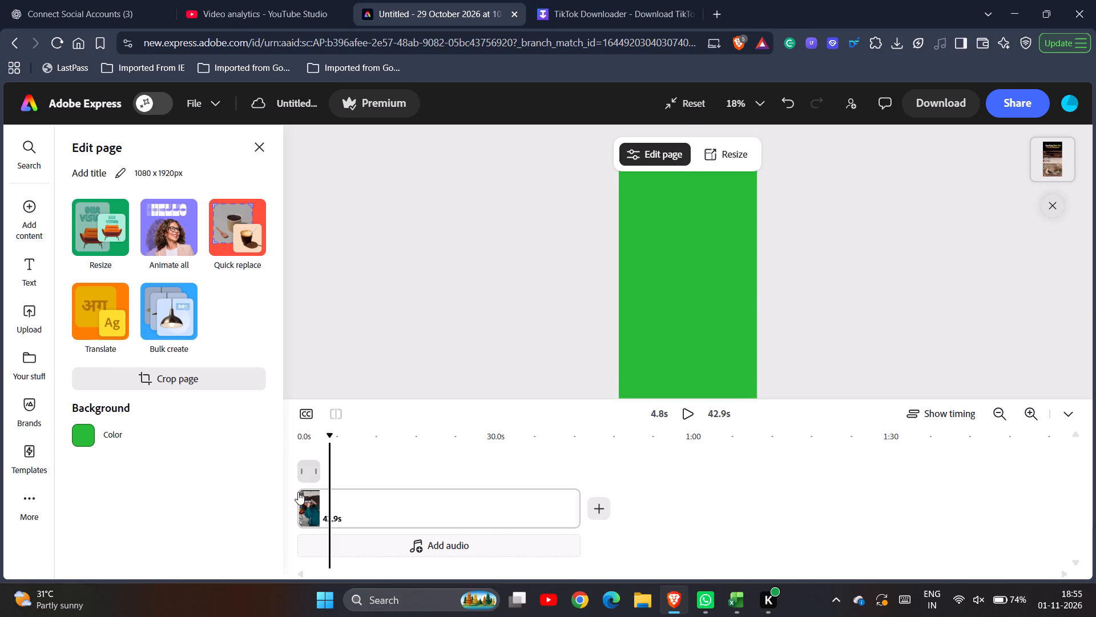
Add the uploaded 0:55 cat prank video to the canvas again as a new layer.
click(374, 510)
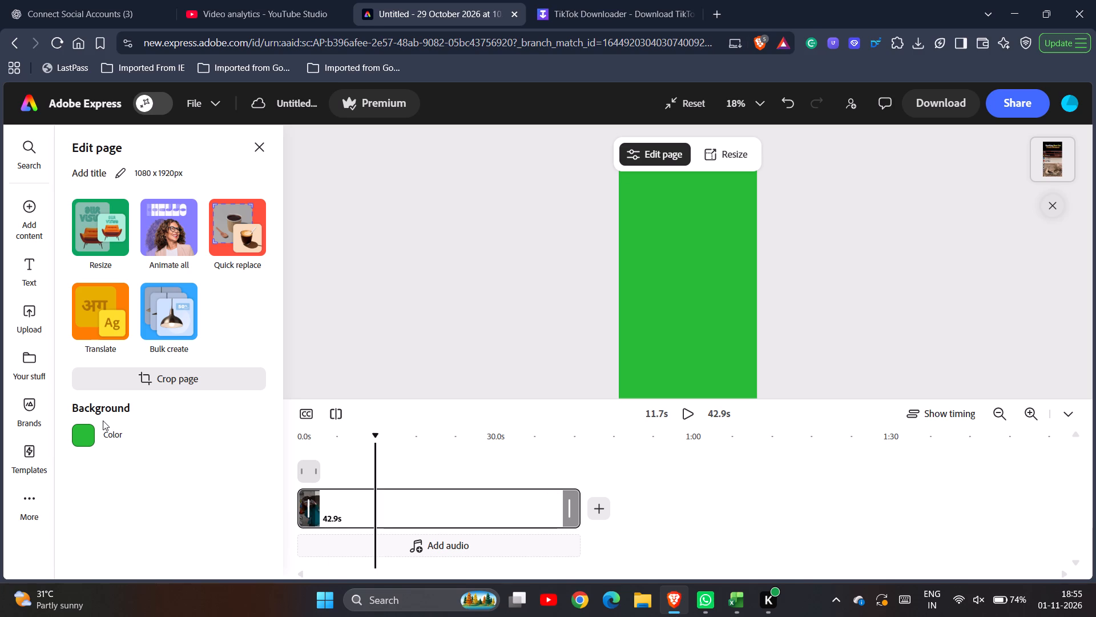
click(32, 317)
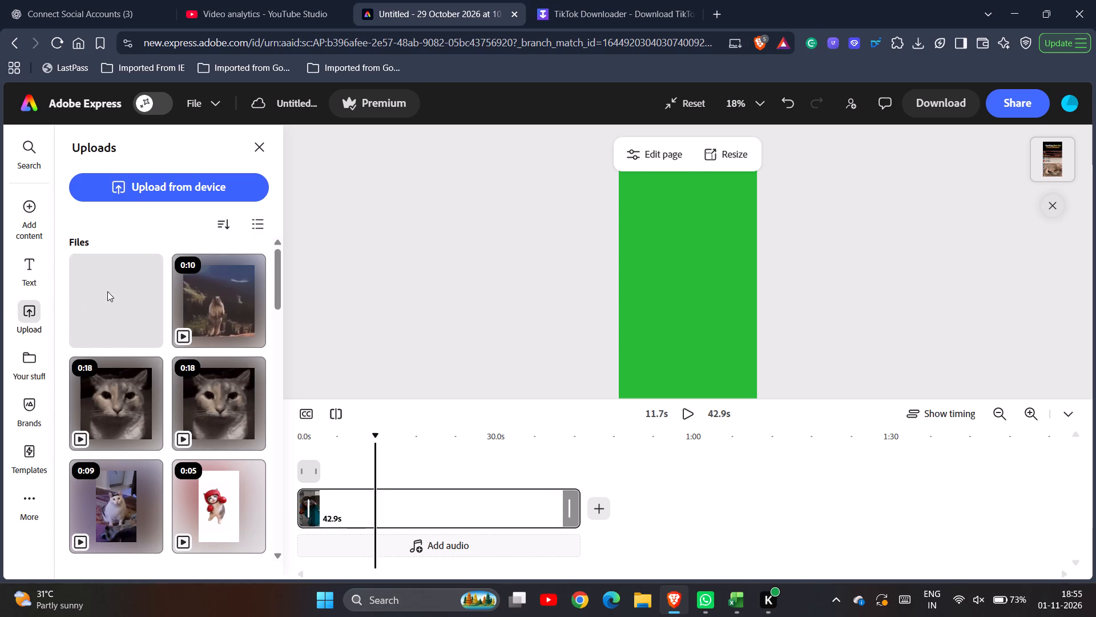
click(114, 289)
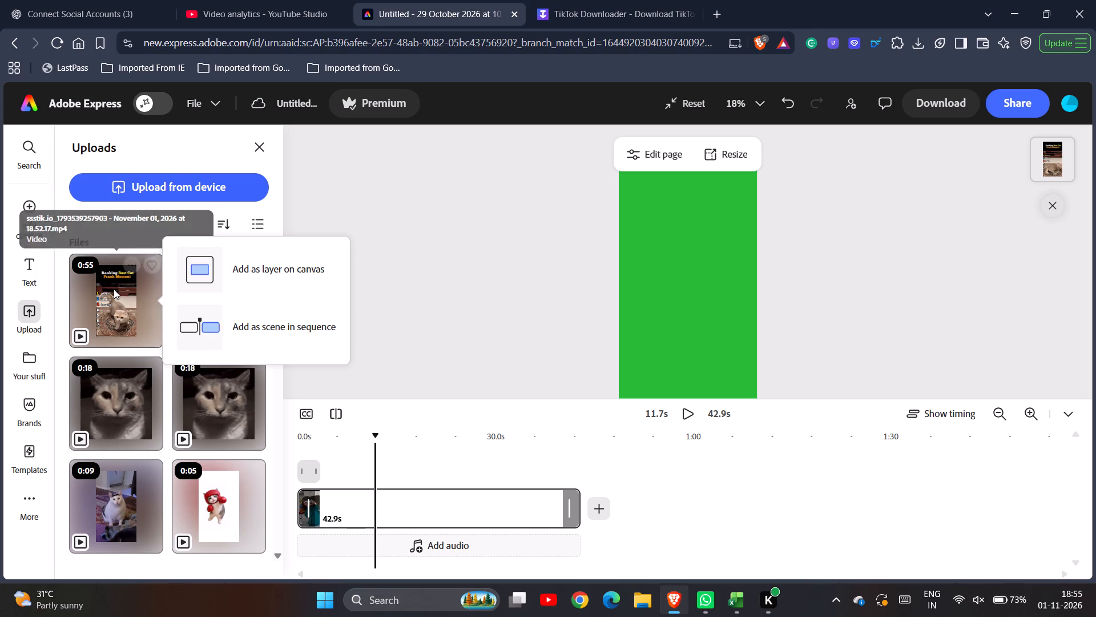
click(244, 281)
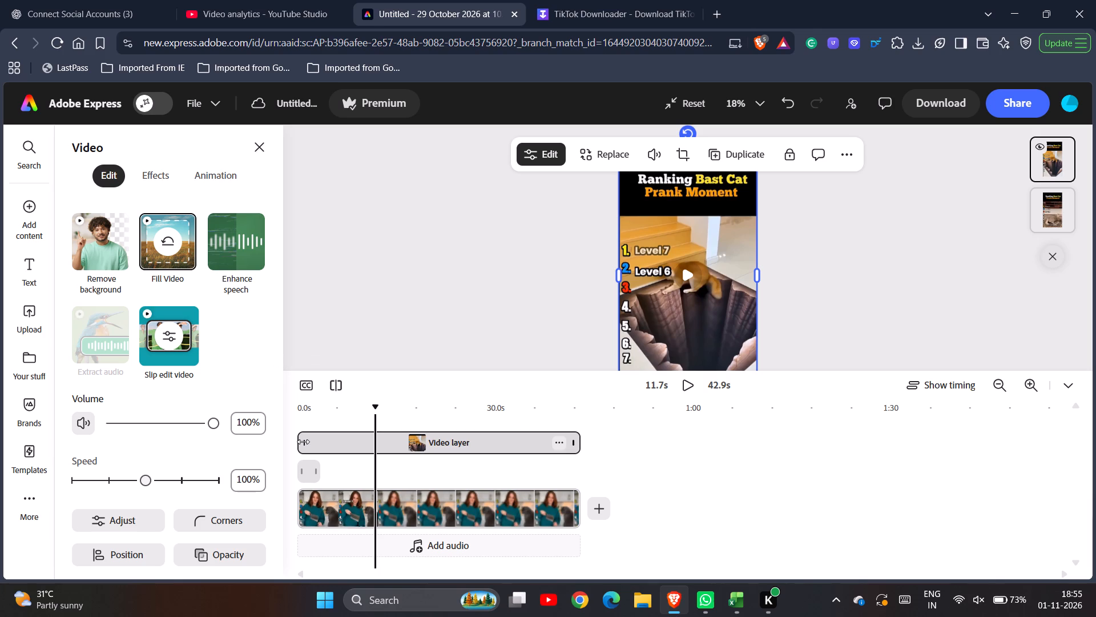
Trim the start of the new video layer to about 3.4 s, where the short segment ends.
drag(303, 442, 315, 439)
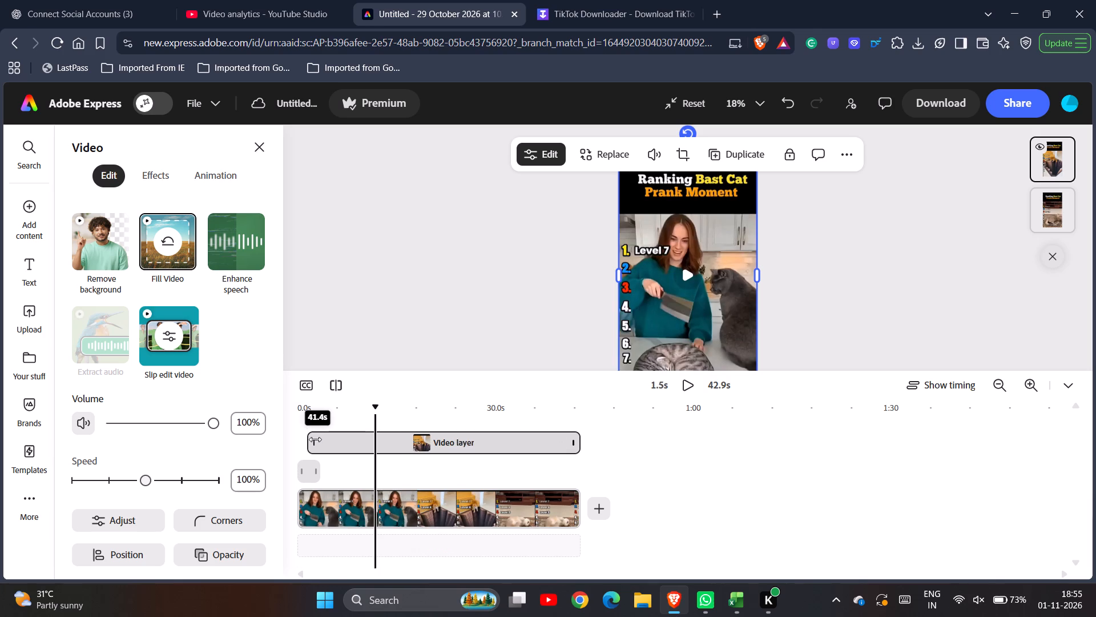
drag(315, 439, 330, 439)
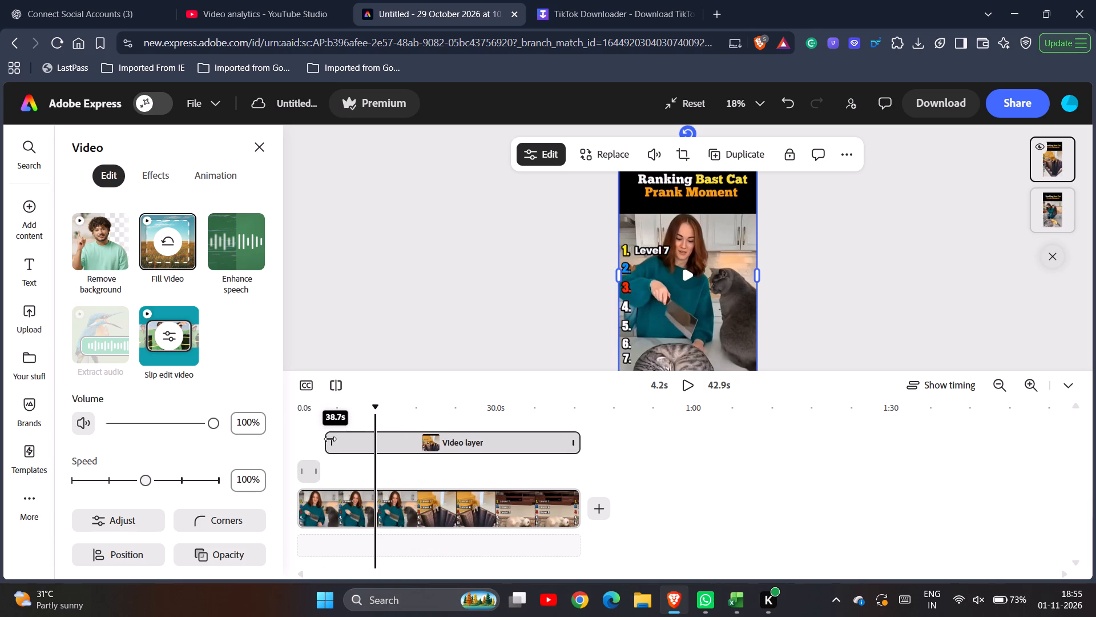
drag(330, 439, 326, 439)
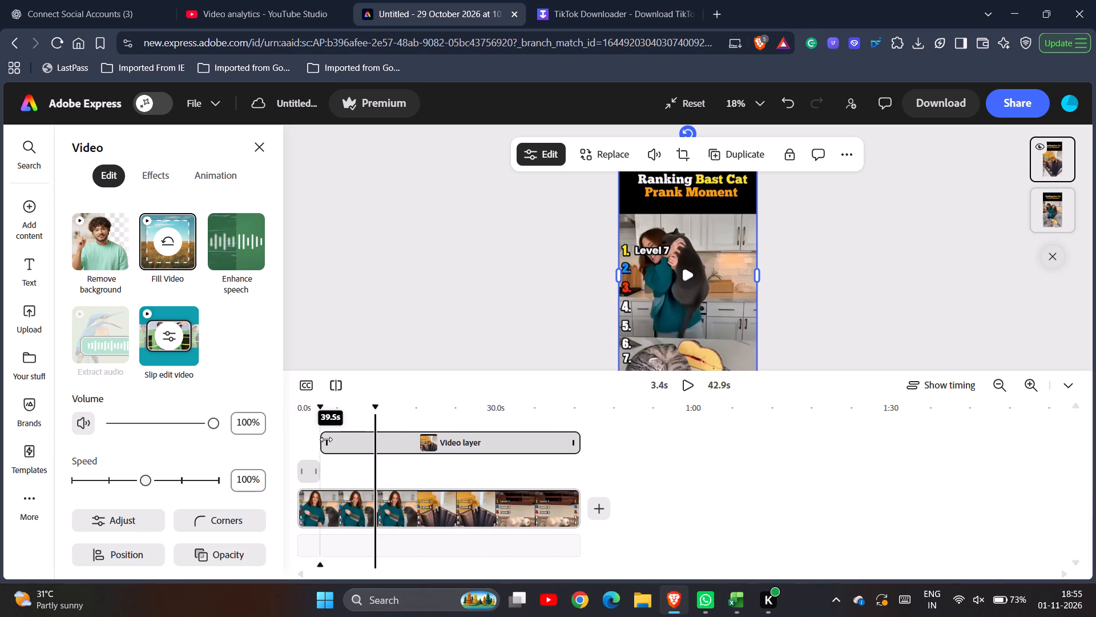
drag(326, 439, 327, 439)
click(663, 425)
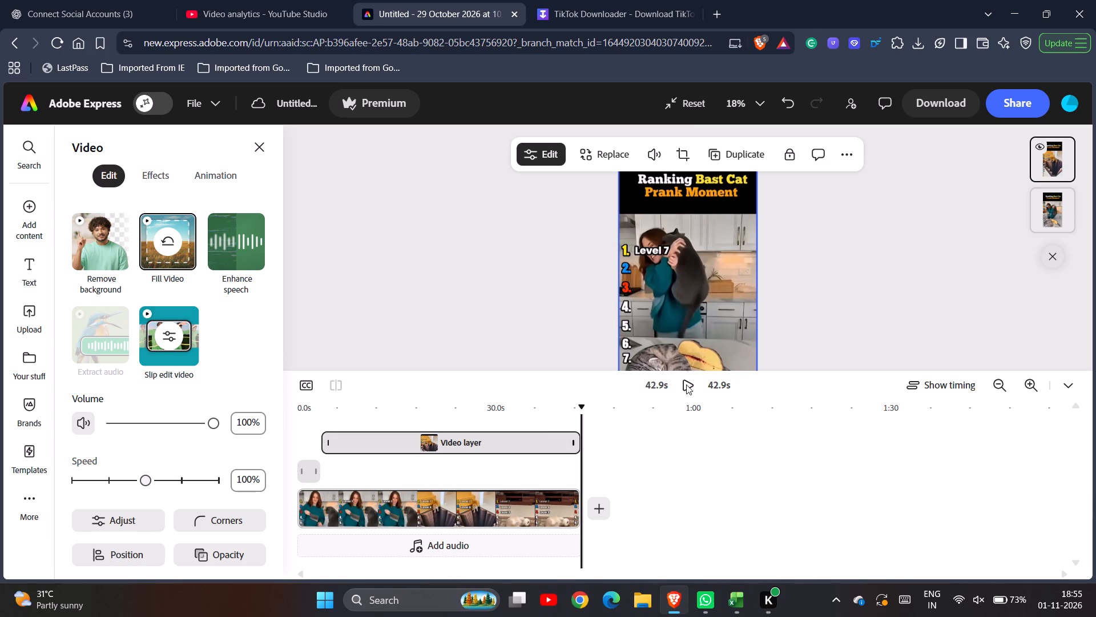
click(296, 427)
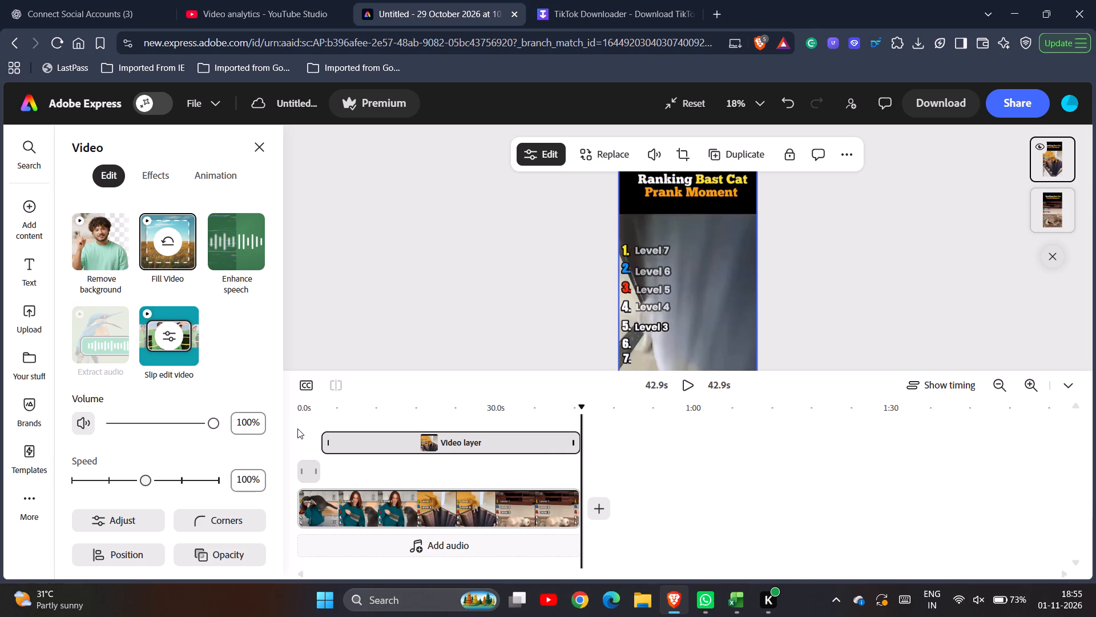
click(301, 438)
drag(298, 439, 280, 440)
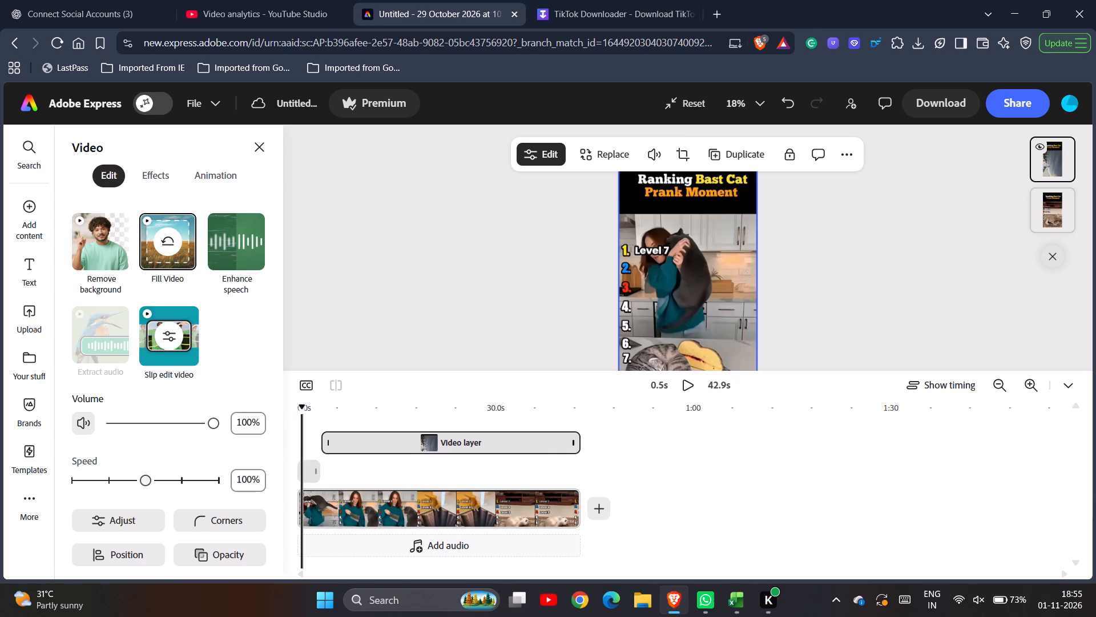
drag(303, 432, 282, 434)
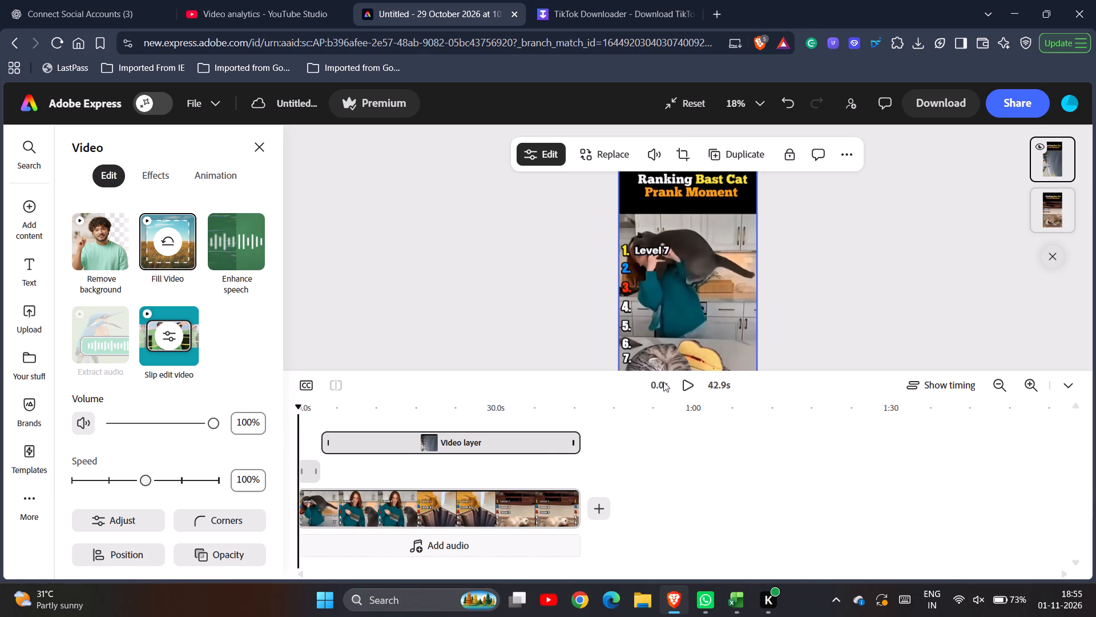
click(687, 386)
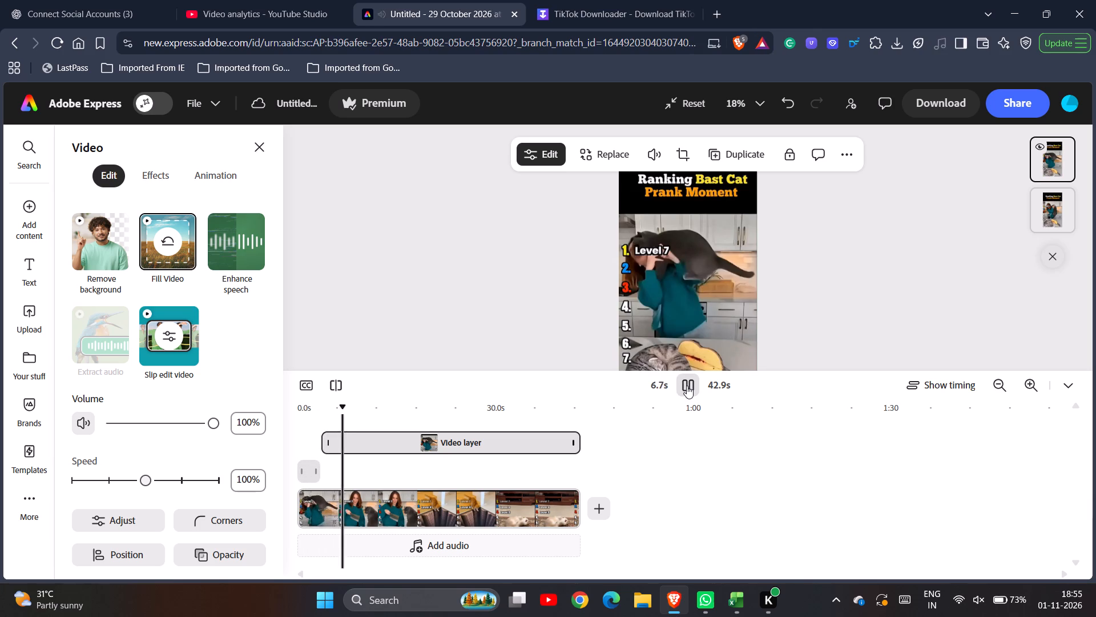
click(687, 386)
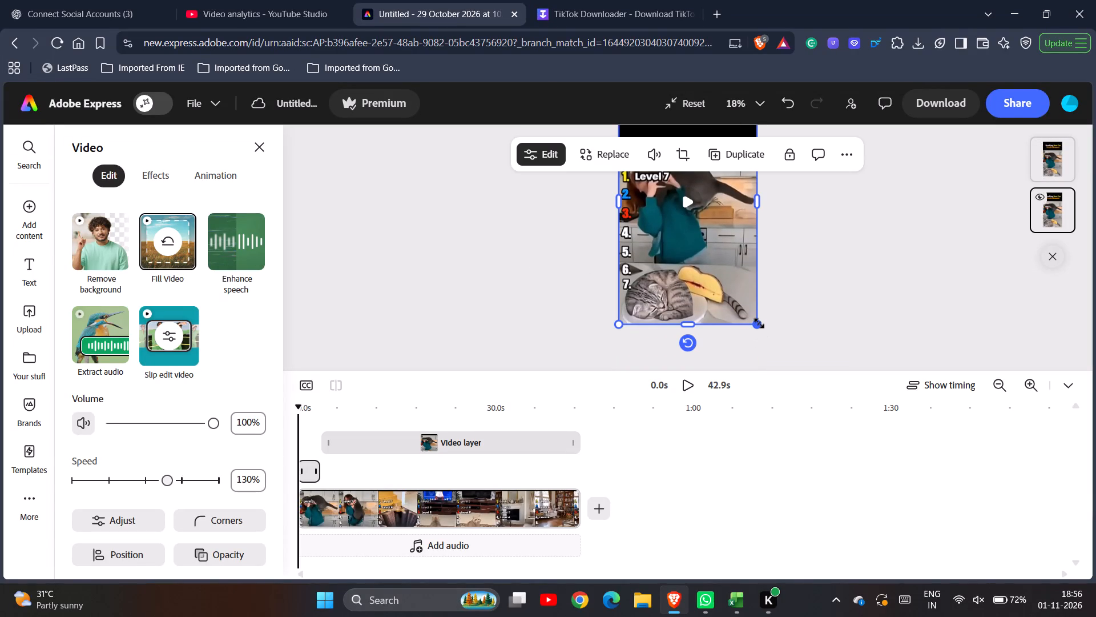
drag(759, 323, 738, 311)
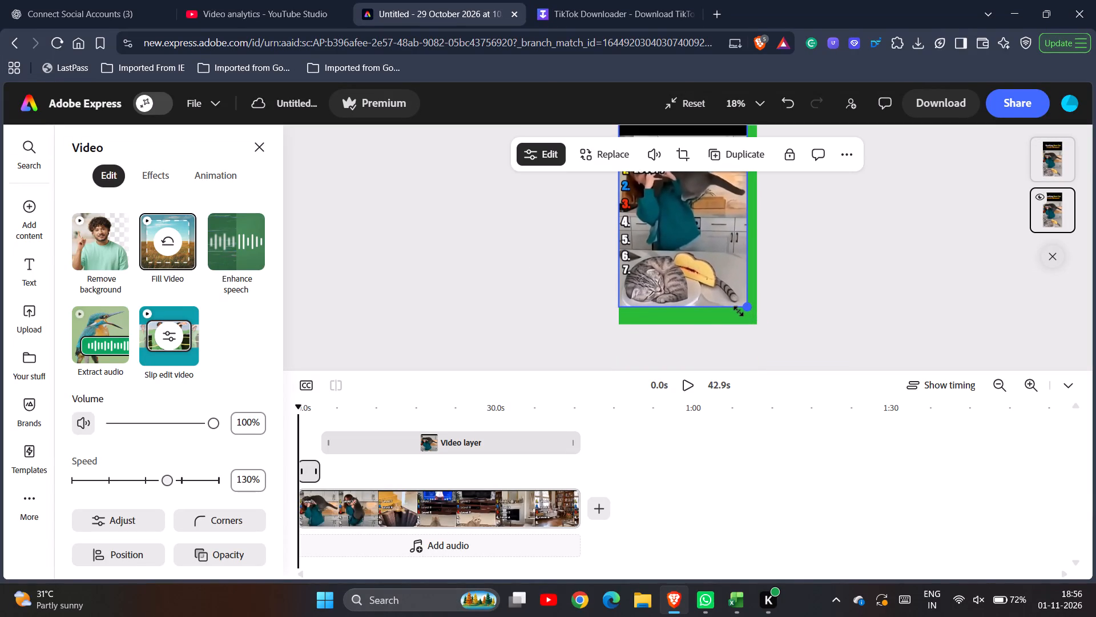
drag(738, 311, 738, 310)
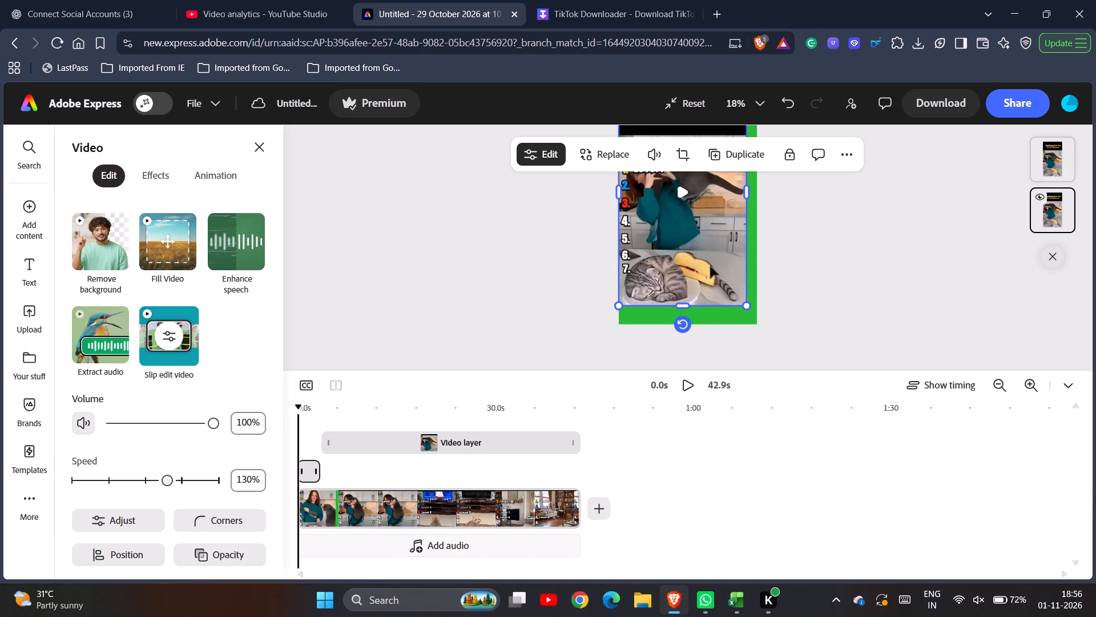
drag(710, 266, 716, 273)
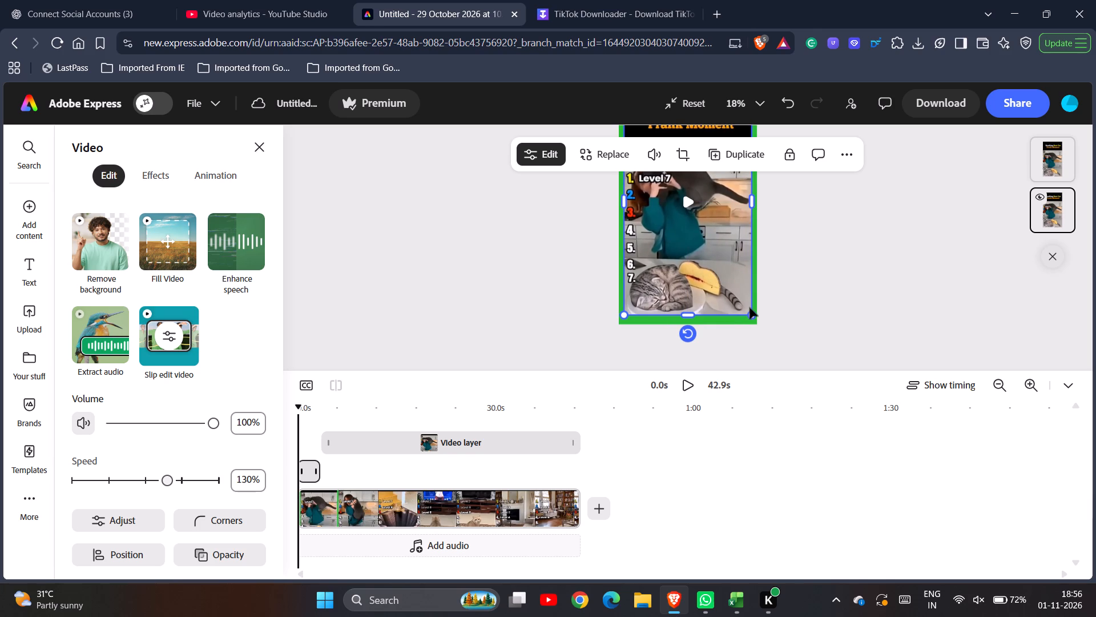
drag(751, 312, 744, 306)
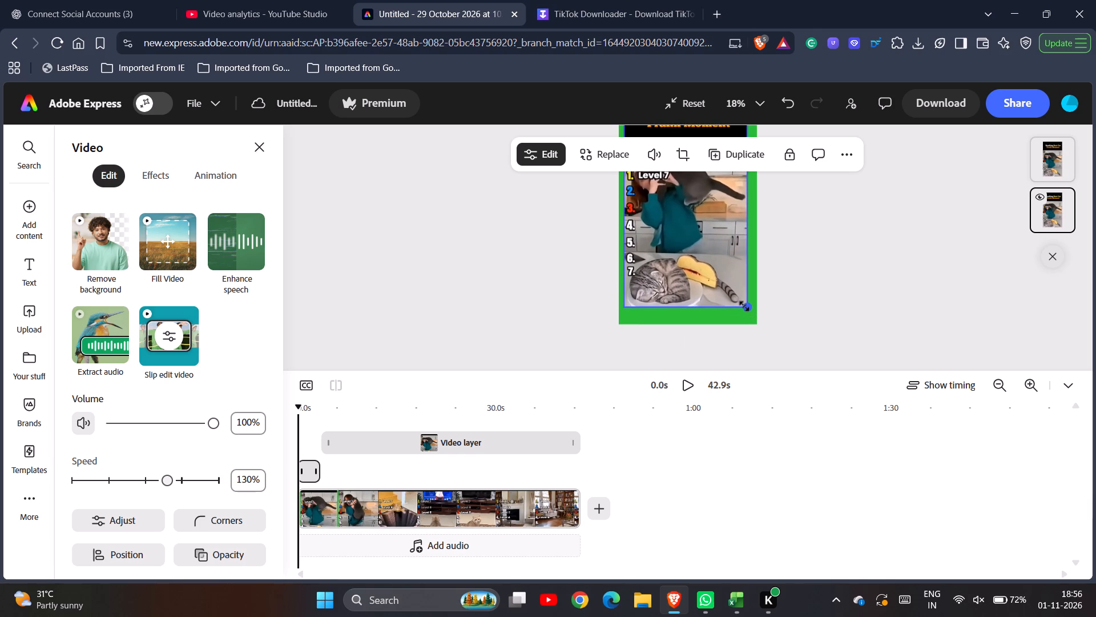
drag(744, 306, 740, 302)
drag(704, 246, 707, 253)
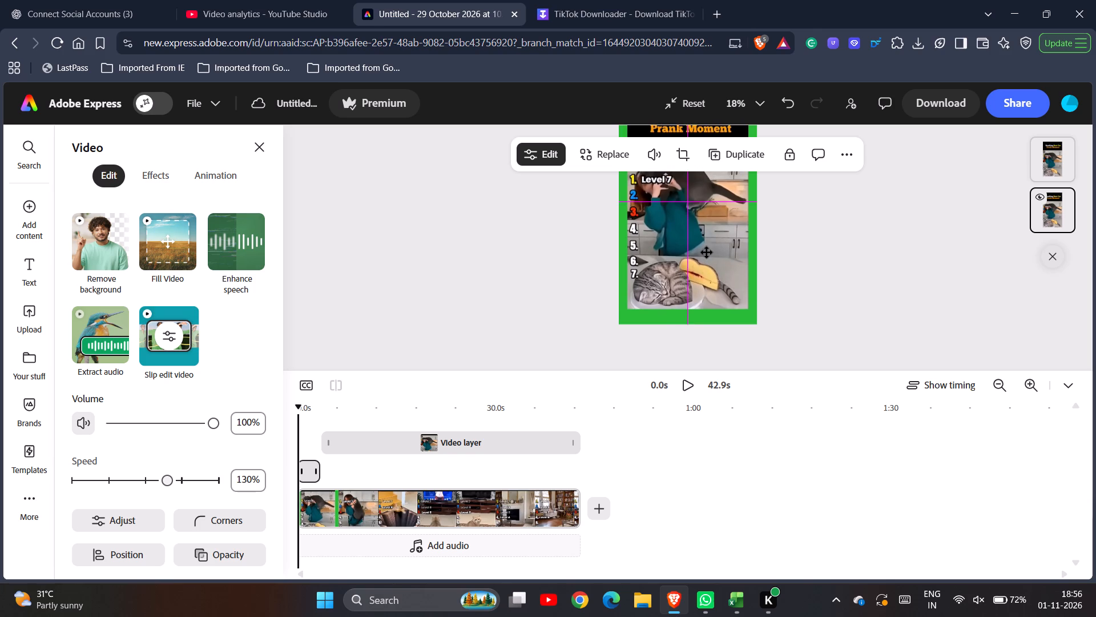
drag(707, 253, 707, 251)
click(840, 254)
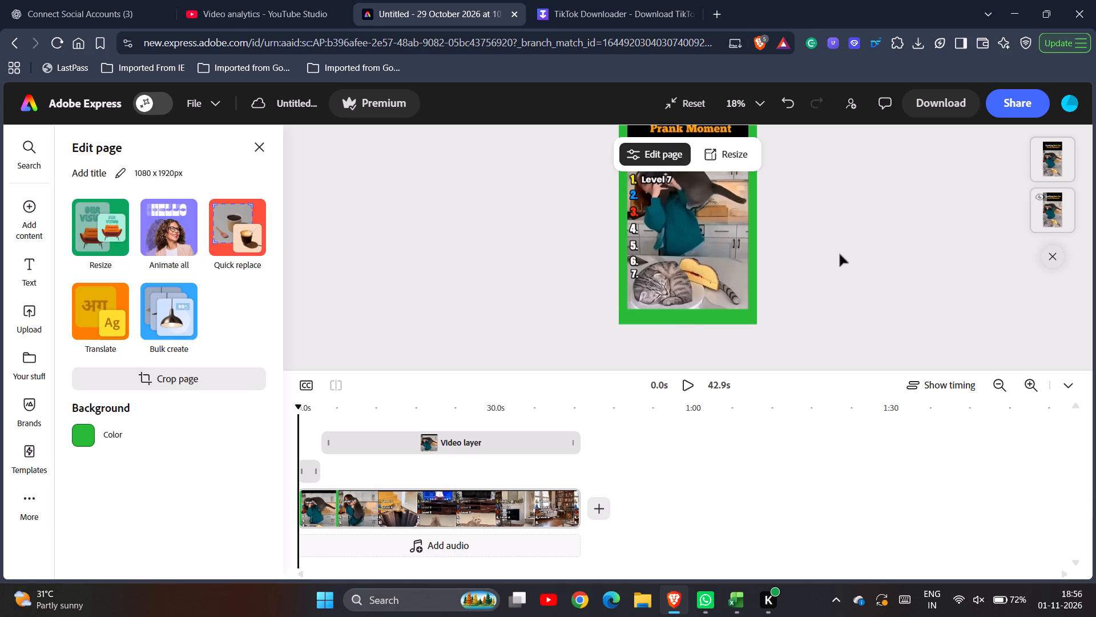
Shrink the longer video layer that starts after the short segment and centre it on the page with a matching border.
scroll(840, 254, up, 1)
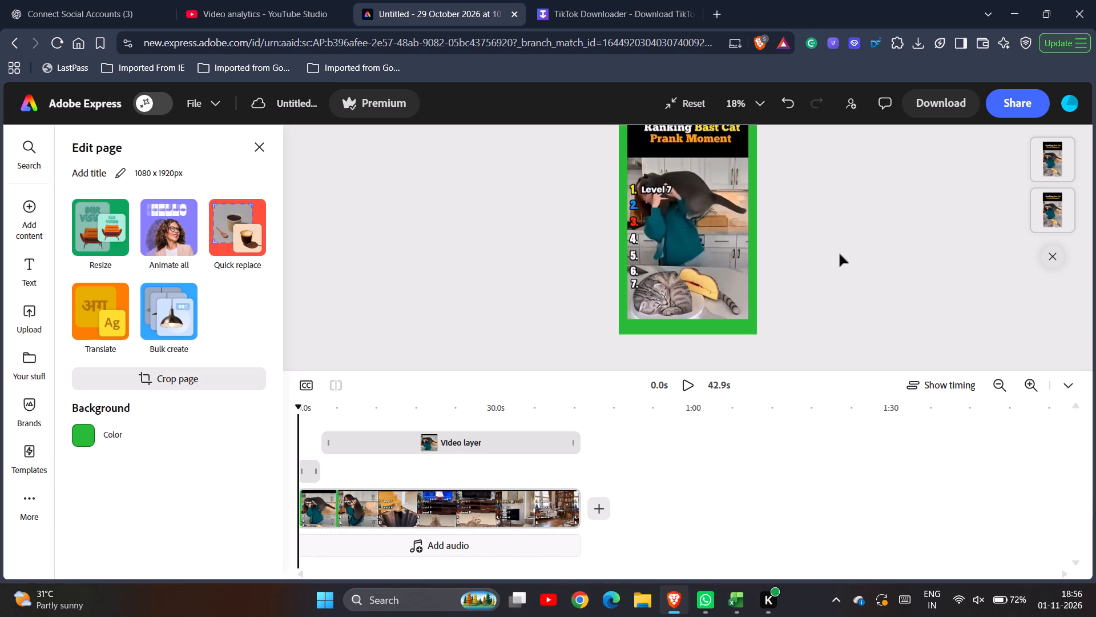
scroll(840, 254, up, 1)
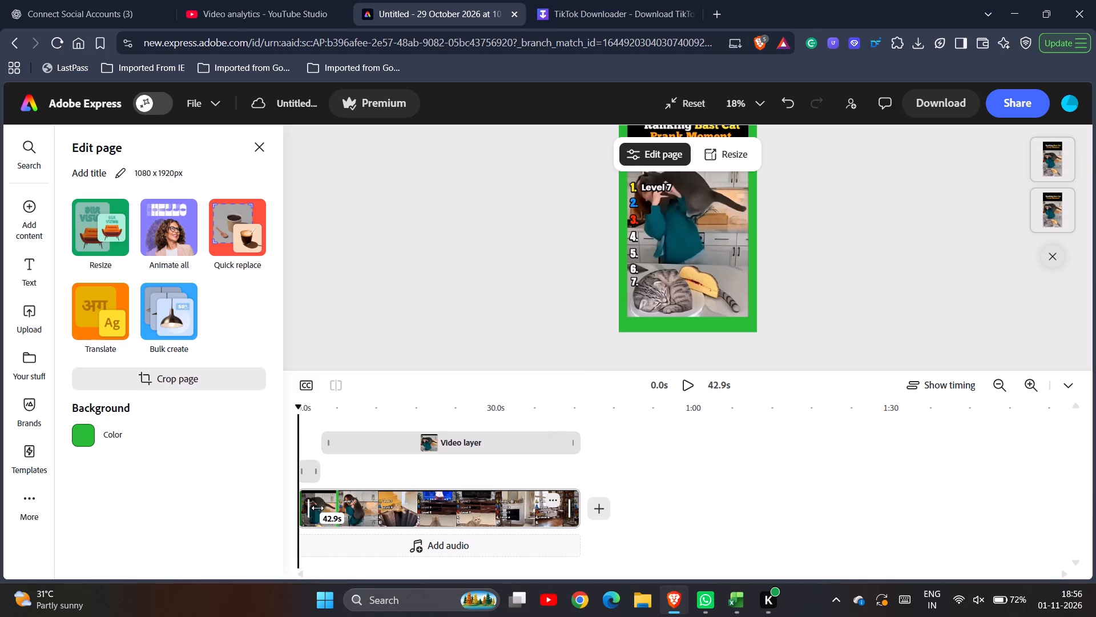
click(327, 503)
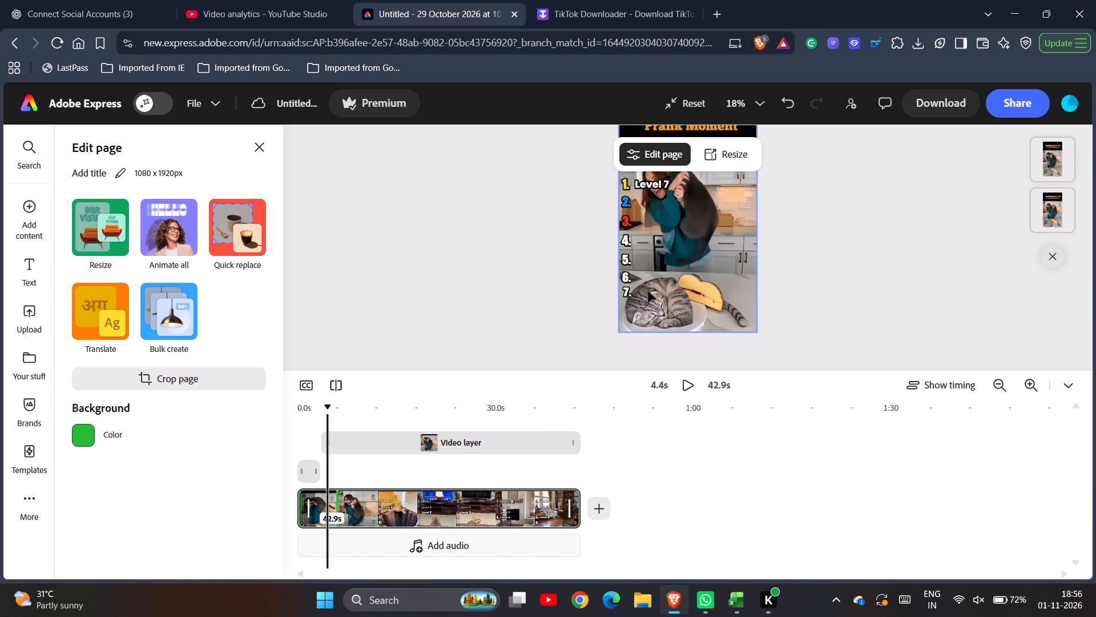
click(663, 282)
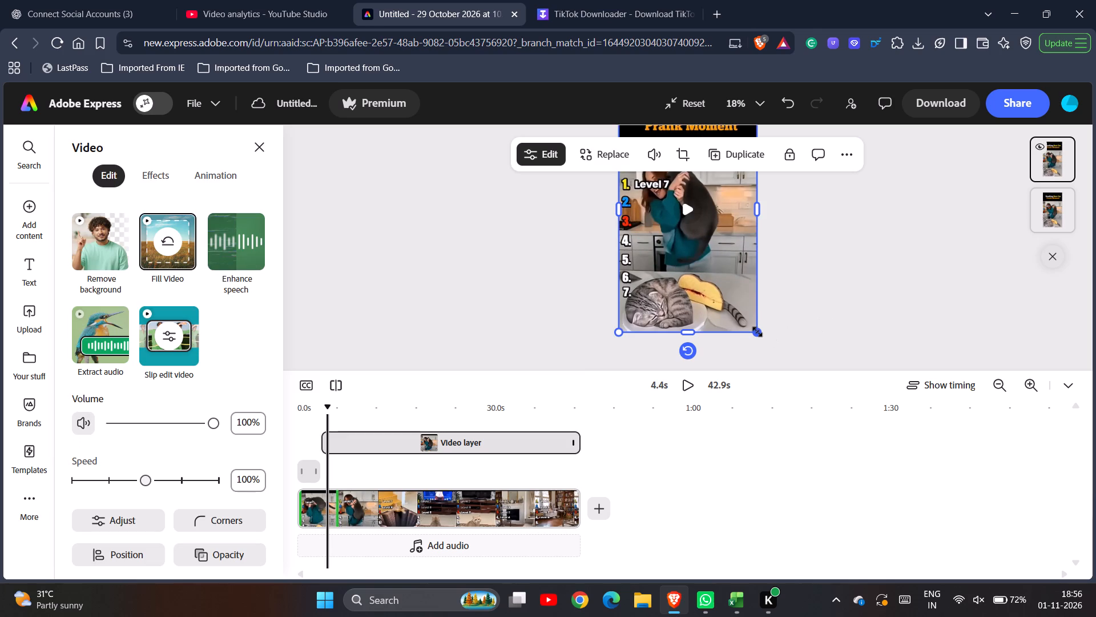
drag(757, 331, 745, 318)
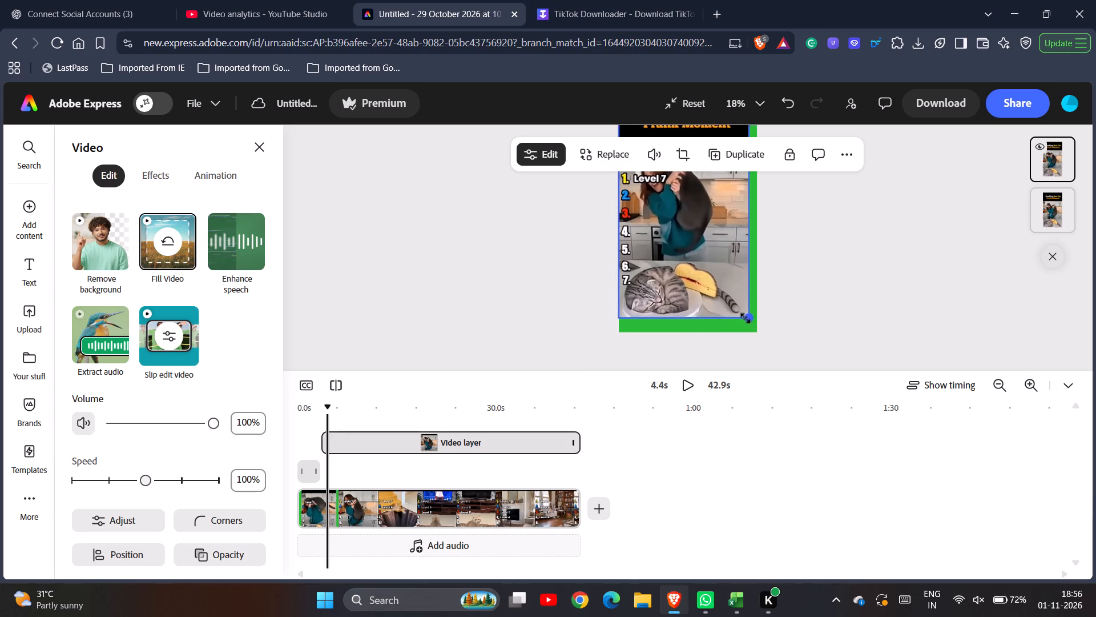
drag(745, 318, 738, 308)
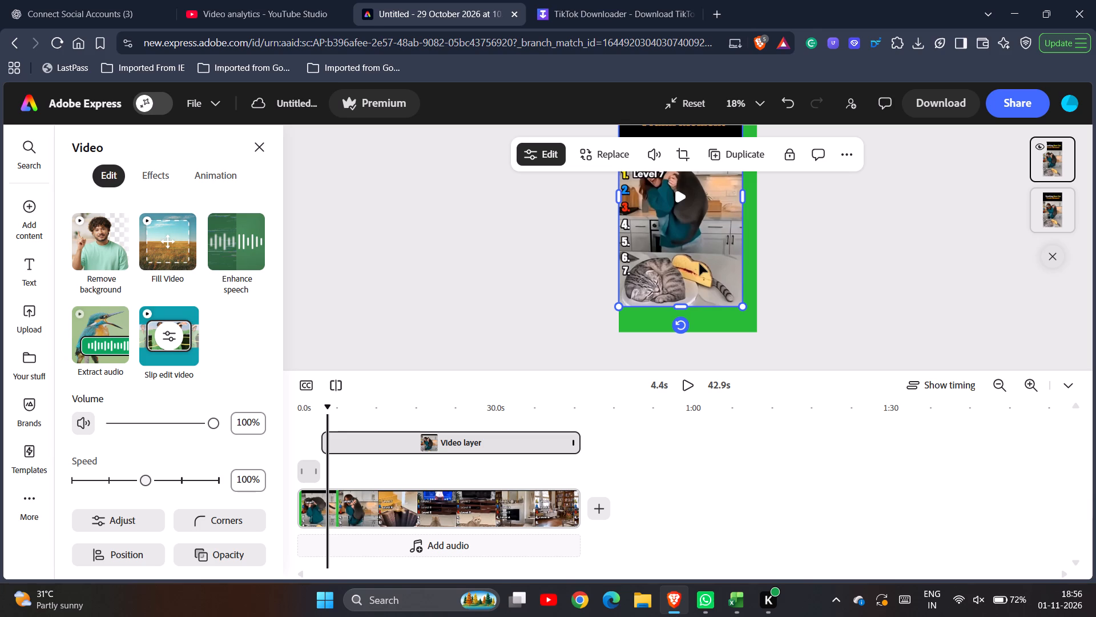
drag(699, 263, 709, 275)
click(893, 269)
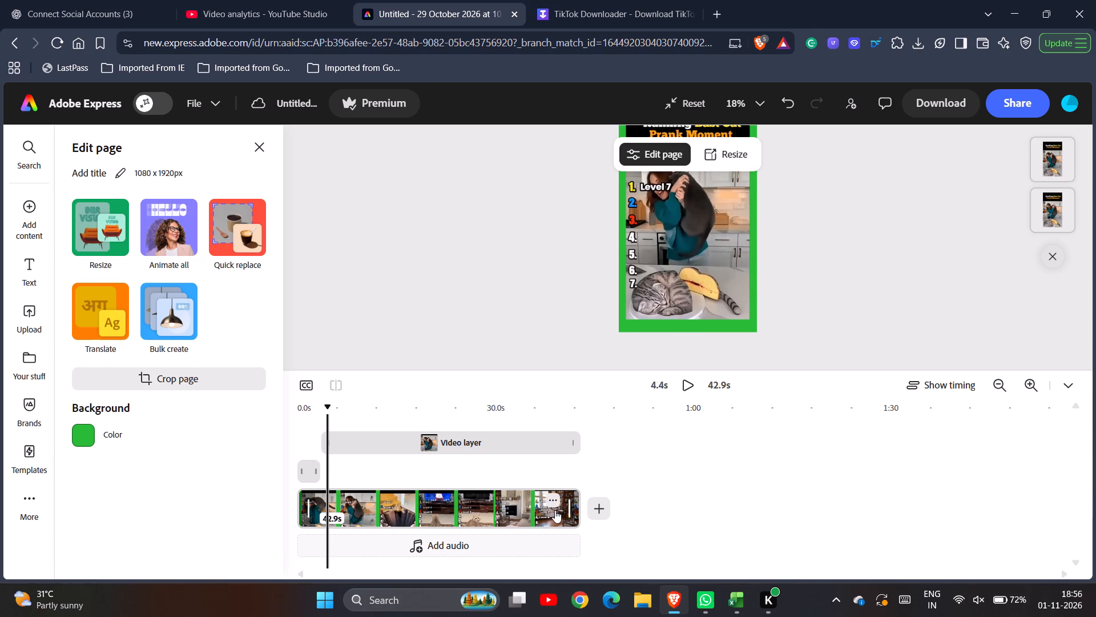
Change the page background from solid green to the dark blue gradient preset.
click(674, 327)
click(76, 438)
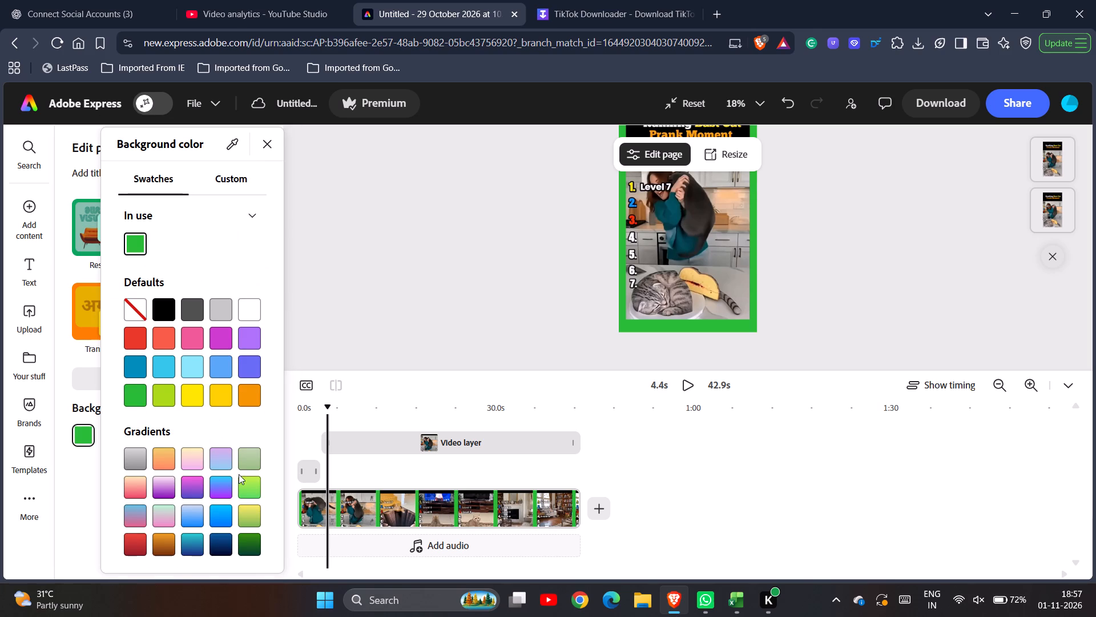
click(217, 543)
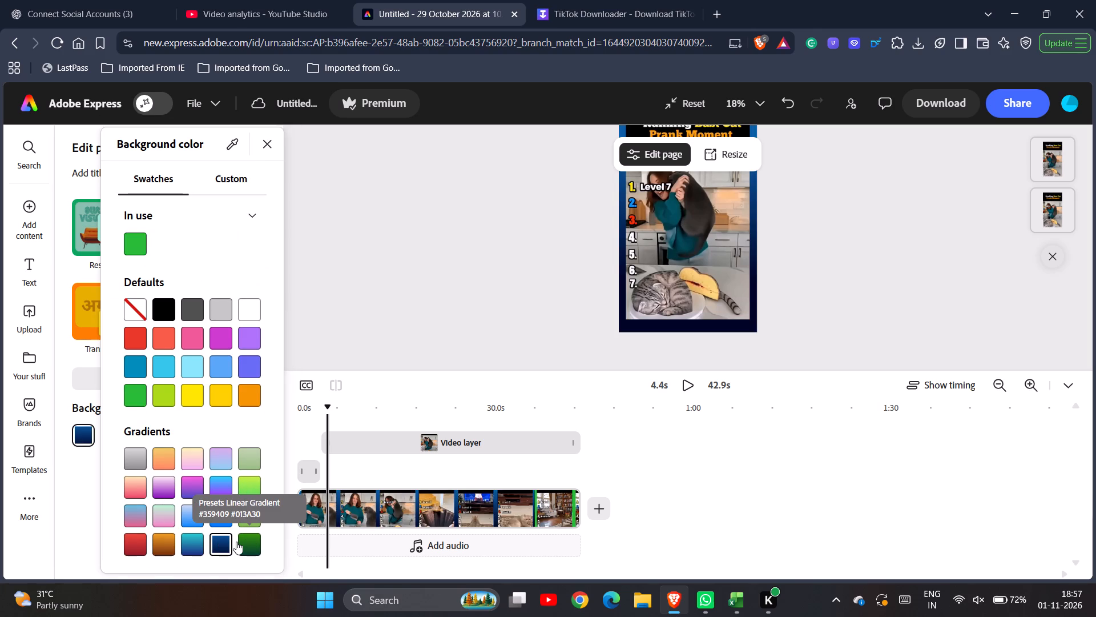
click(535, 278)
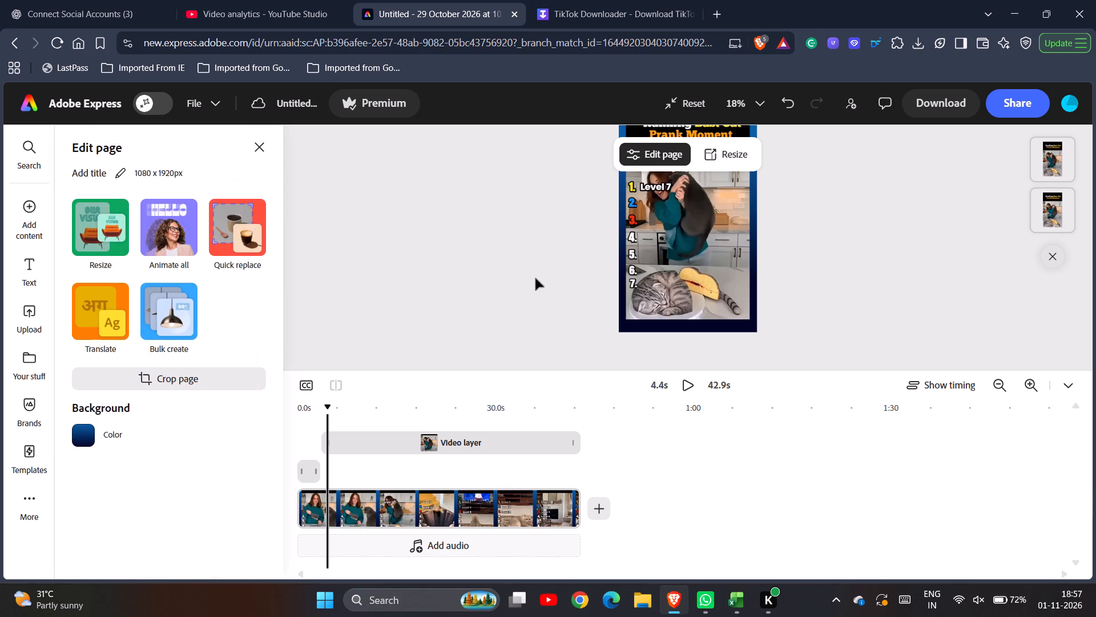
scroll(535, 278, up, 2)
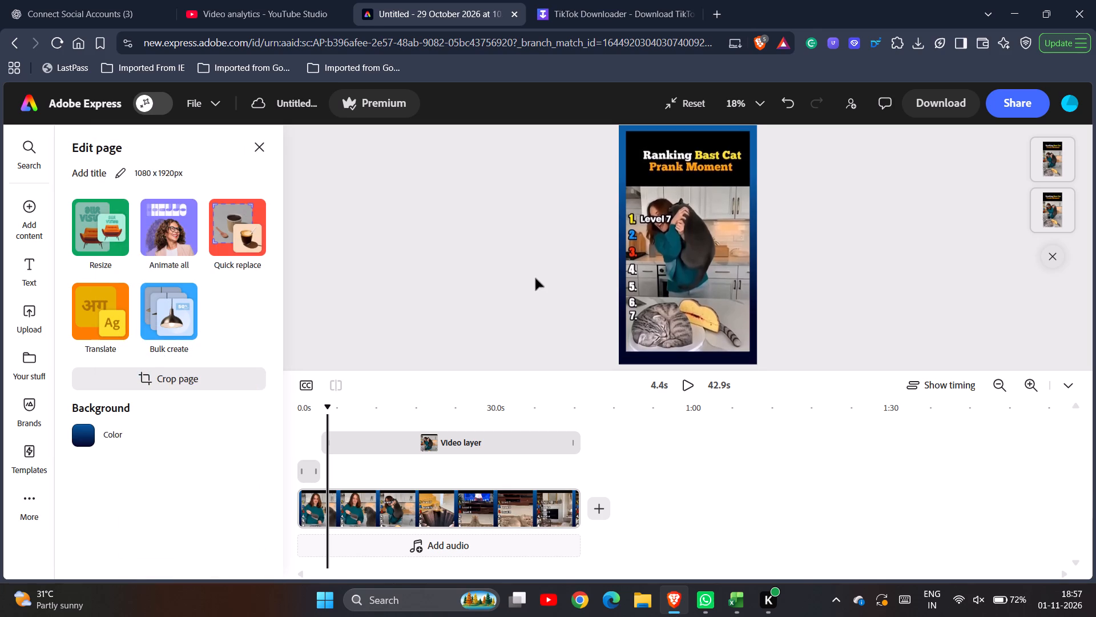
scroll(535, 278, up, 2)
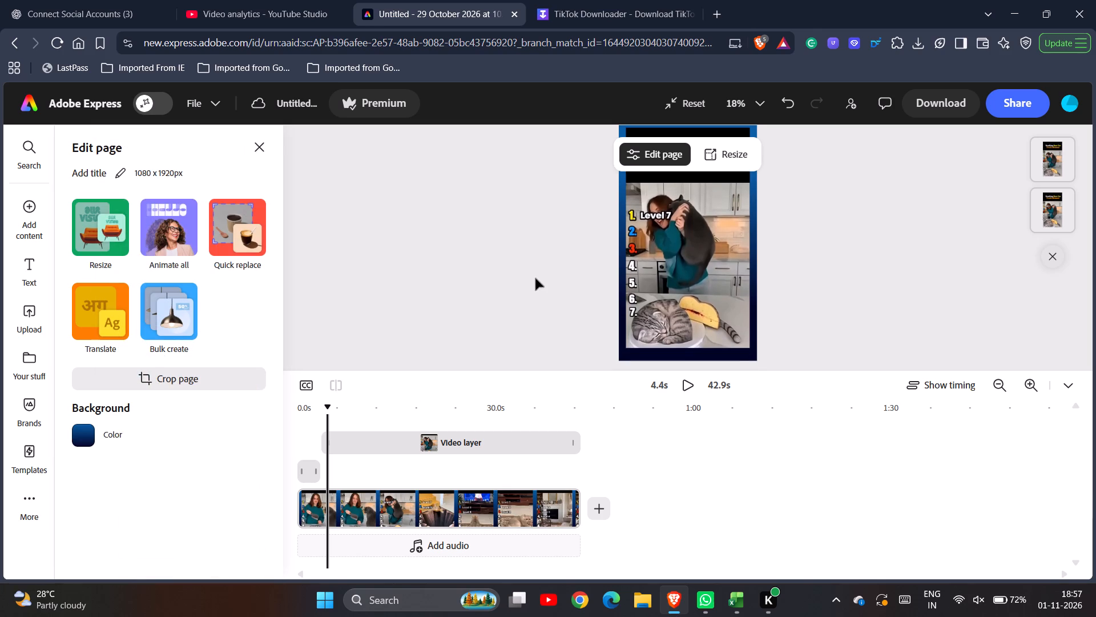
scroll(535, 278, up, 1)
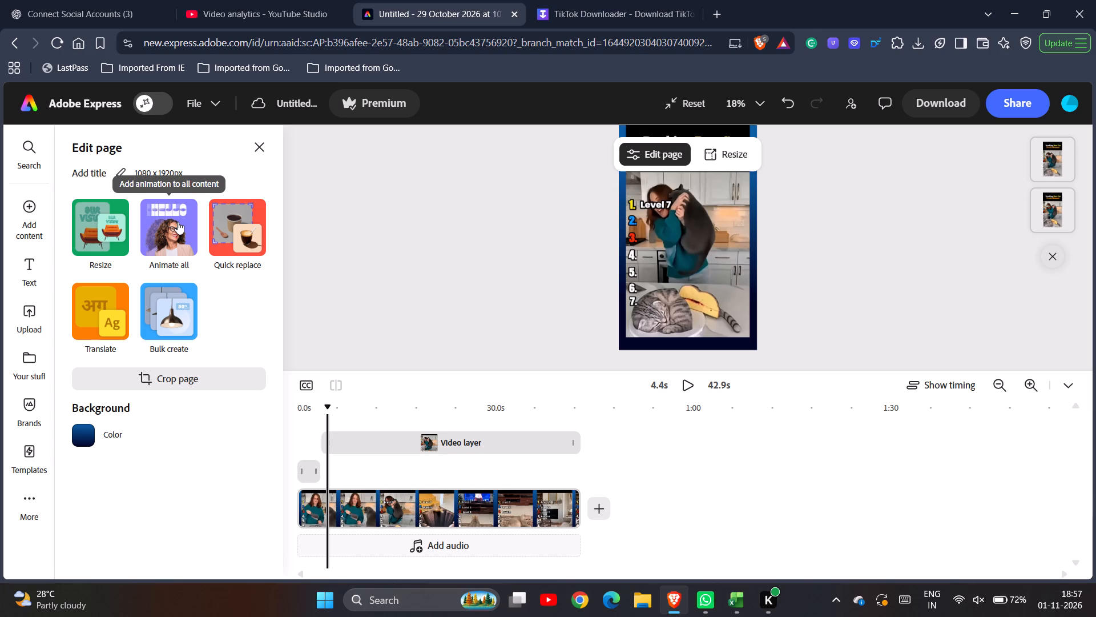
Look through the previously uploaded videos and images for media to use in the design.
click(30, 315)
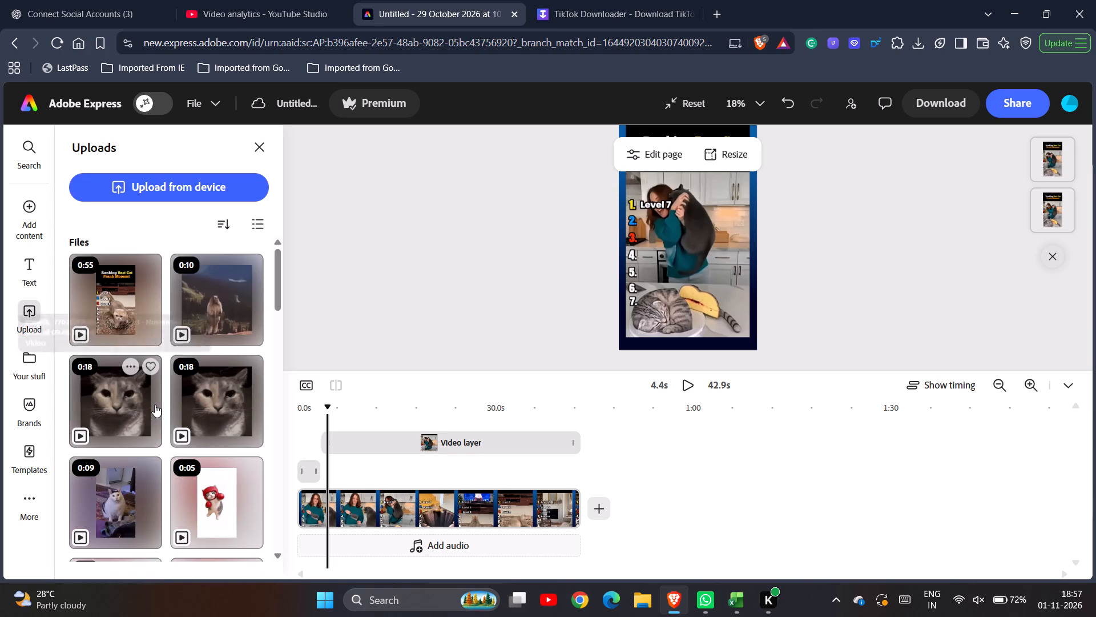
scroll(155, 404, down, 2)
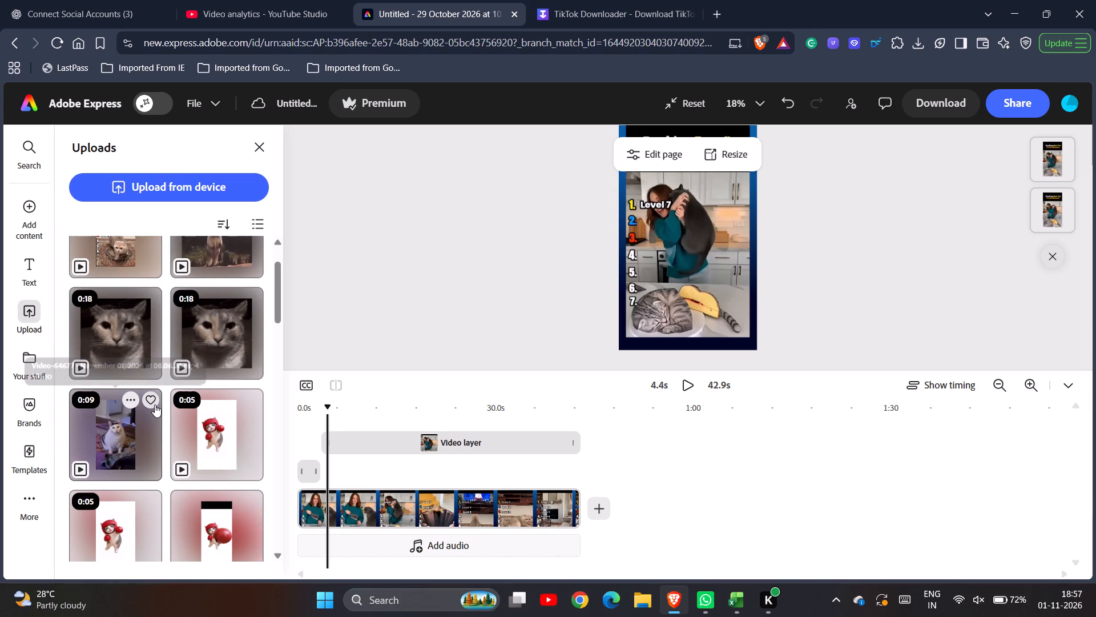
scroll(155, 404, down, 3)
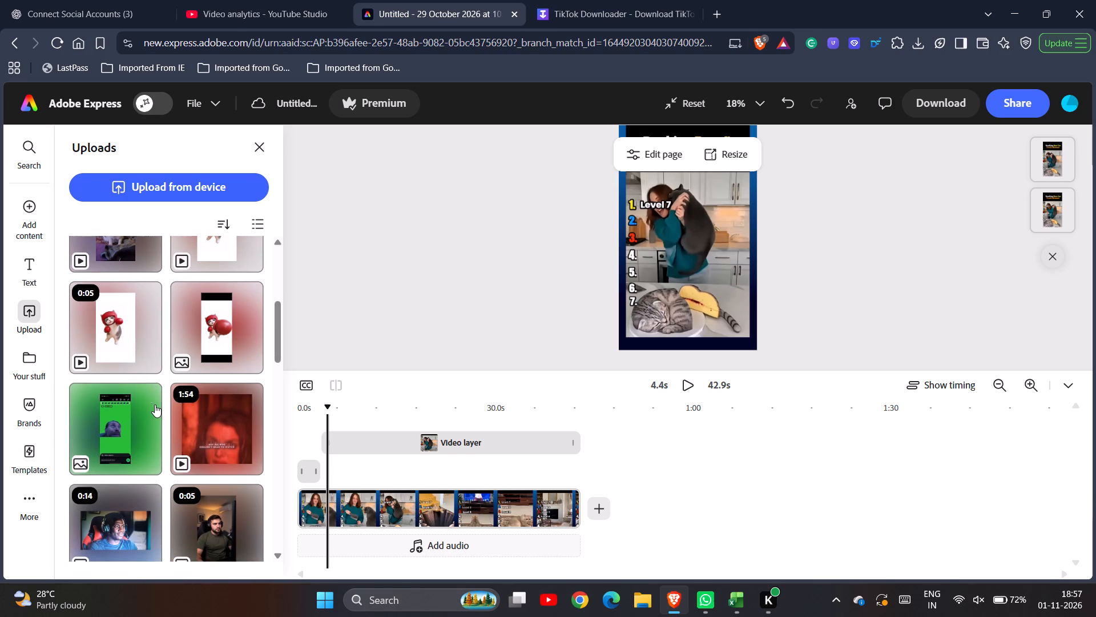
scroll(155, 404, down, 2)
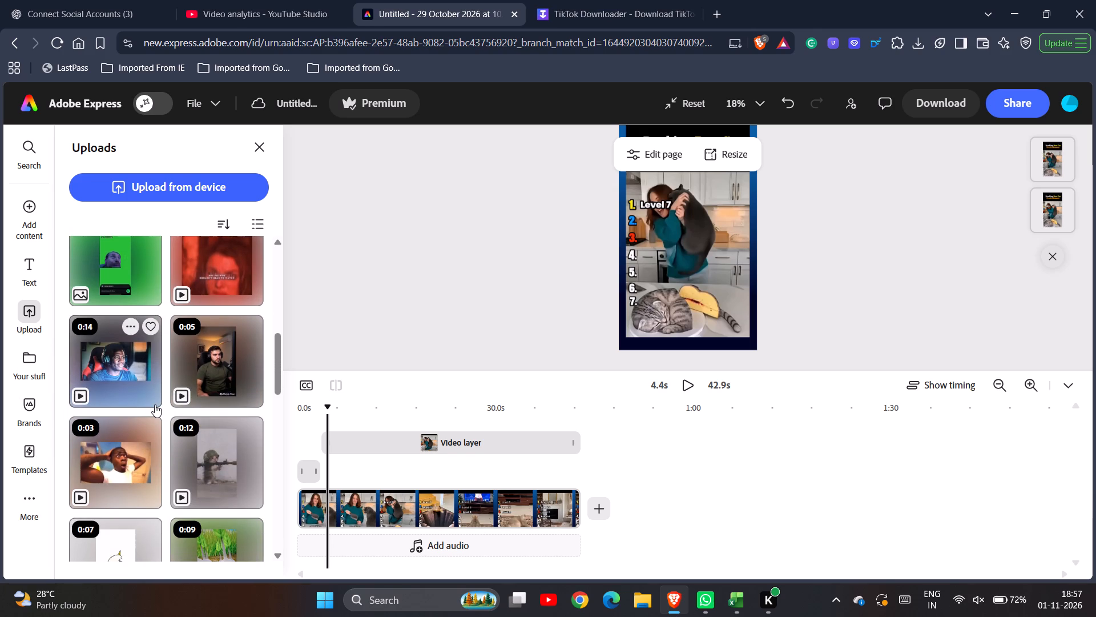
scroll(155, 404, down, 3)
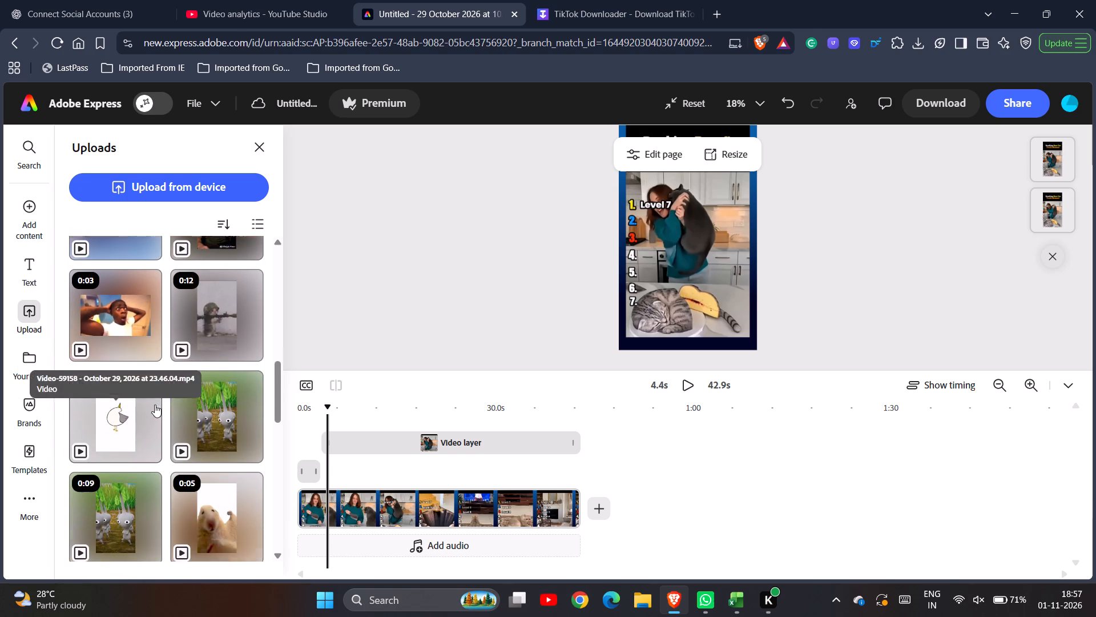
scroll(155, 404, down, 5)
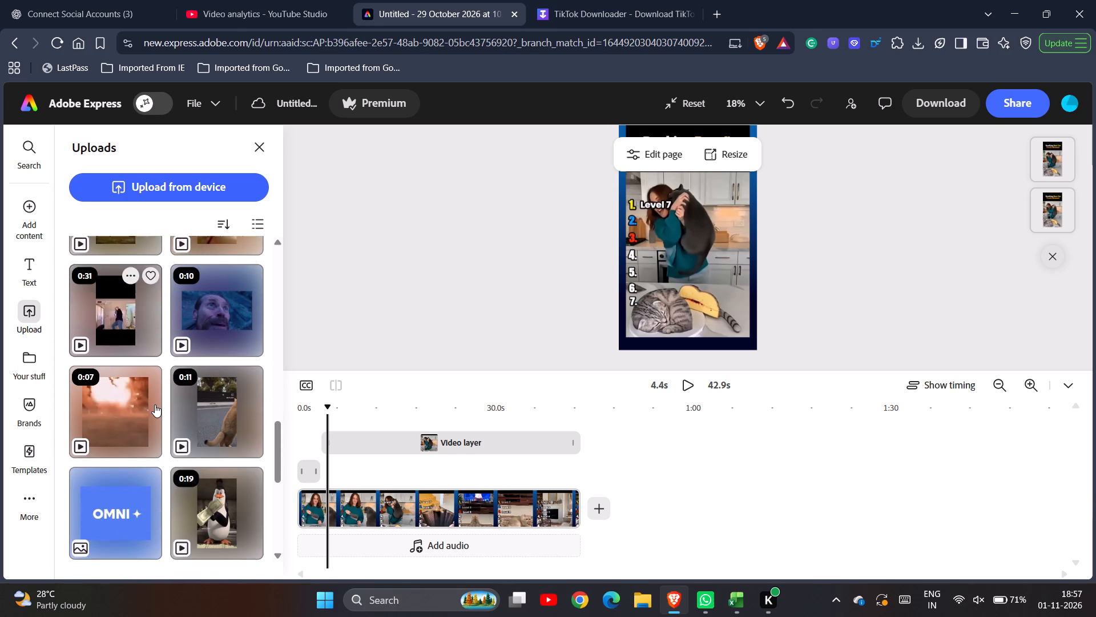
scroll(155, 404, down, 6)
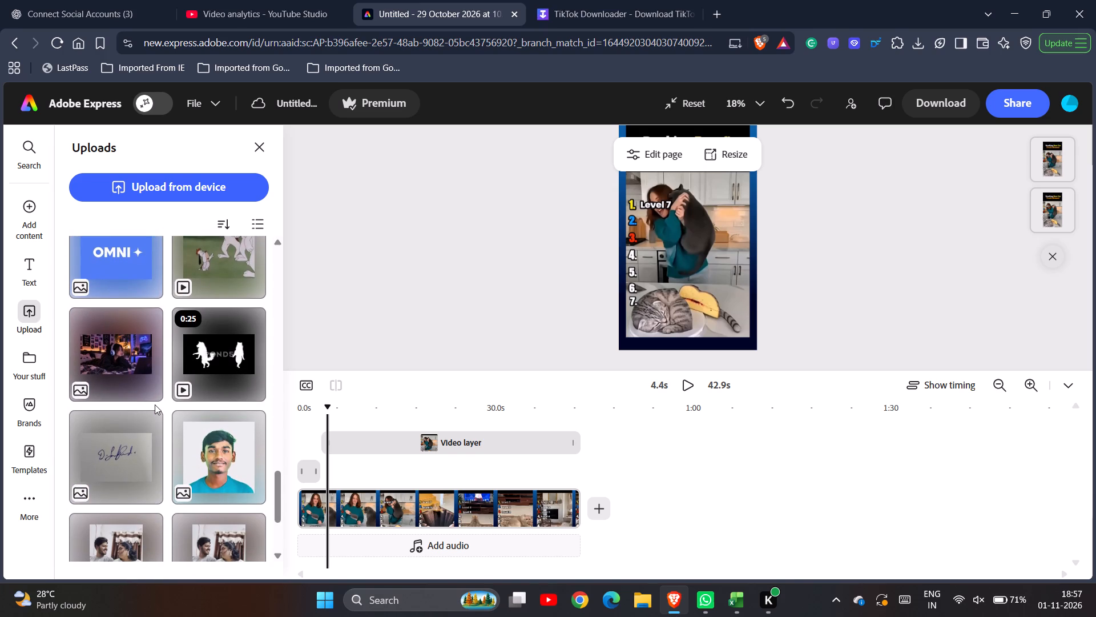
scroll(155, 404, down, 3)
scroll(155, 404, up, 5)
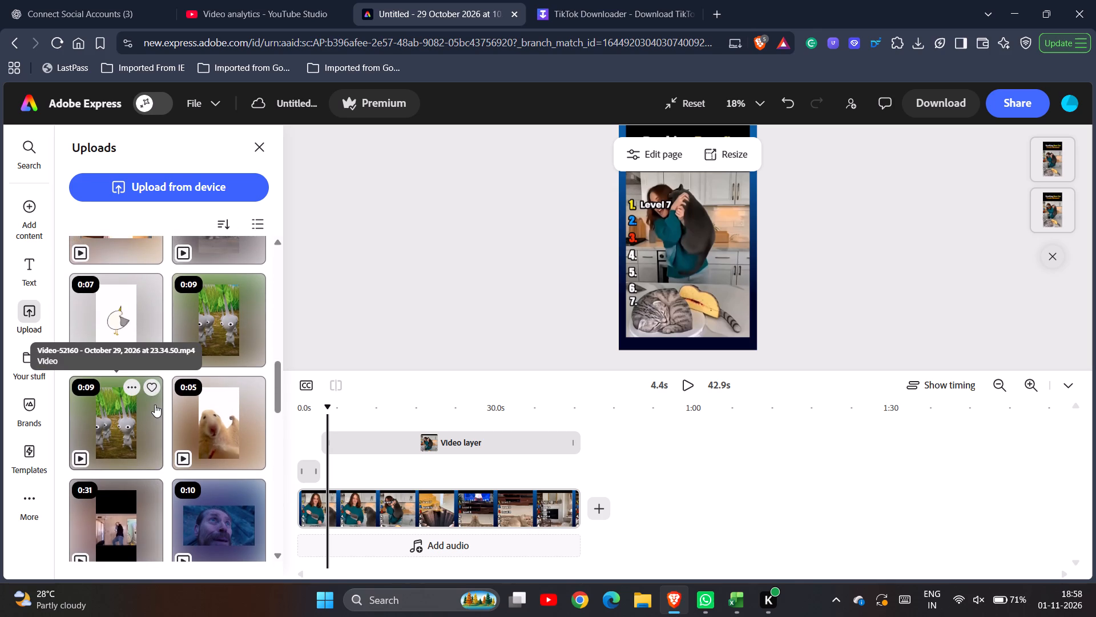
scroll(155, 404, up, 4)
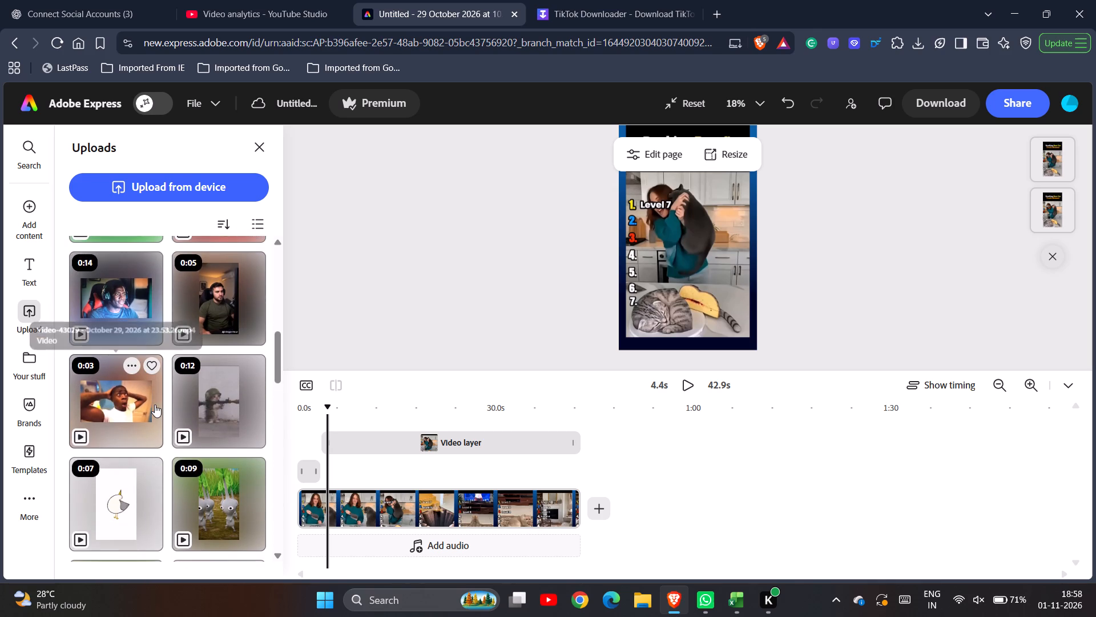
scroll(155, 404, up, 3)
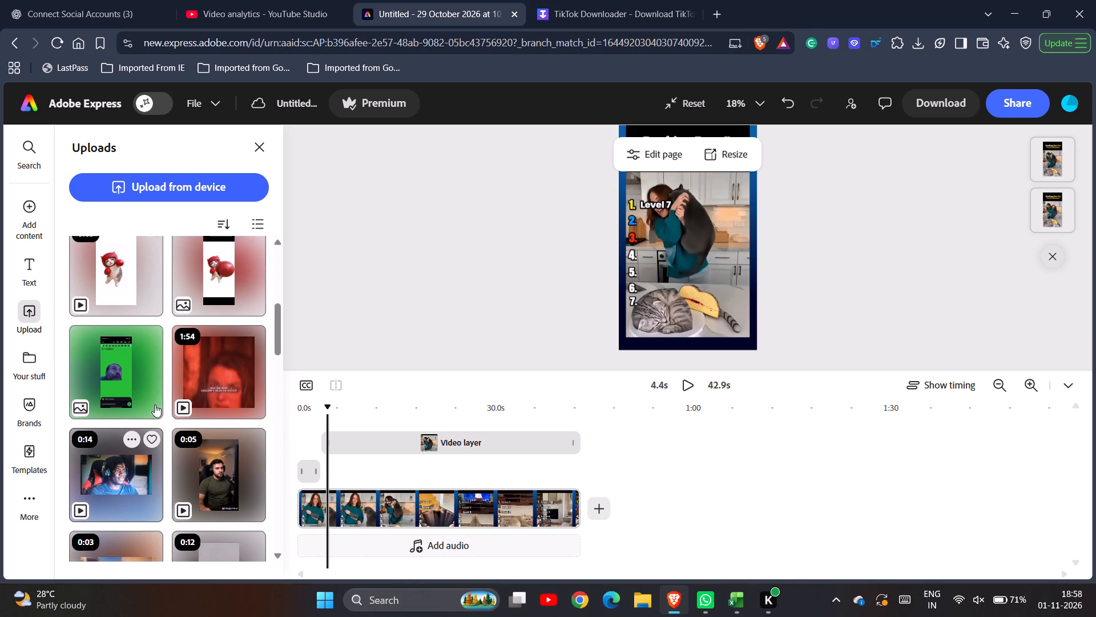
scroll(155, 404, up, 10)
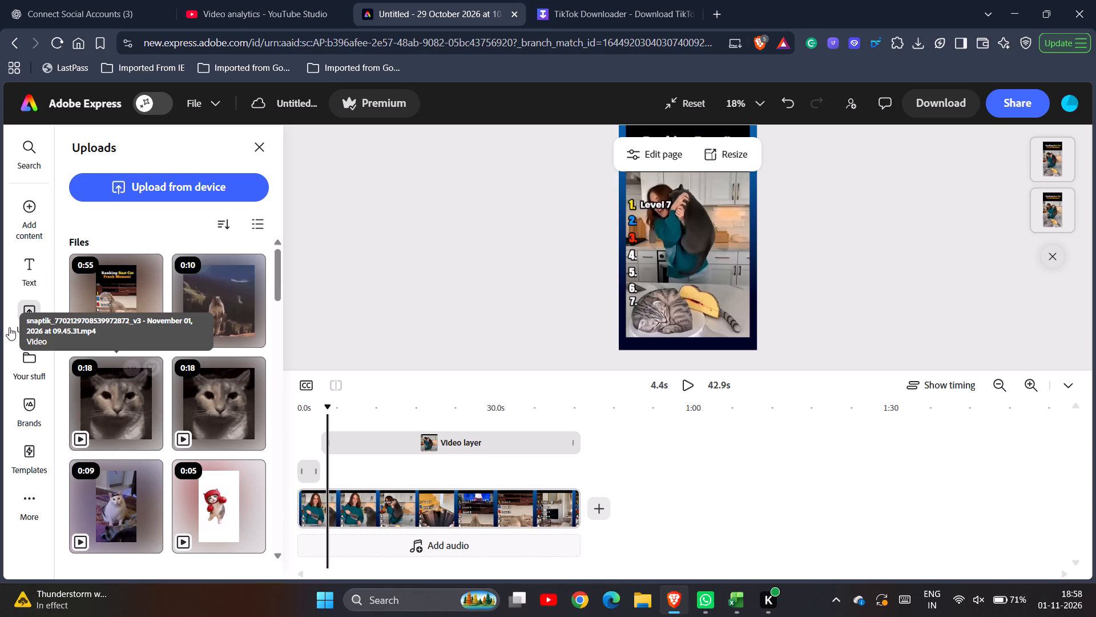
Look through the computer's Desktop folder for another media file to upload, leaving the file selection without choosing one.
click(25, 310)
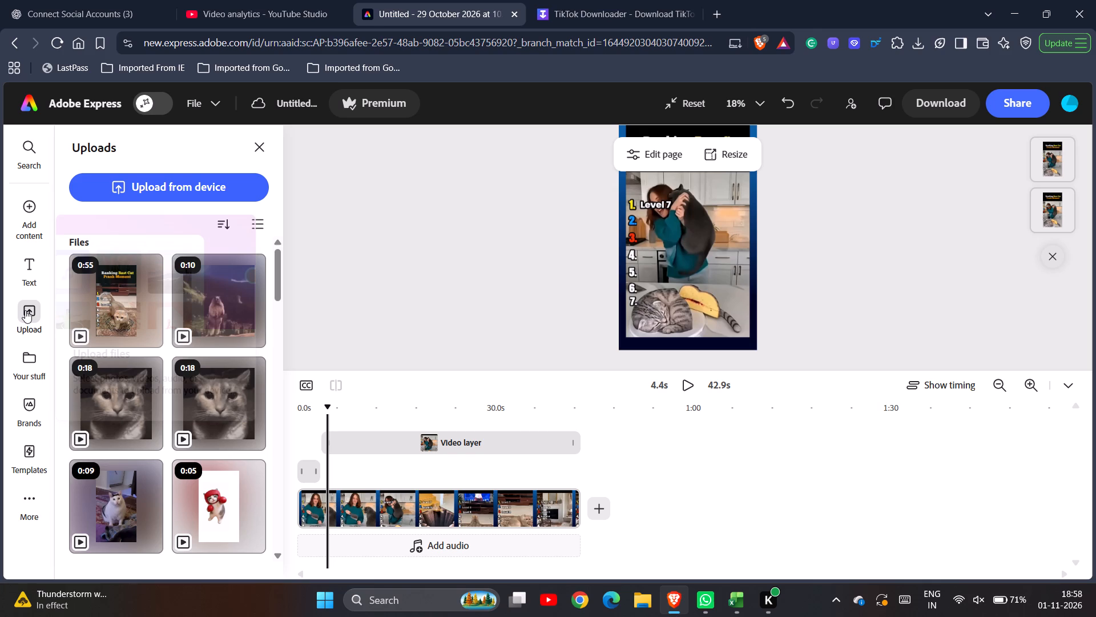
click(25, 310)
click(149, 186)
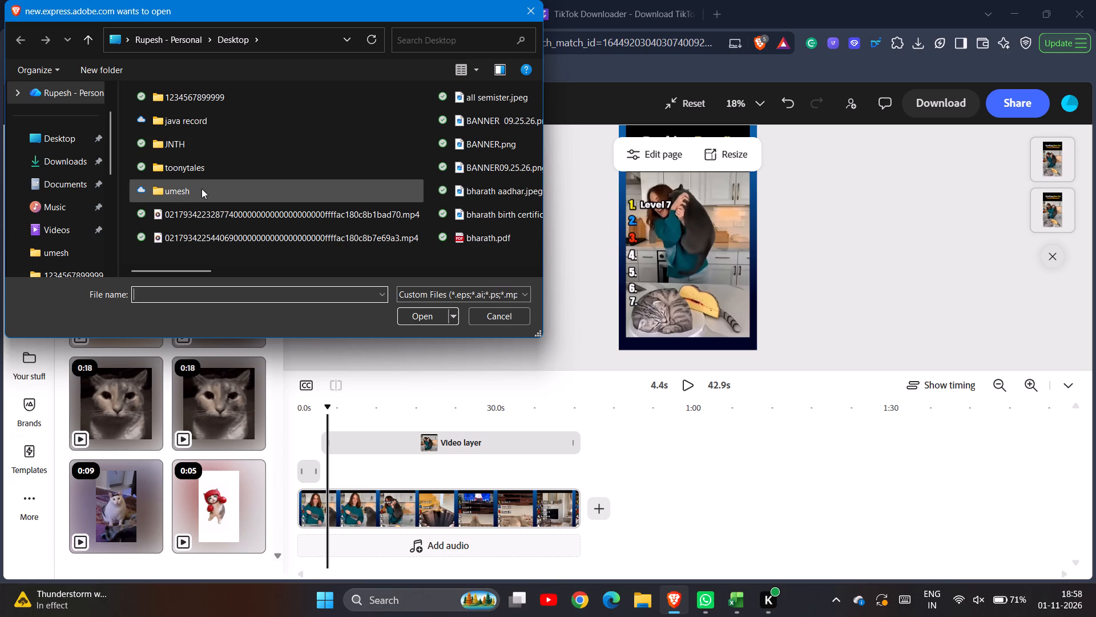
scroll(211, 210, down, 5)
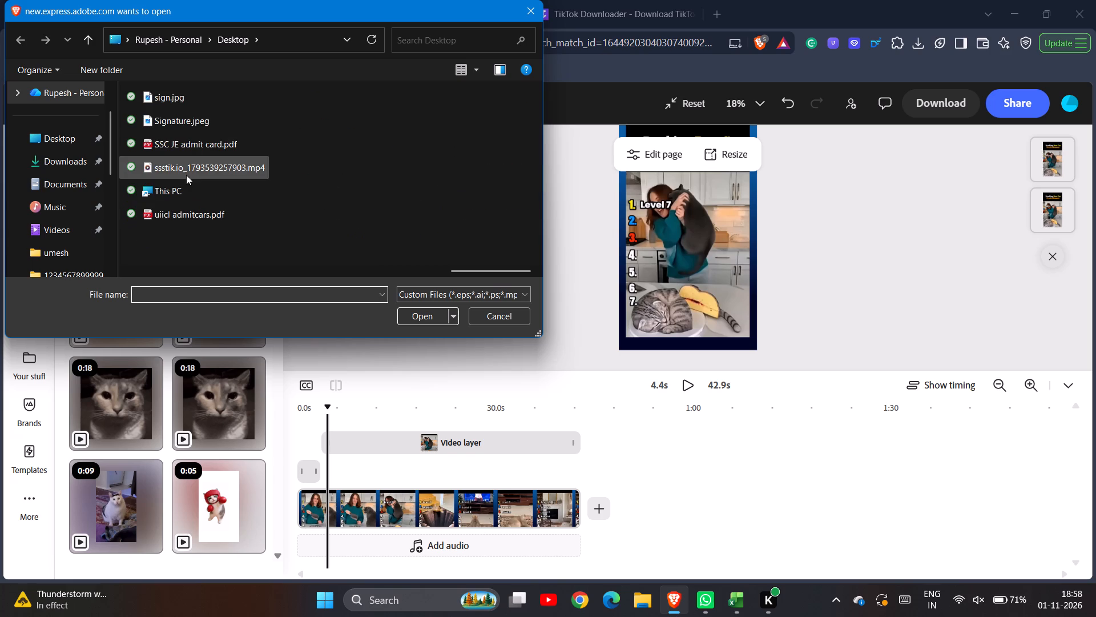
scroll(183, 169, up, 3)
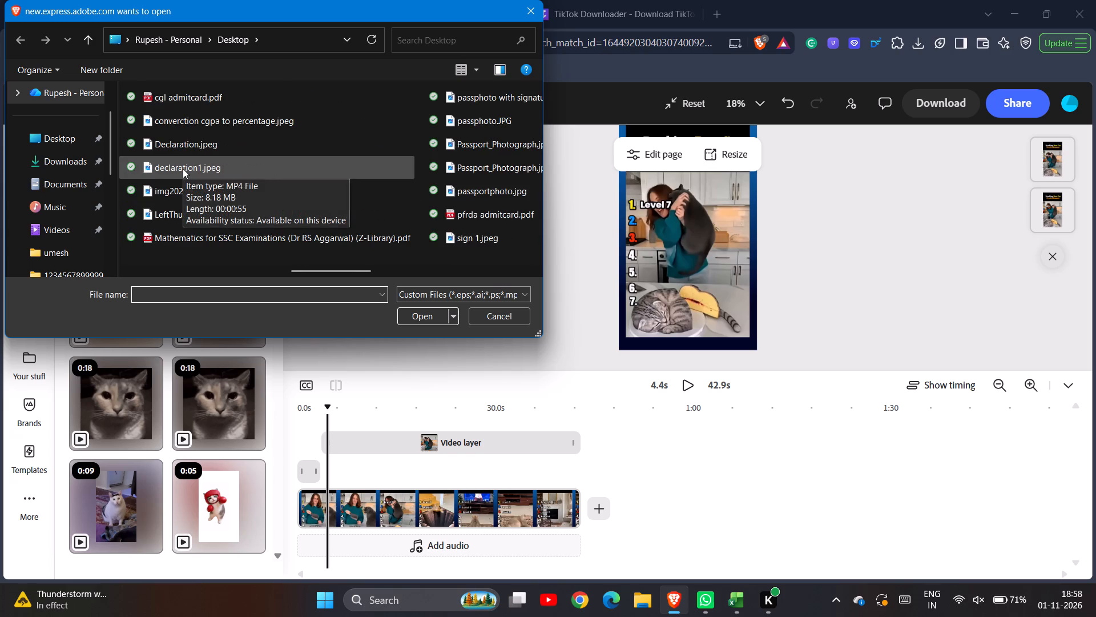
scroll(183, 169, up, 1)
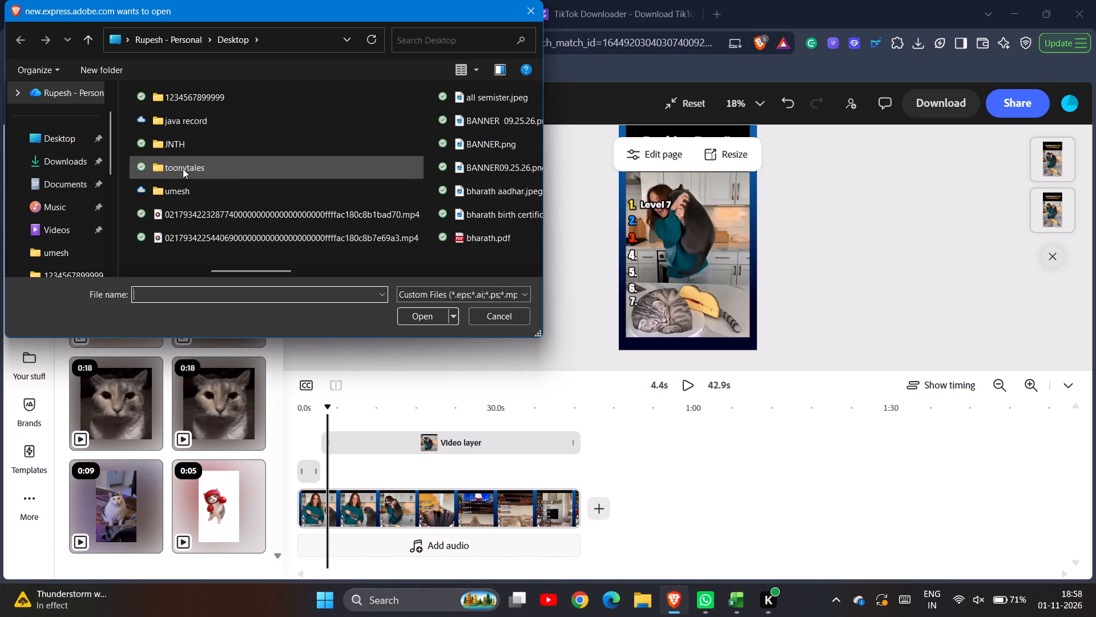
scroll(183, 169, up, 4)
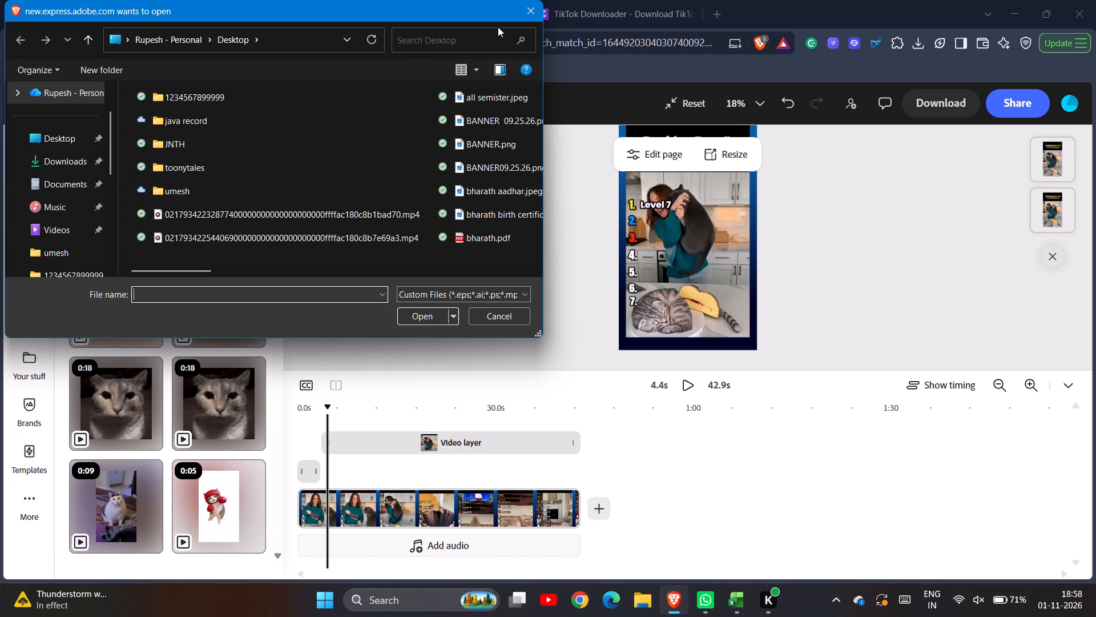
click(524, 17)
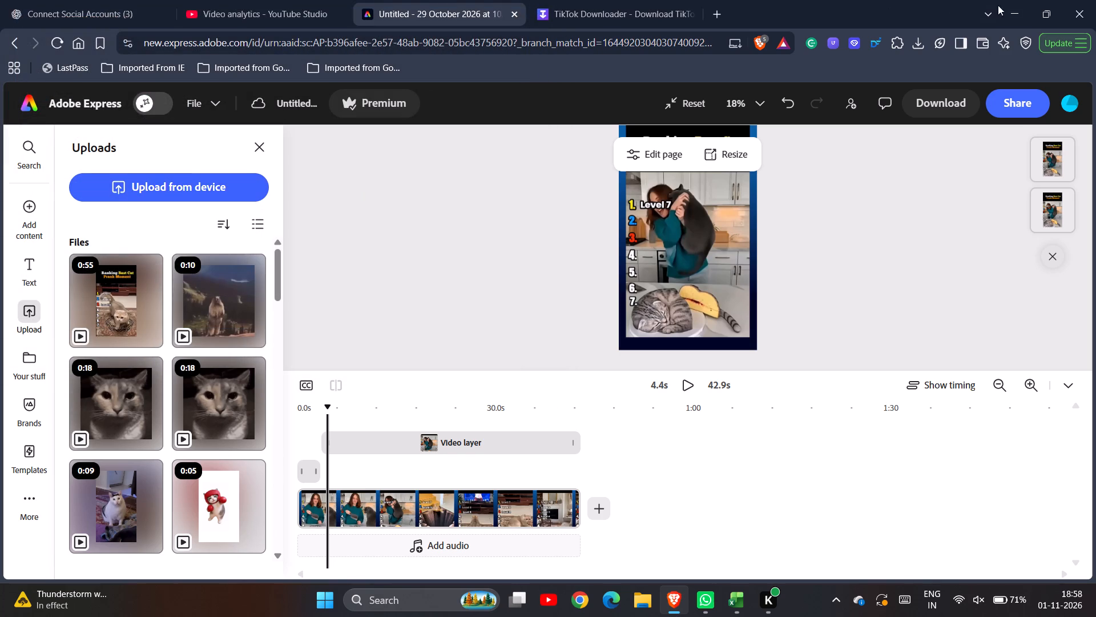
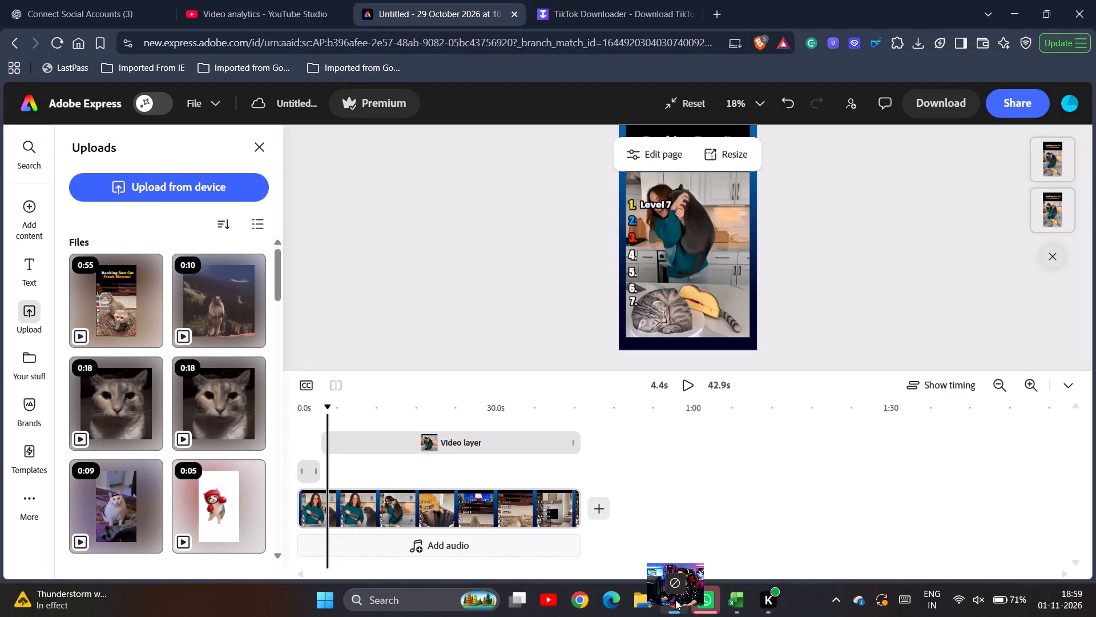
Add the clip of the man with a headset at a gaming desk as a new scene after the cat ranking video.
click(366, 377)
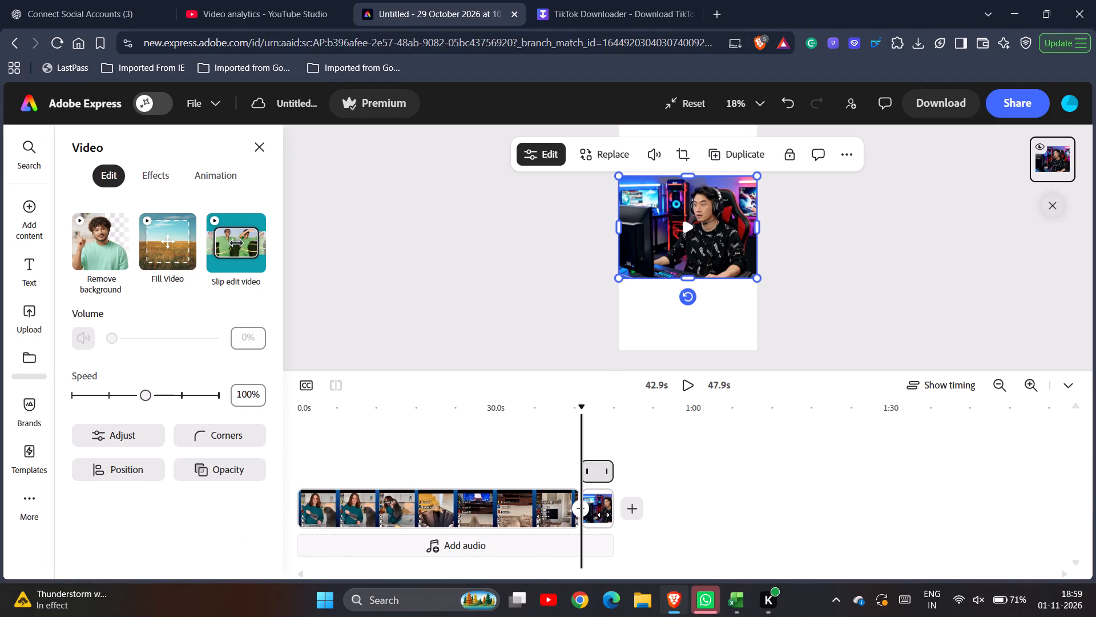
Move the scene of the man at the gaming desk ahead of the cat ranking video in the timeline.
click(602, 504)
drag(602, 504, 498, 470)
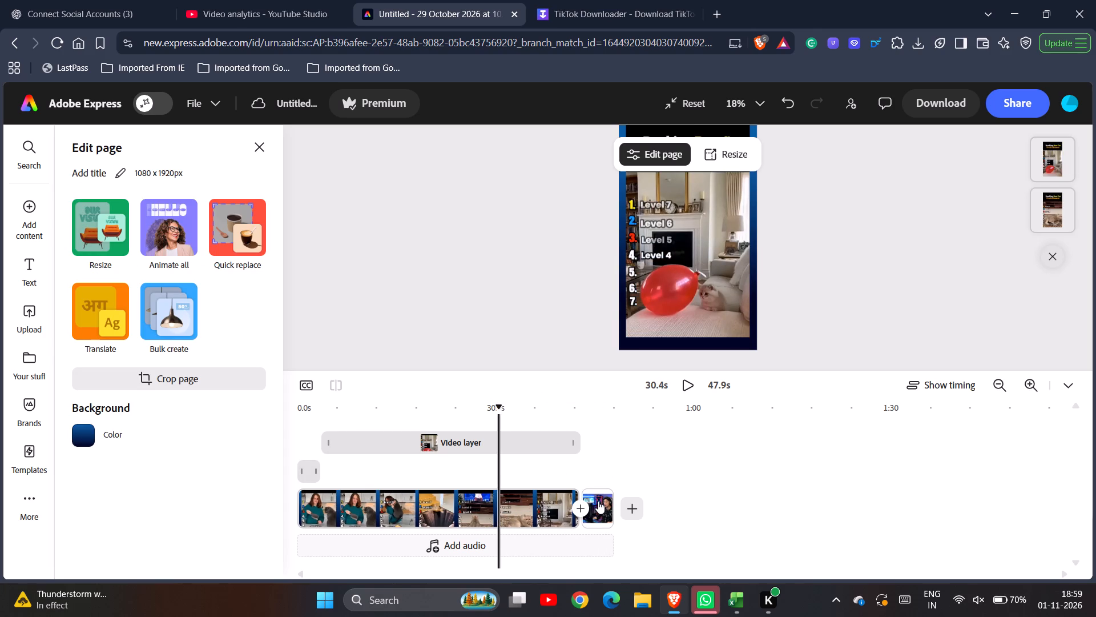
drag(598, 501, 586, 450)
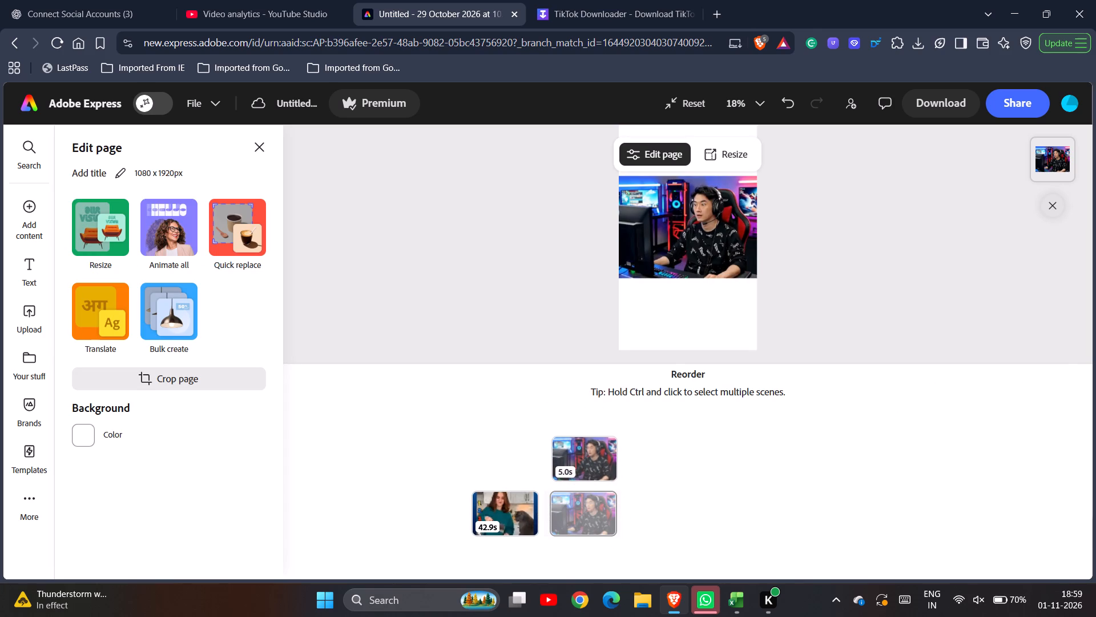
drag(586, 450, 575, 446)
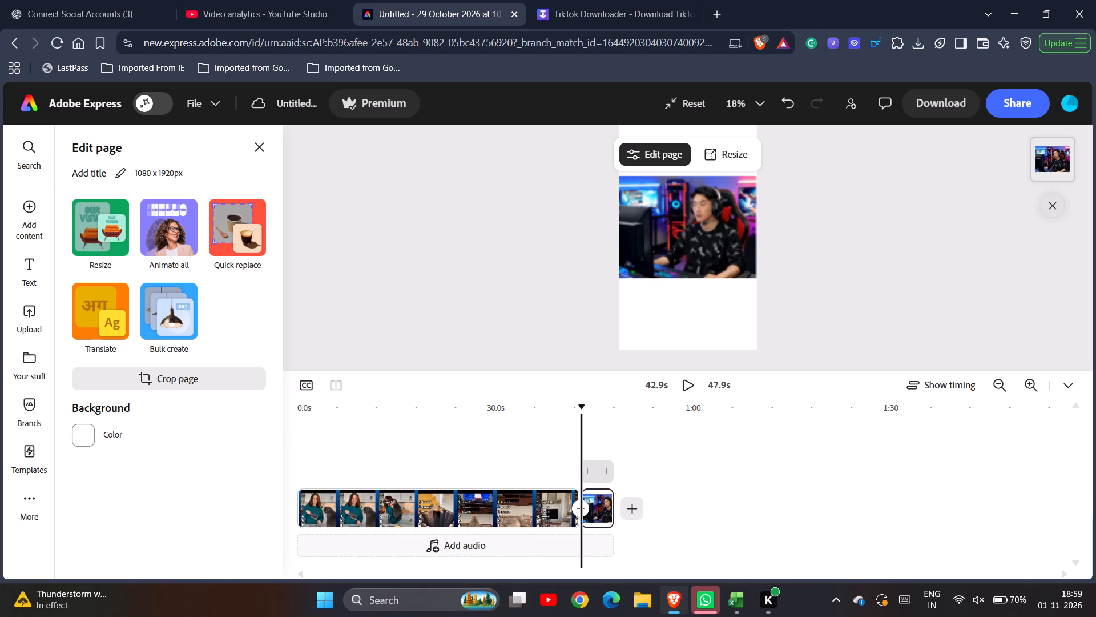
drag(600, 504, 590, 429)
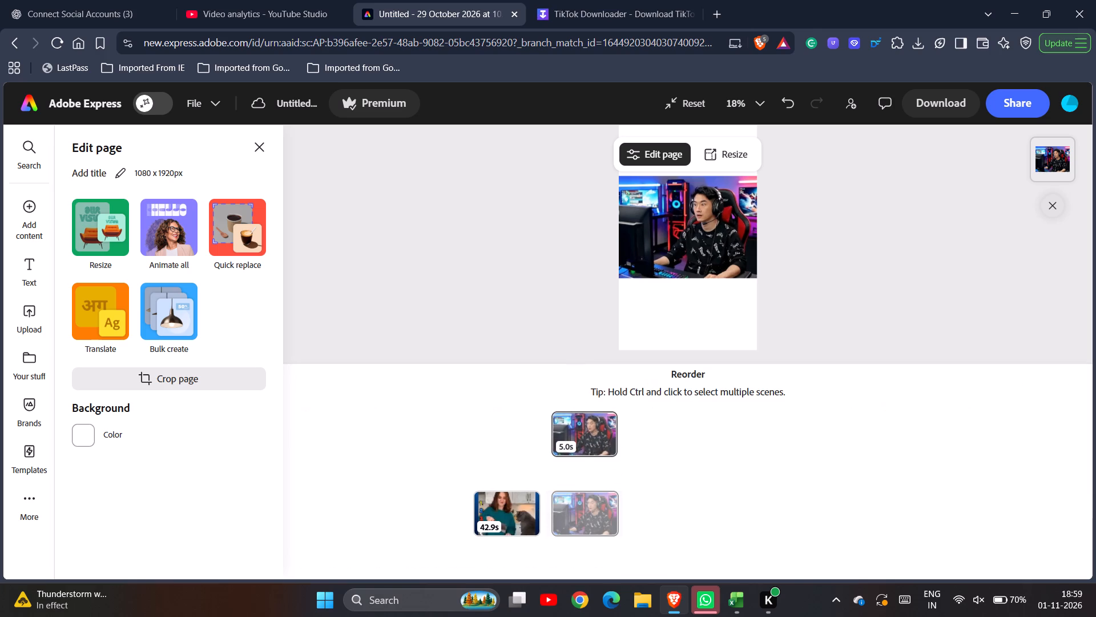
drag(590, 429, 517, 431)
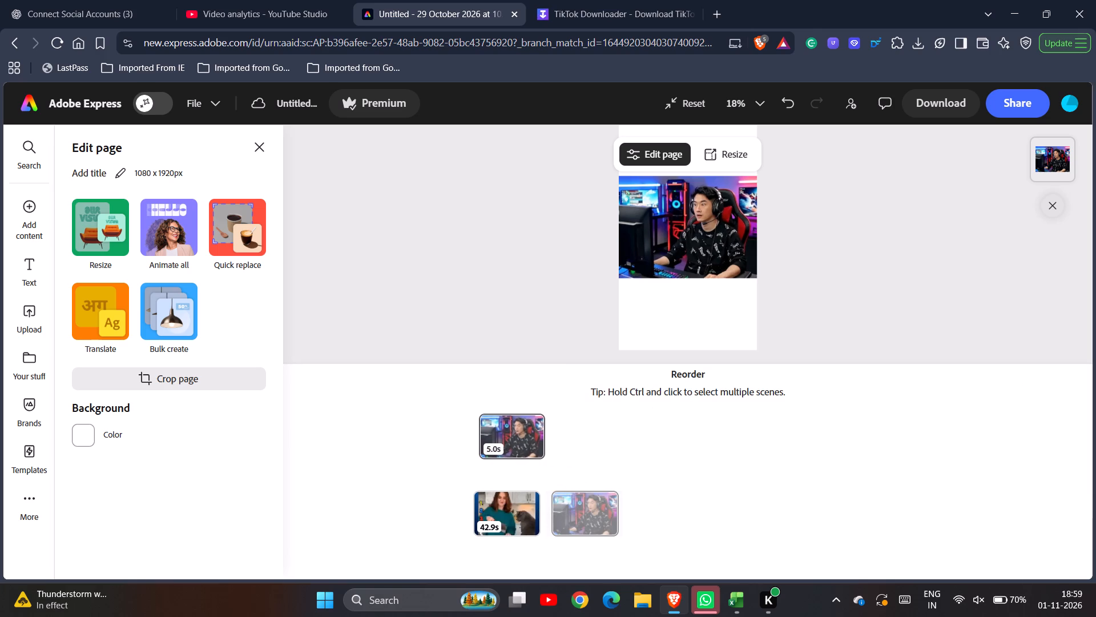
drag(517, 431, 46, 306)
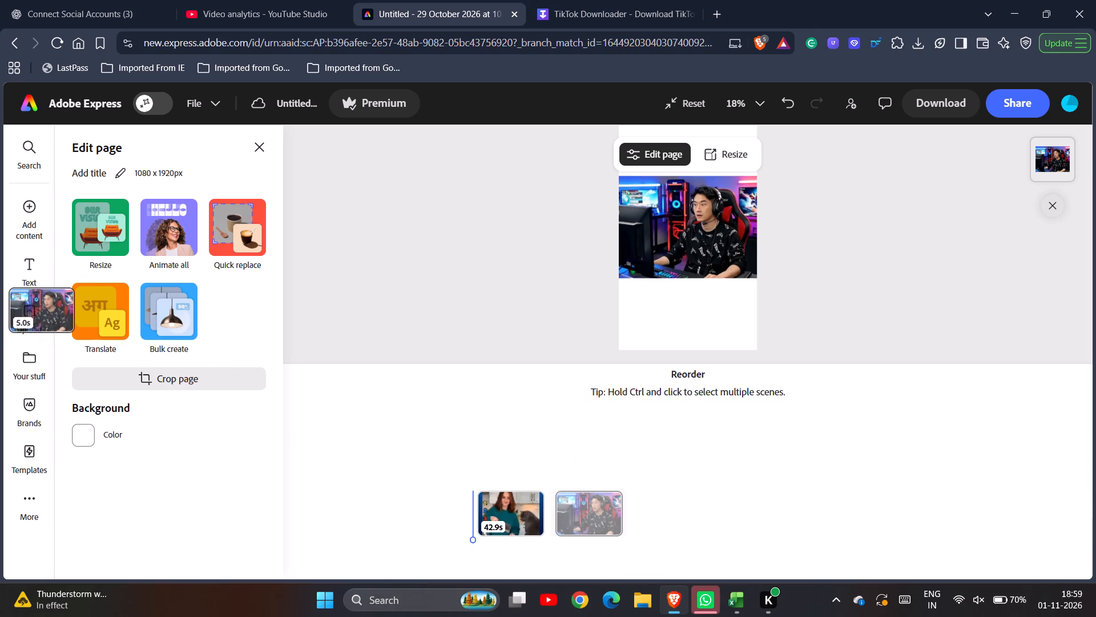
drag(46, 306, 29, 314)
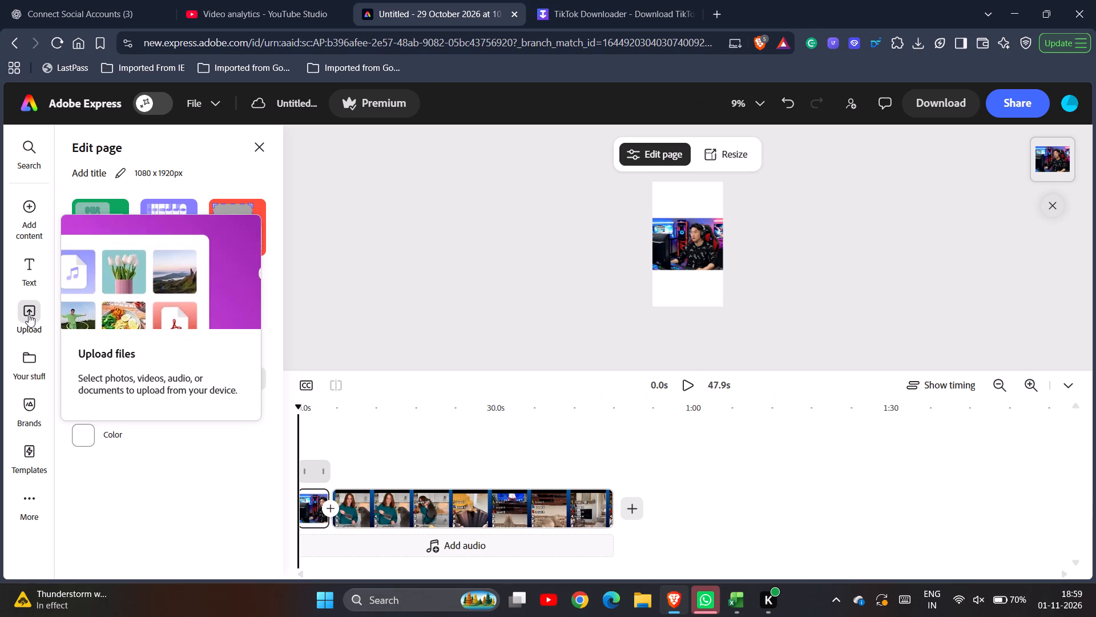
Open the uploaded media files to find a clip for the design.
click(29, 314)
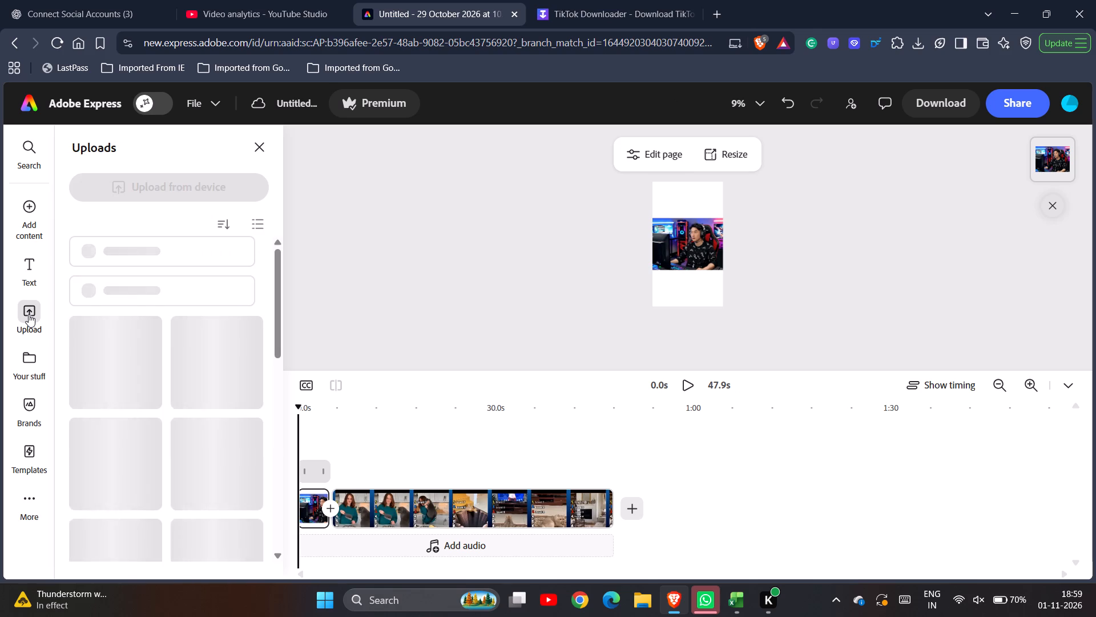
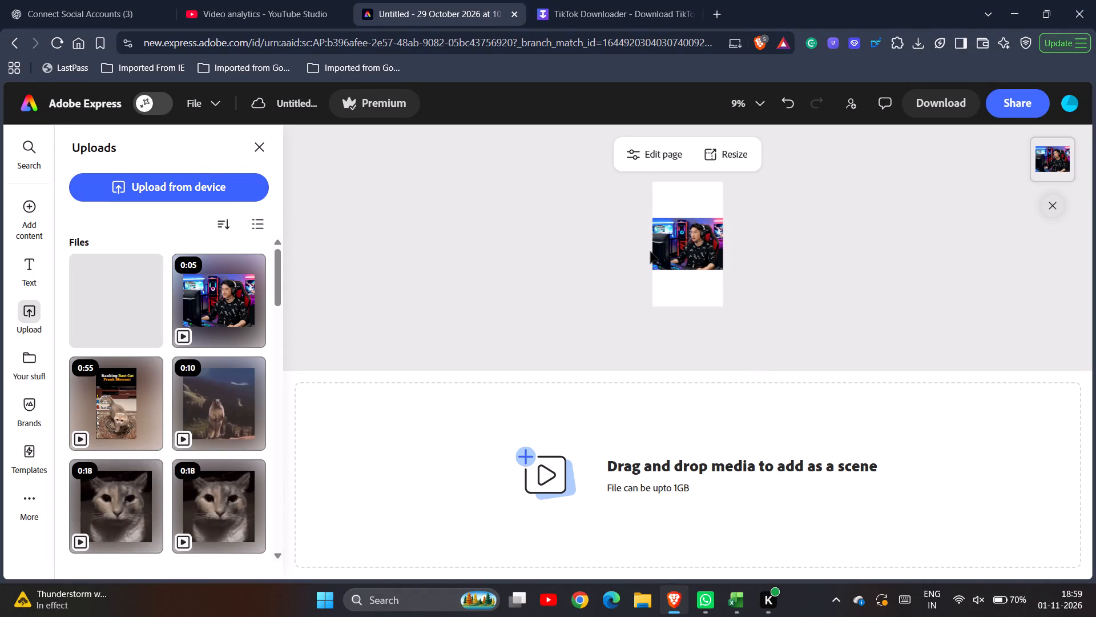
Delete the clip of the man with a headset at a gaming desk from the white vertical page.
click(692, 246)
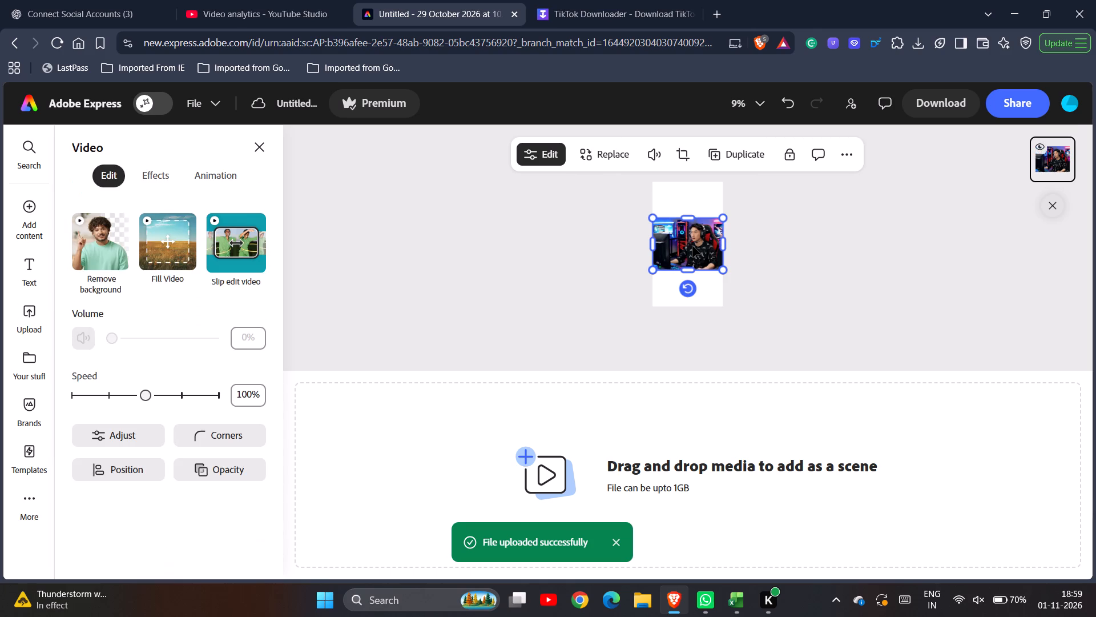
key(Delete)
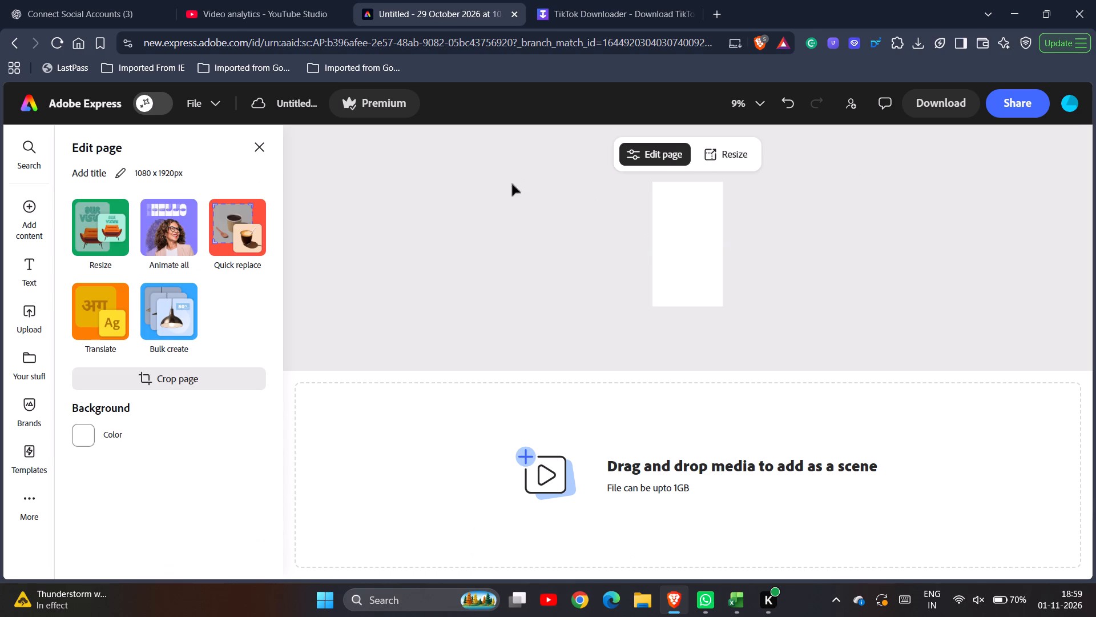
Leave the blank-looking editor for the home page and reopen the untitled cat ranking project.
click(534, 324)
click(262, 151)
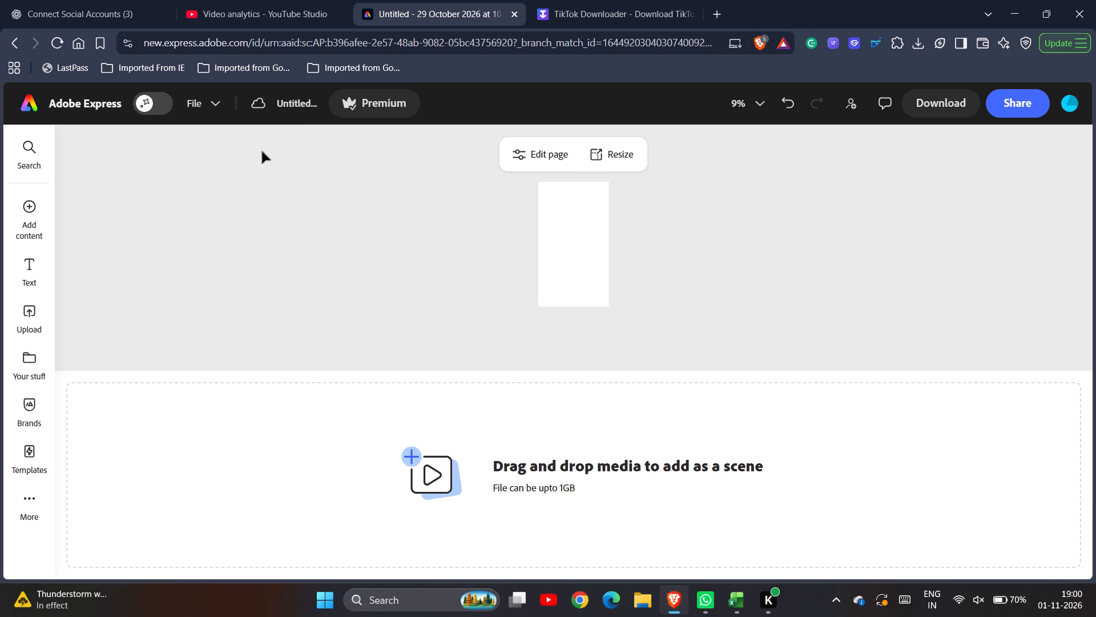
click(394, 319)
click(12, 45)
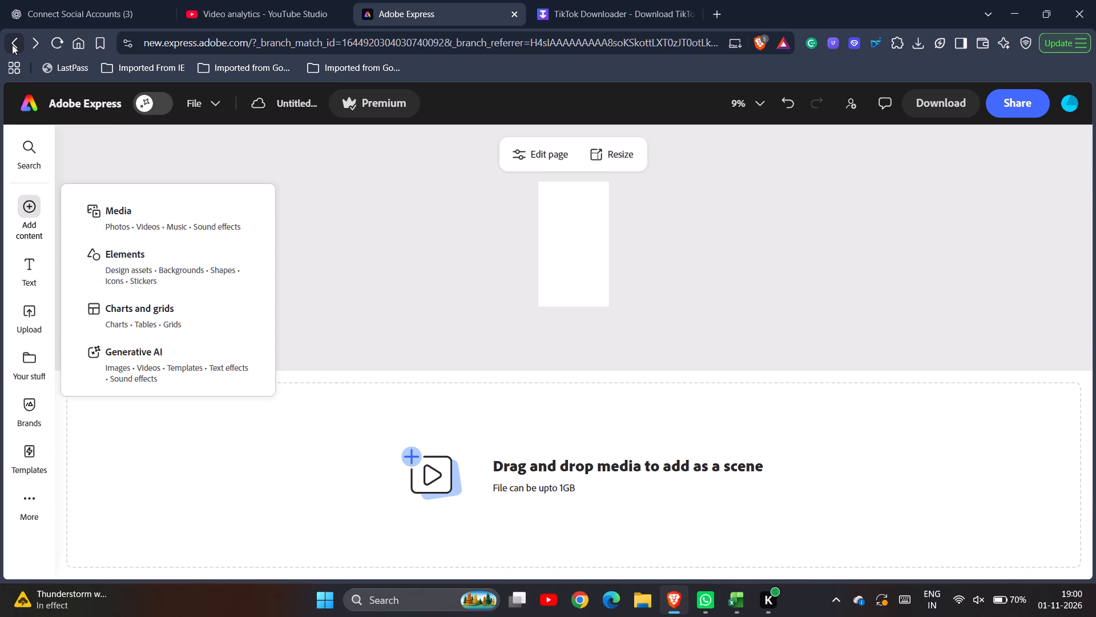
click(12, 45)
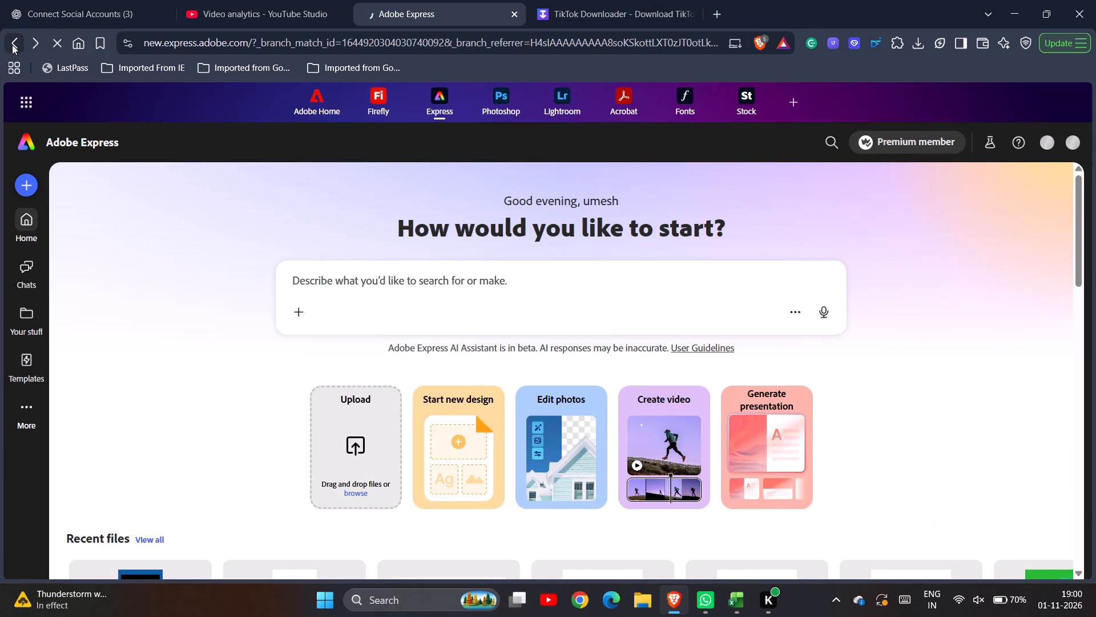
click(40, 45)
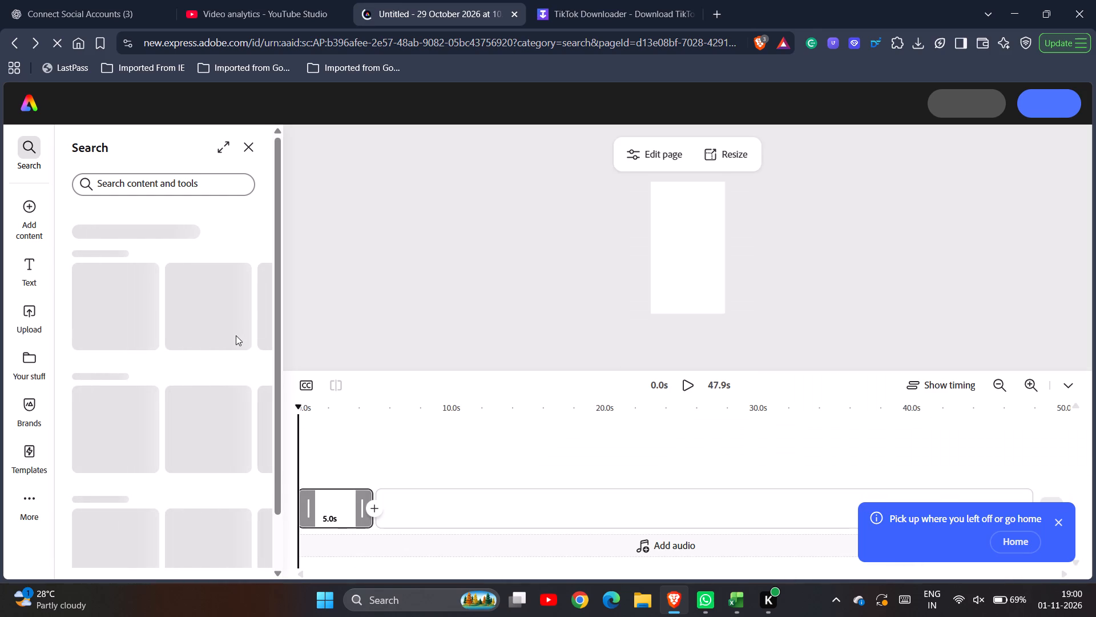
Delete the blank 5-second scene at the start of the timeline.
click(342, 502)
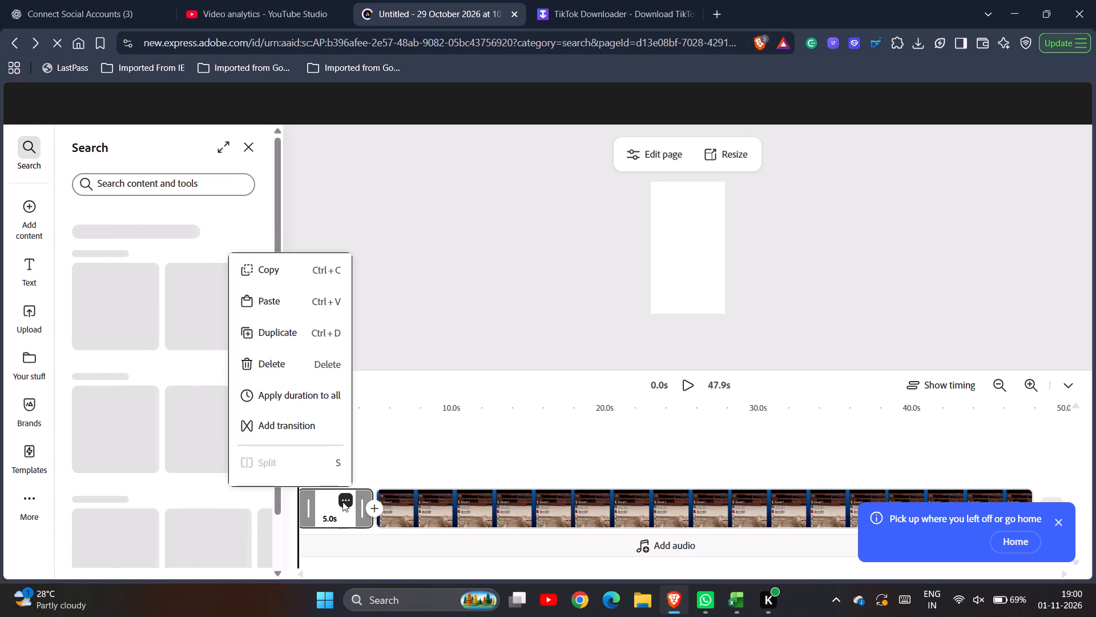
key(Delete)
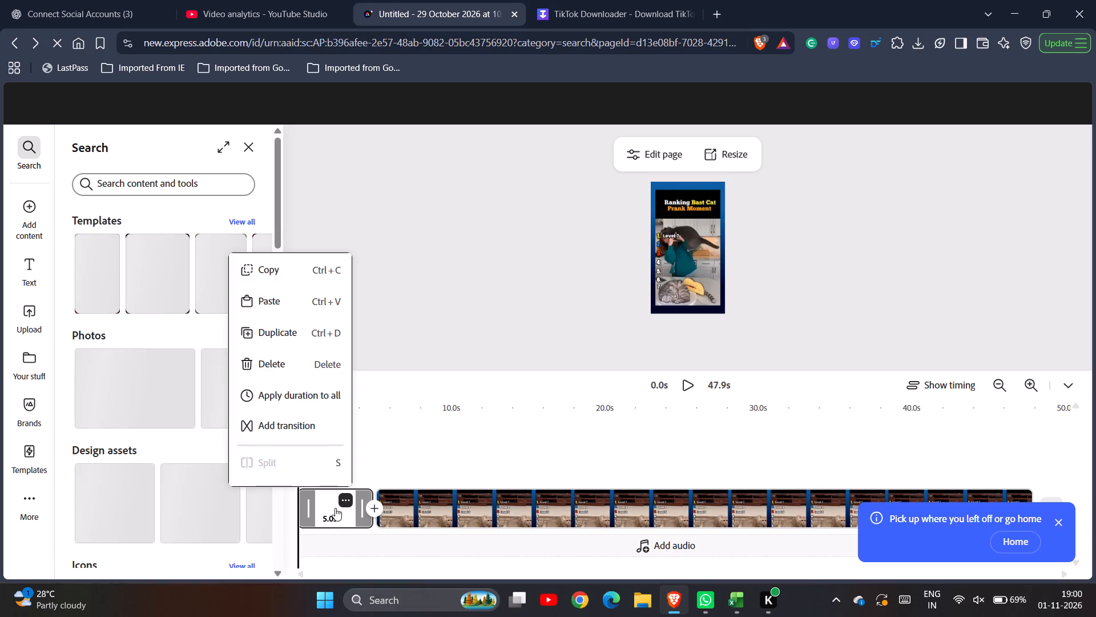
click(335, 508)
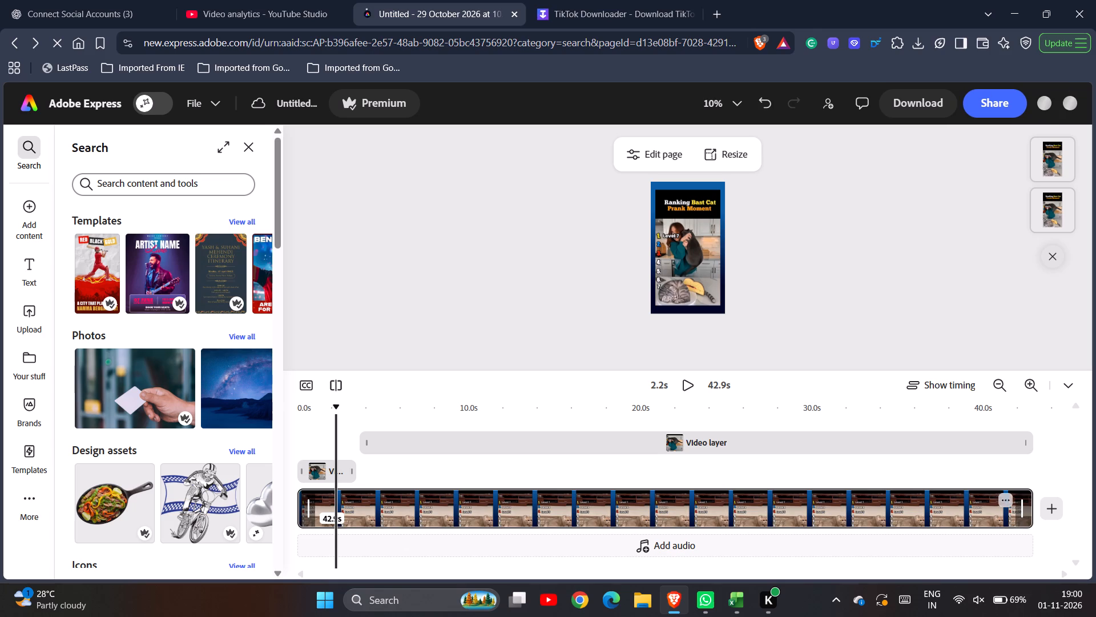
Play the cat ranking video from the start to review its first clips, and return to the beginning.
scroll(510, 509, left, 4)
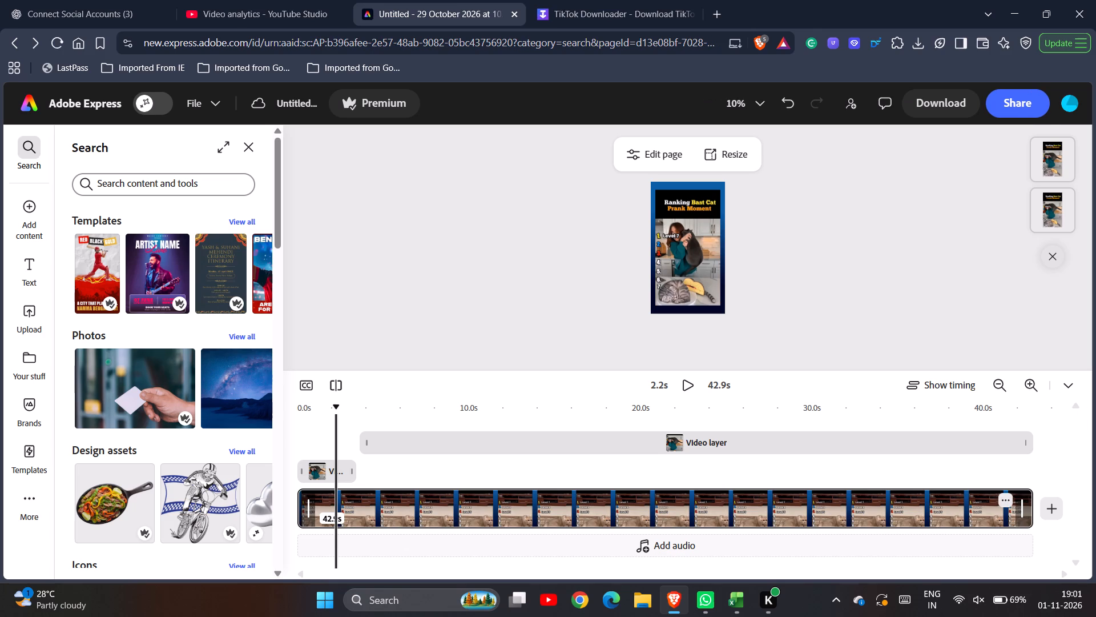
scroll(510, 509, down, 2)
scroll(510, 509, up, 1)
click(687, 271)
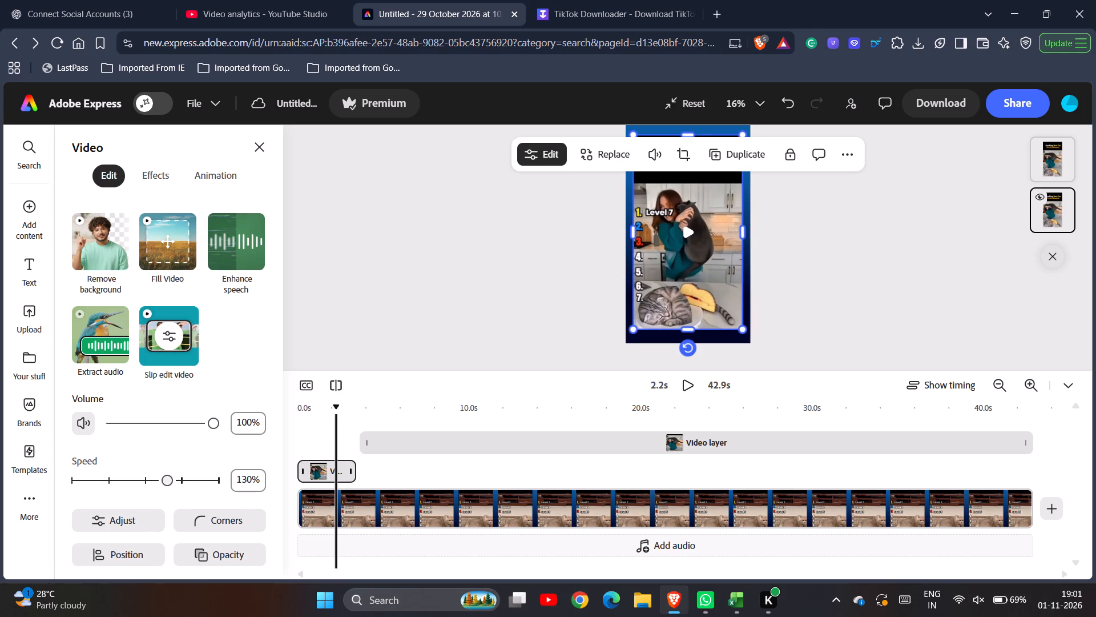
drag(336, 418, 276, 433)
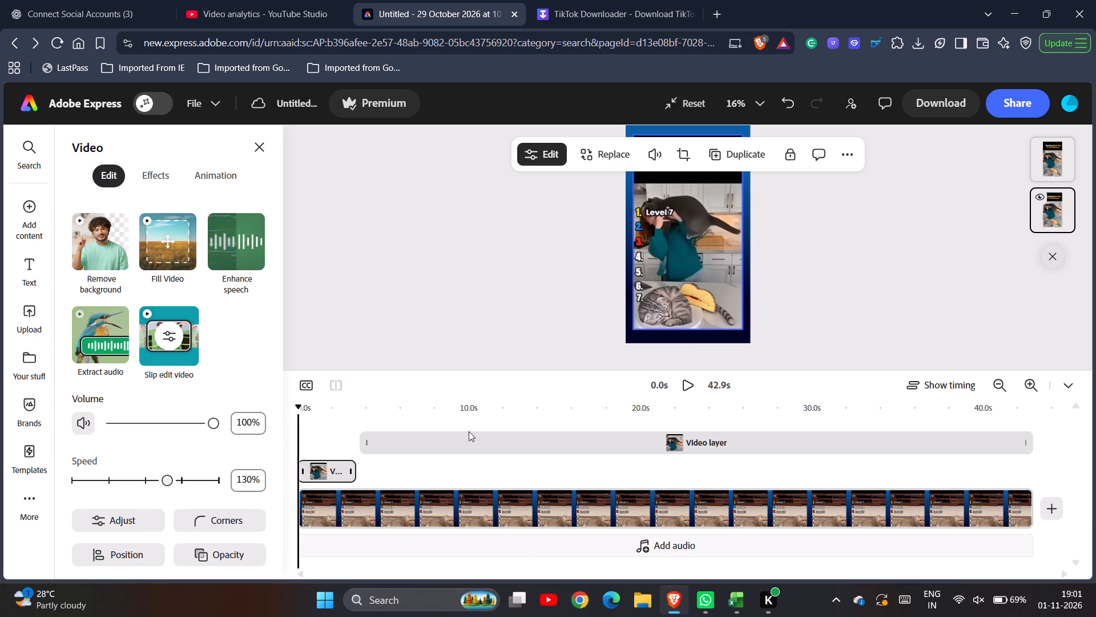
click(688, 382)
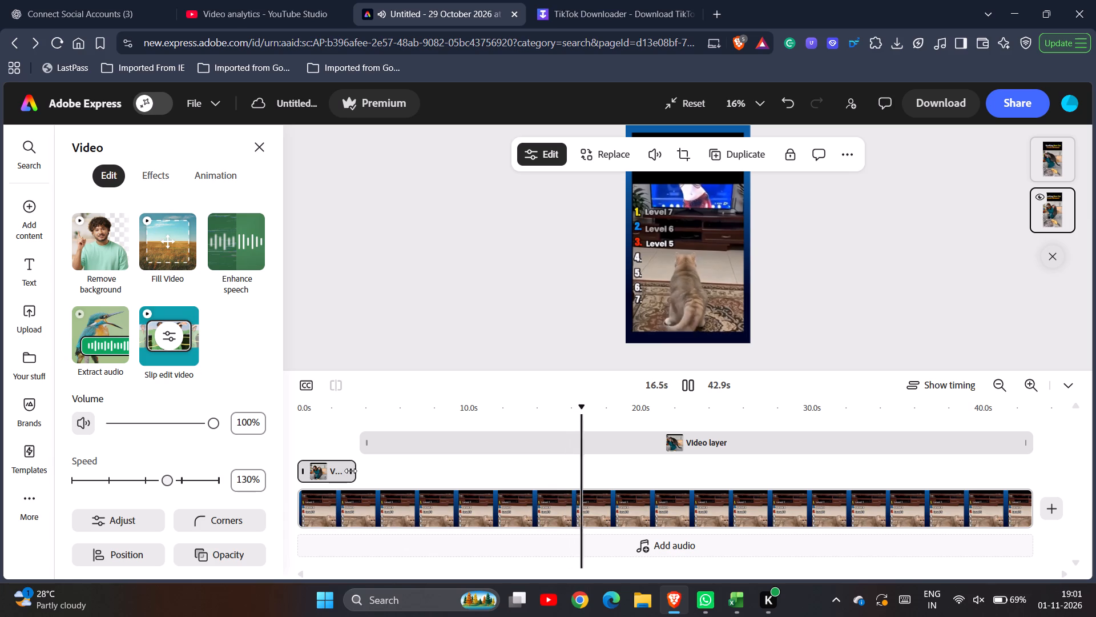
click(365, 510)
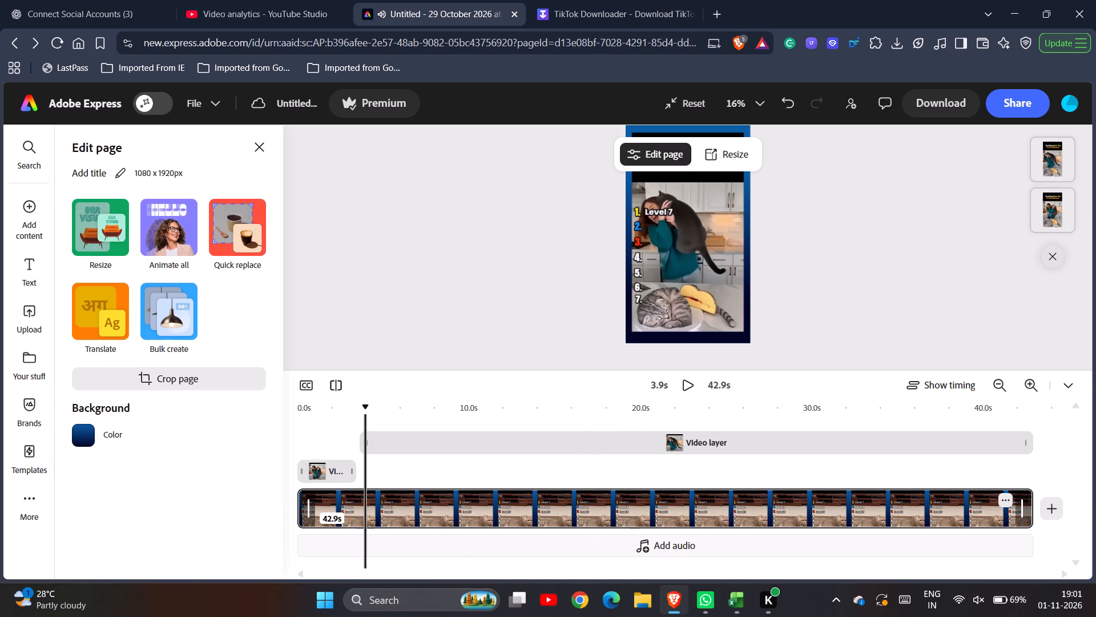
drag(365, 510, 315, 516)
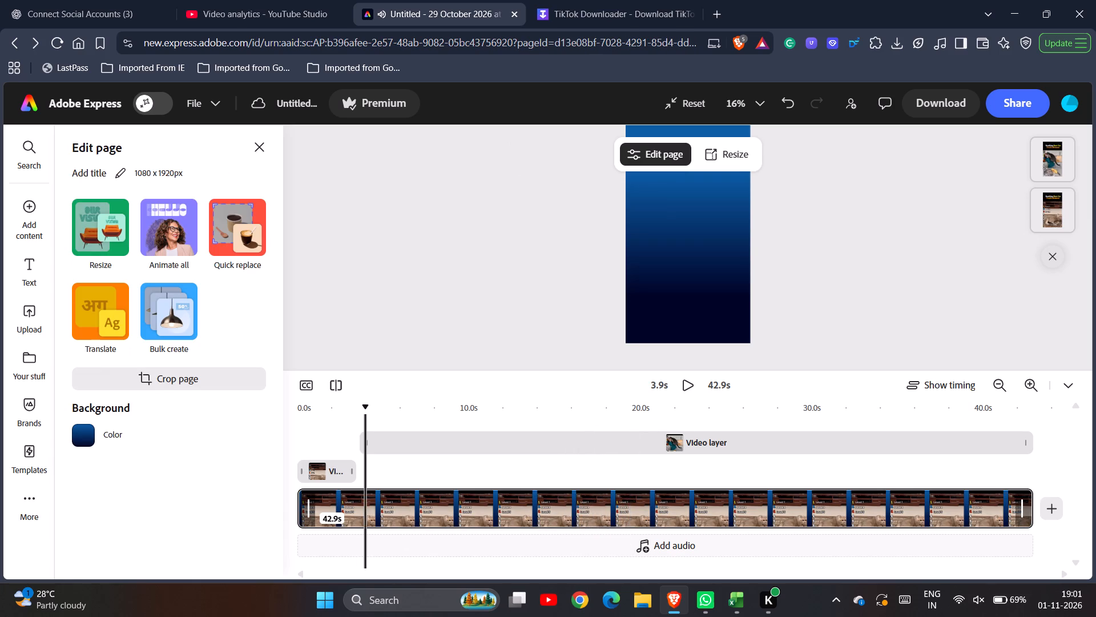
drag(315, 516, 270, 518)
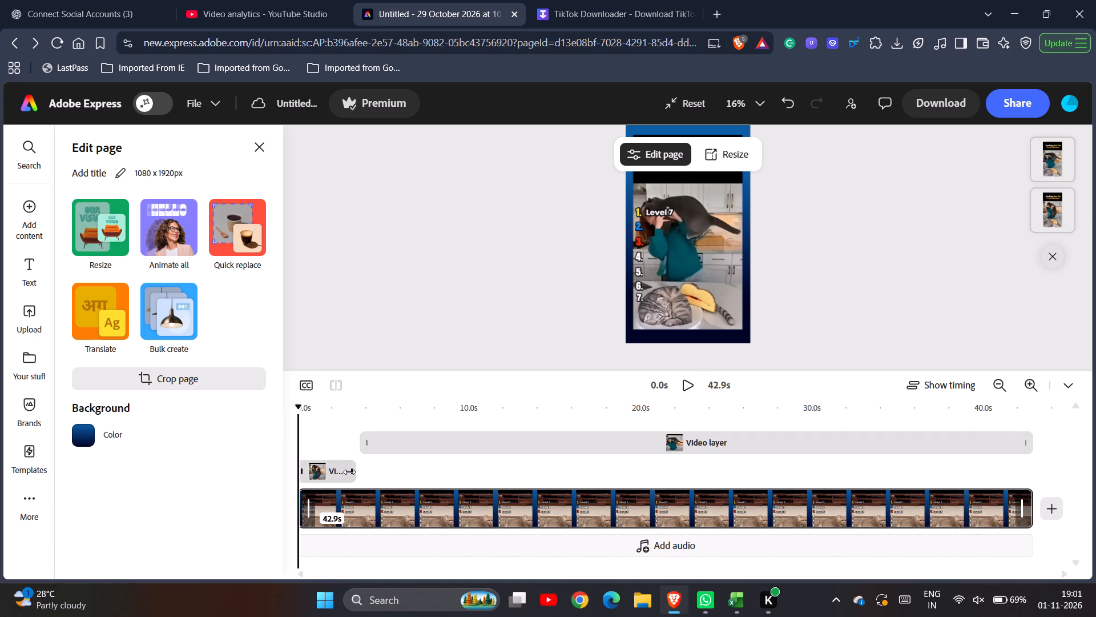
Trim the end of the first cat video layer back to about 2.4 s.
drag(353, 472, 336, 472)
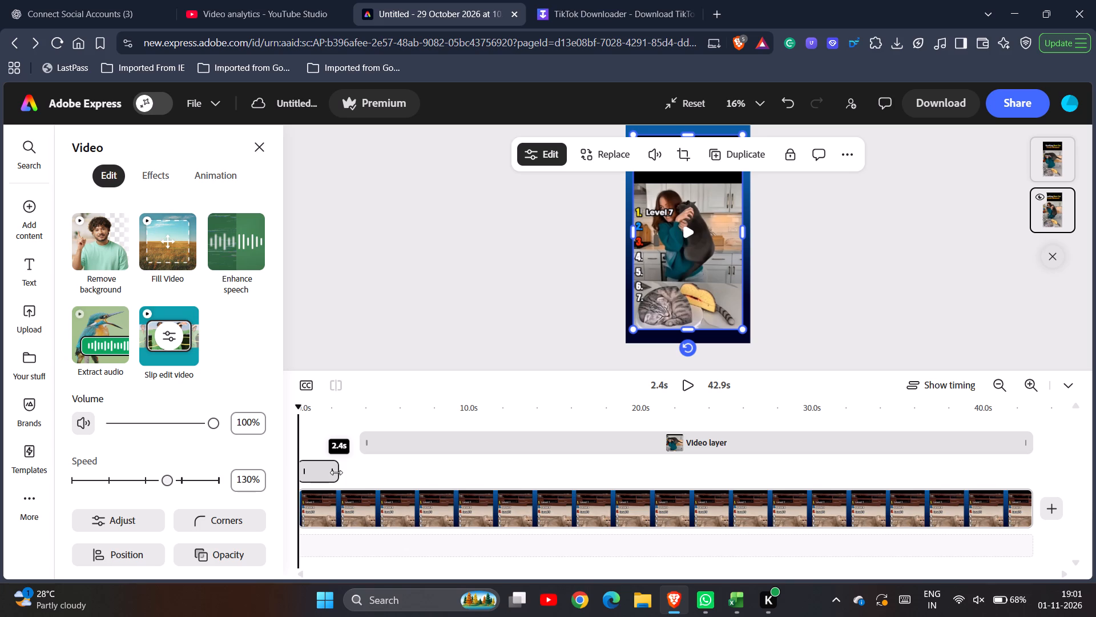
drag(336, 472, 339, 472)
Preview the gap after the first clip and extend the start of the second cat video layer back to about 2.6 s.
click(684, 383)
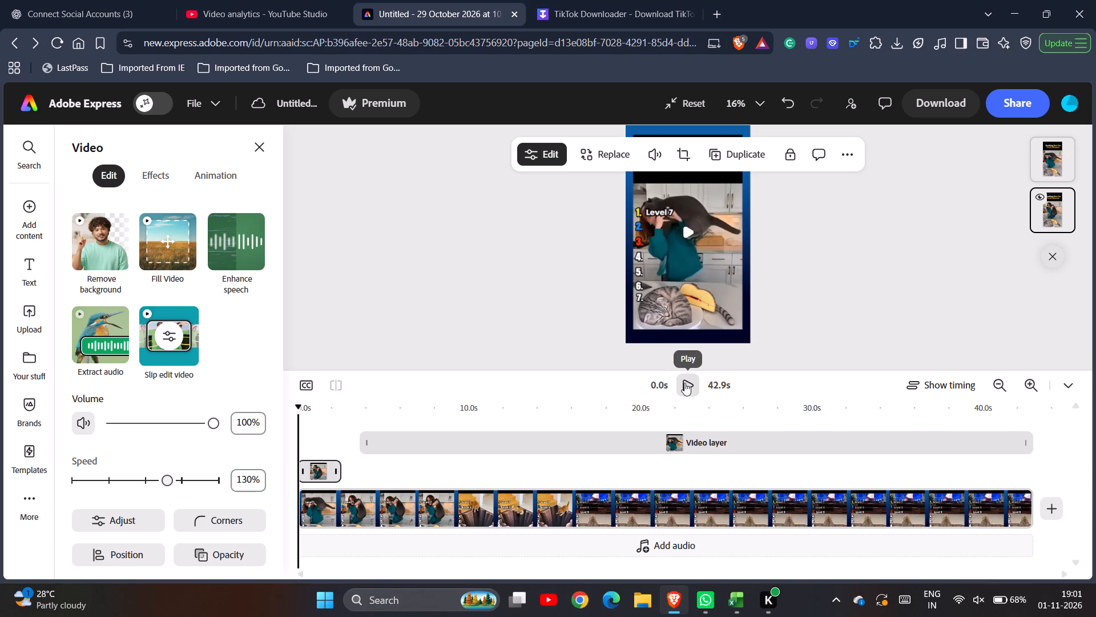
click(684, 383)
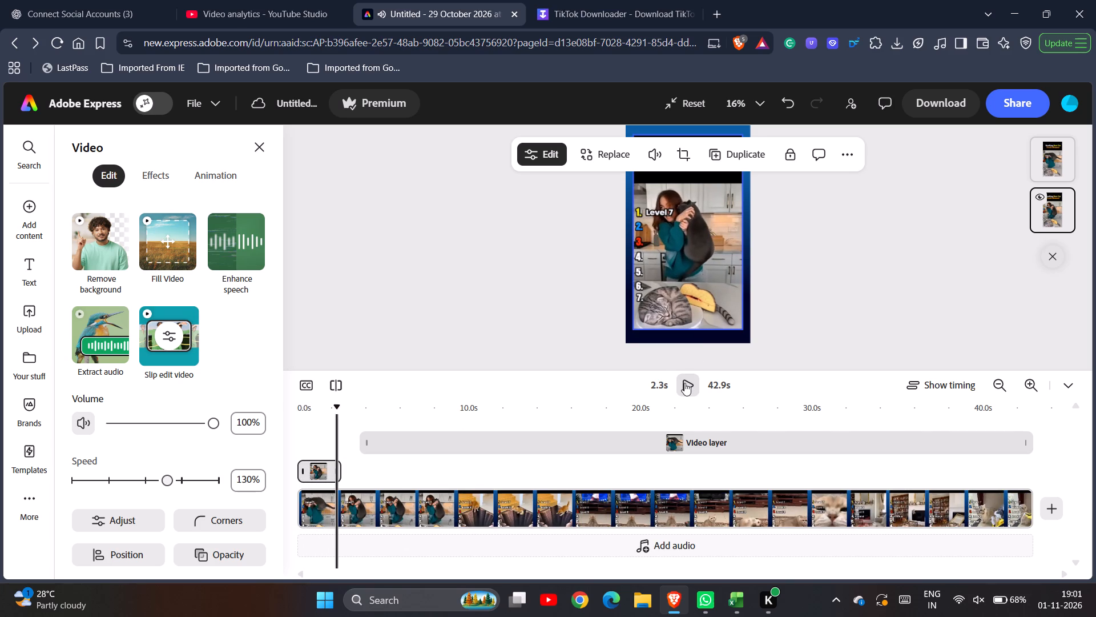
click(684, 383)
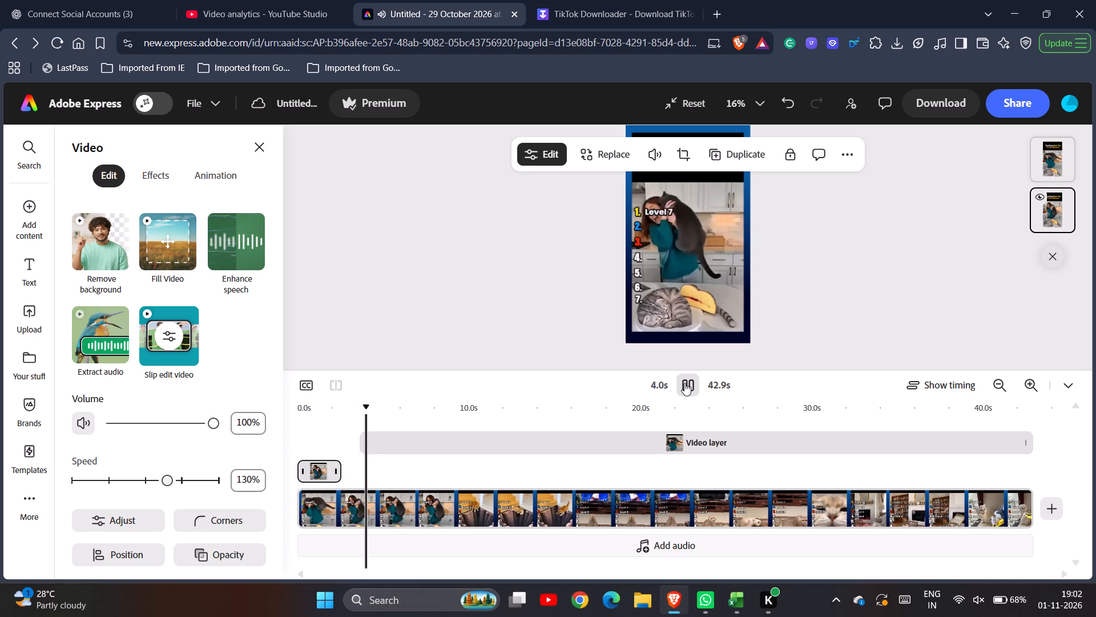
click(684, 383)
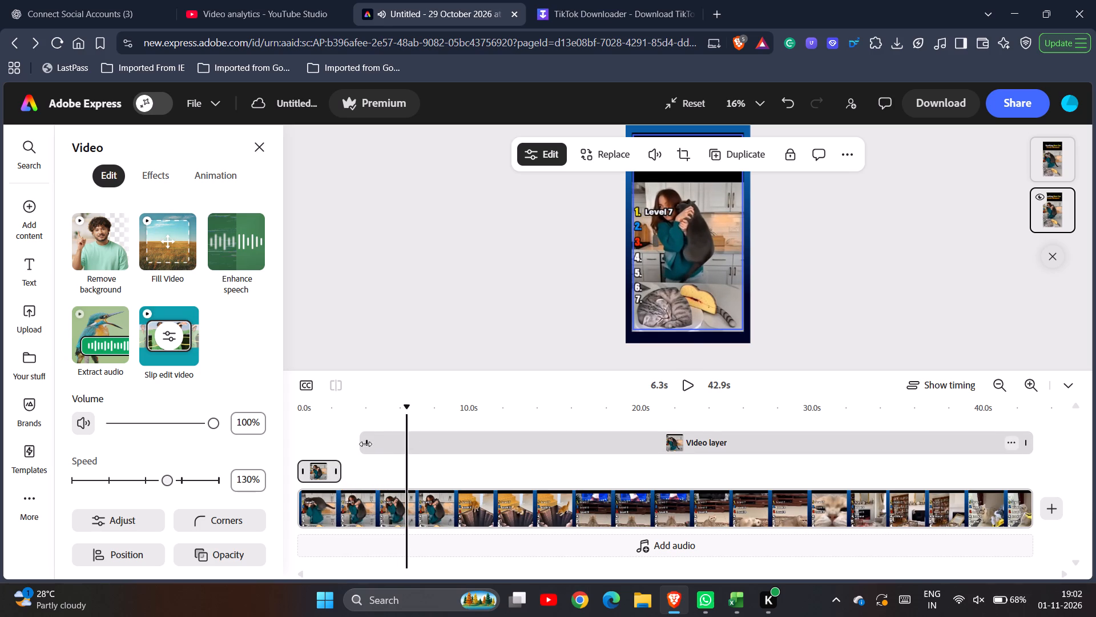
drag(365, 444, 346, 442)
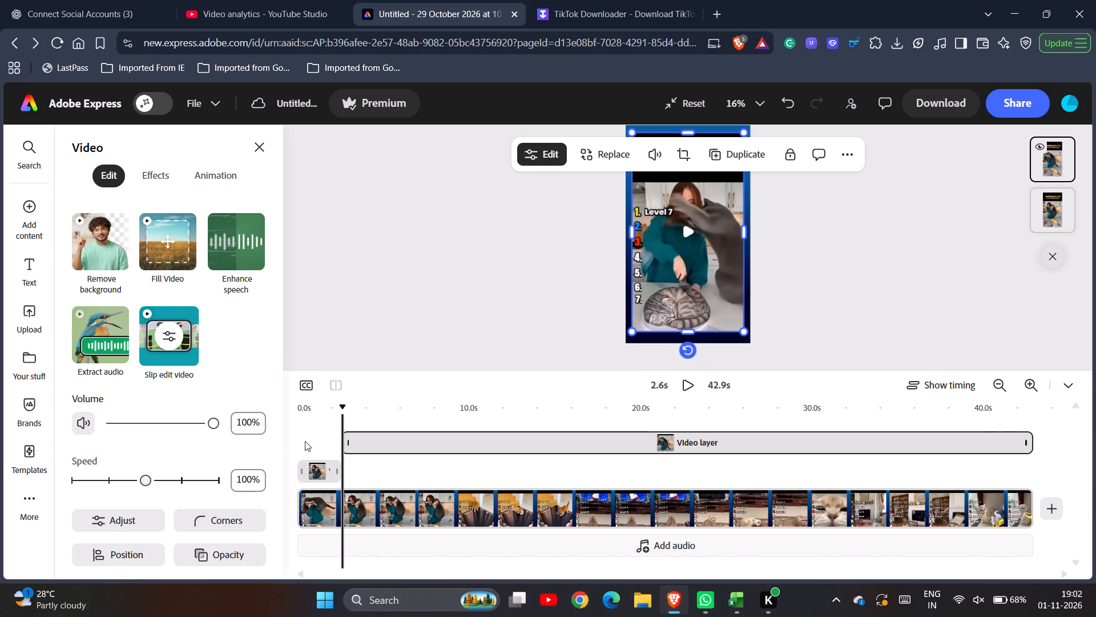
Play the video across the joined clips and from about 17 s through to the end.
click(305, 441)
click(690, 383)
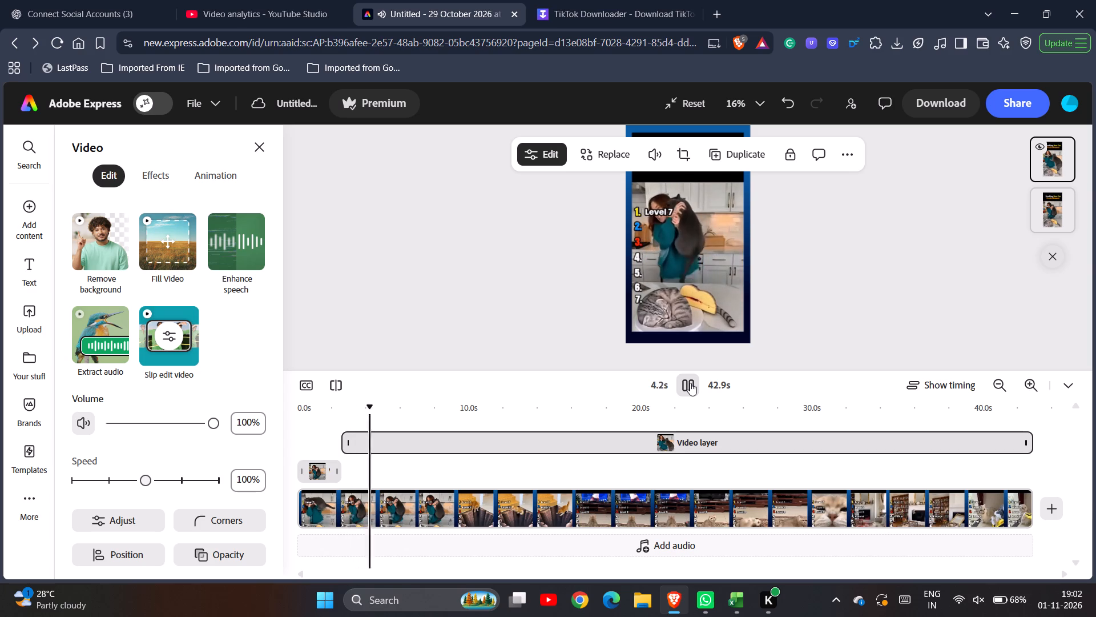
click(590, 509)
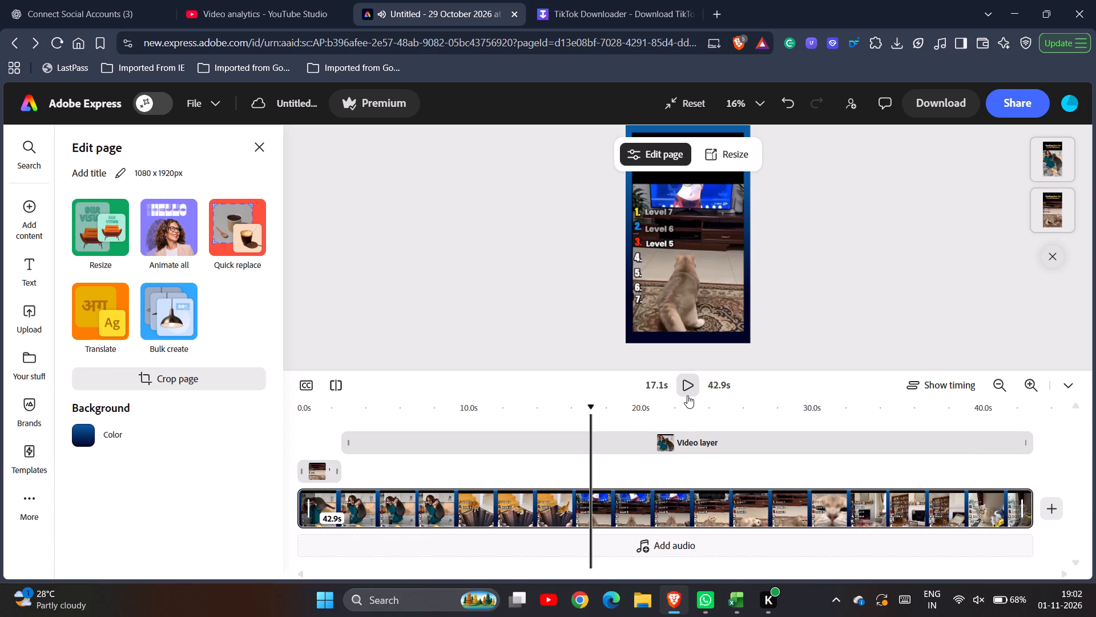
click(687, 394)
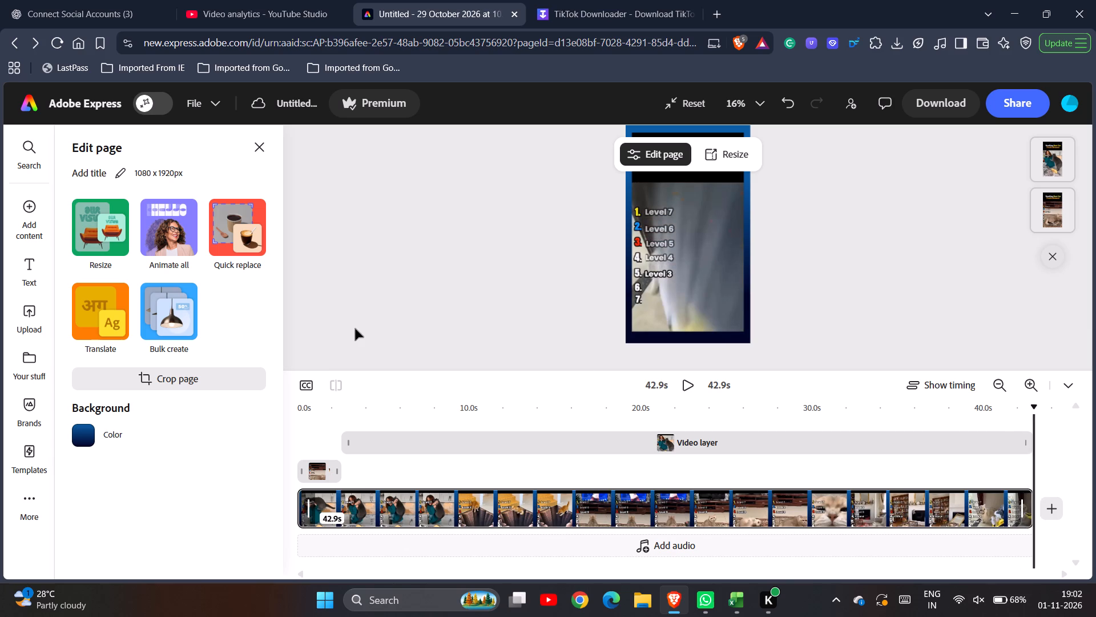
Add the uploaded 5-second clip of the man with a headset as a canvas layer starting at about 2.6 s.
click(28, 319)
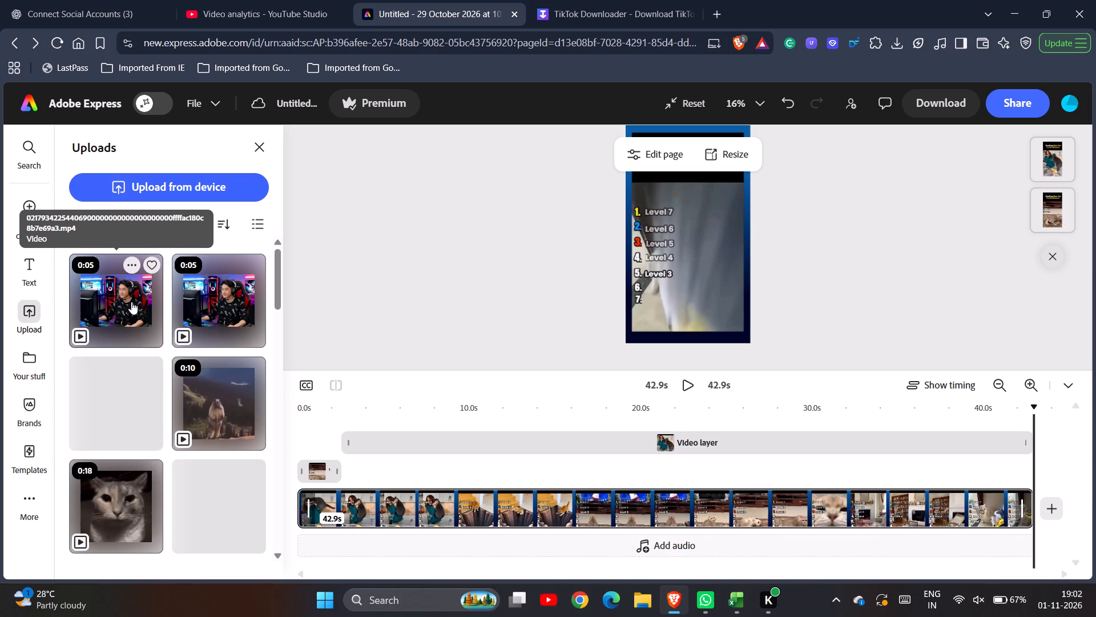
click(131, 302)
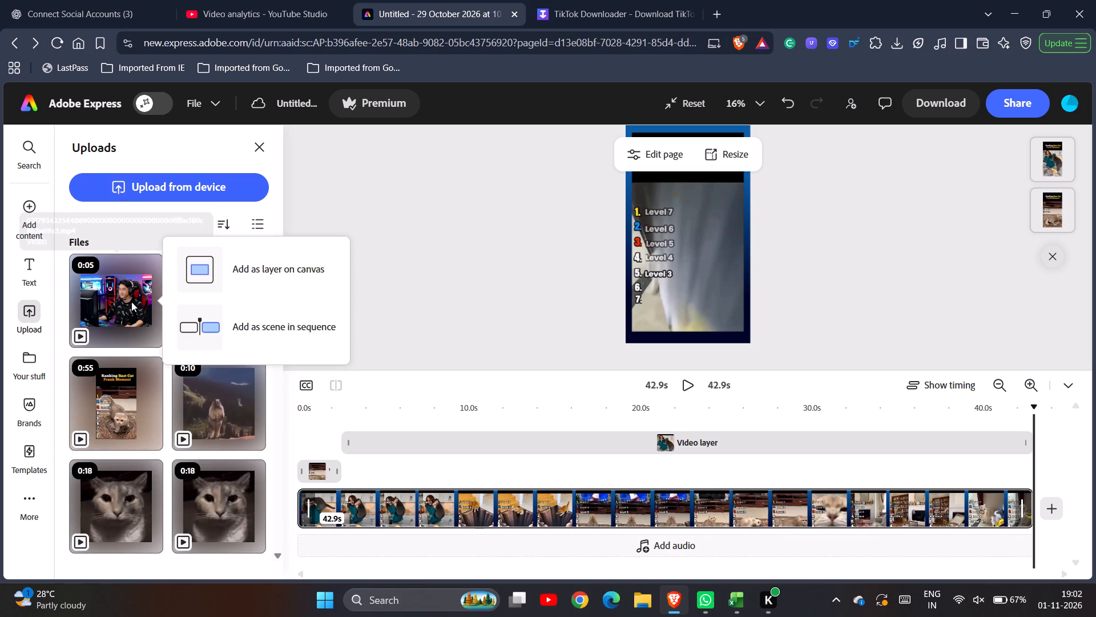
click(225, 282)
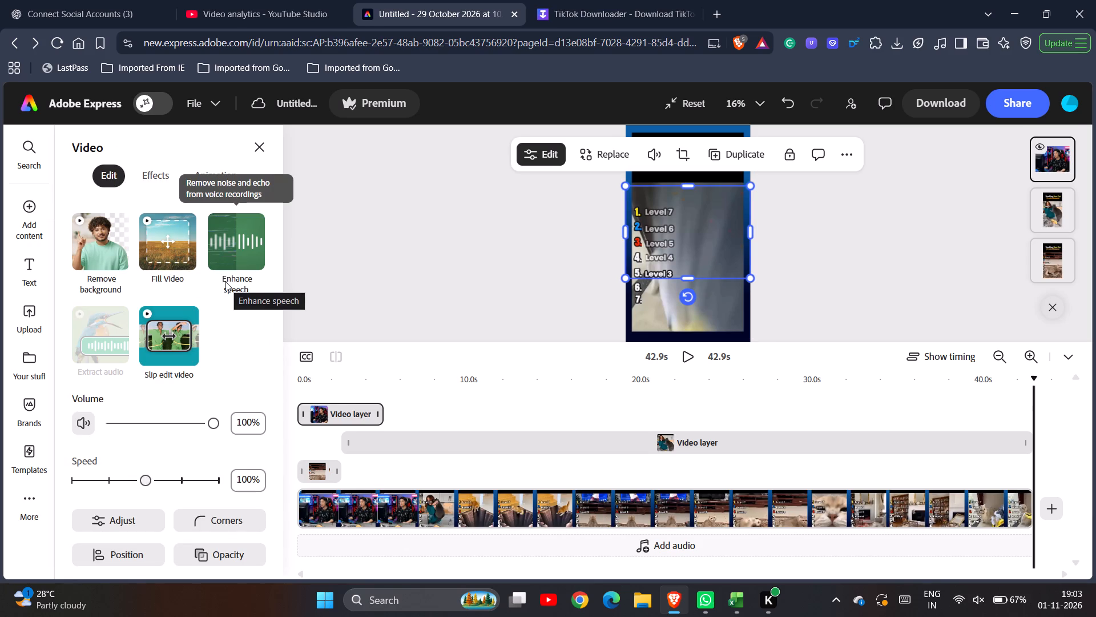
drag(351, 414, 398, 408)
drag(423, 412, 562, 407)
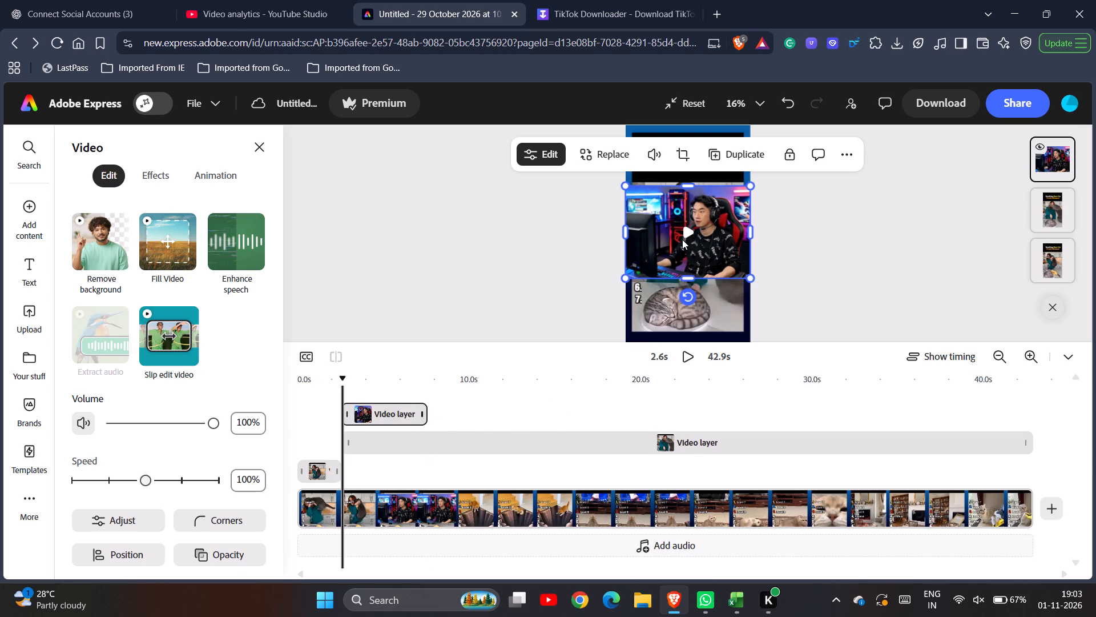
Remove the background from the clip of the man with a headset.
click(677, 255)
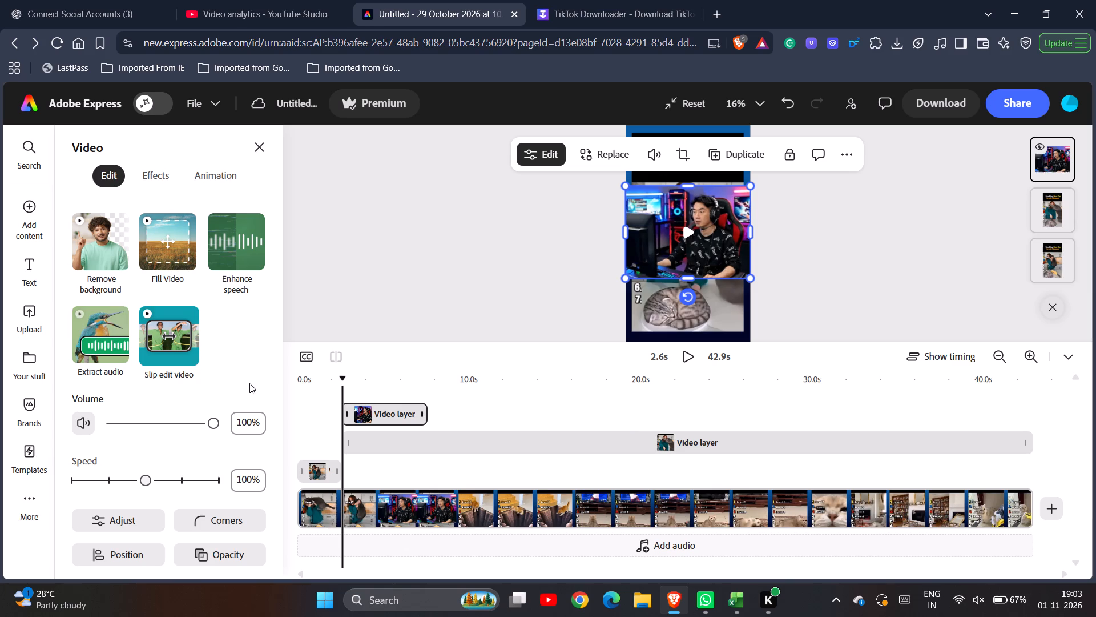
click(87, 254)
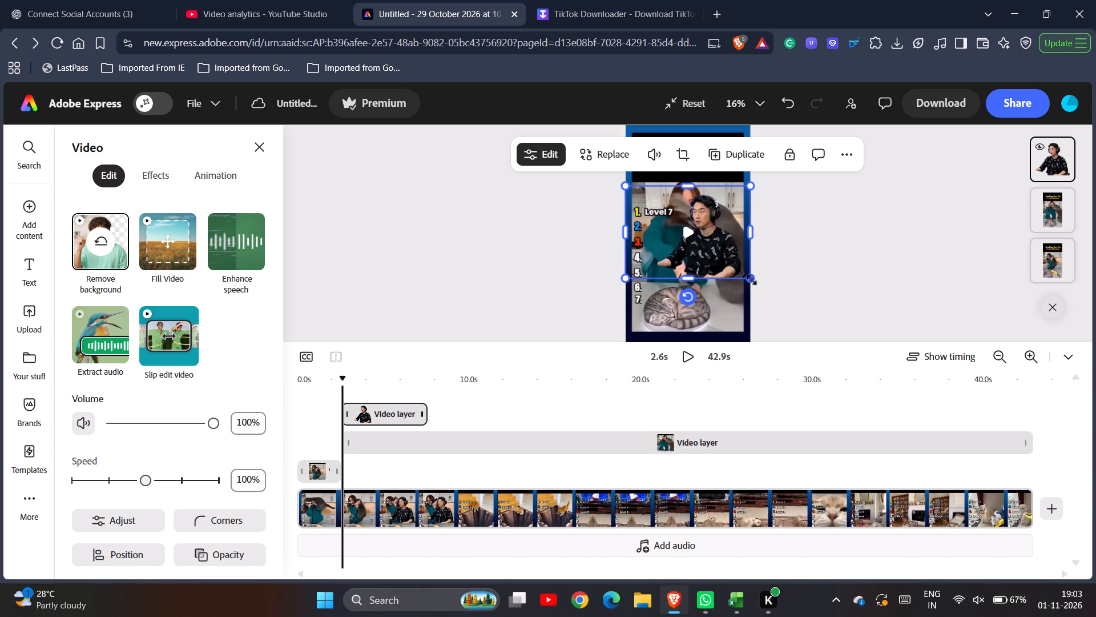
Shrink the headset man's clip to about half the page width and move it to the cat video's lower-right corner.
drag(751, 279, 723, 254)
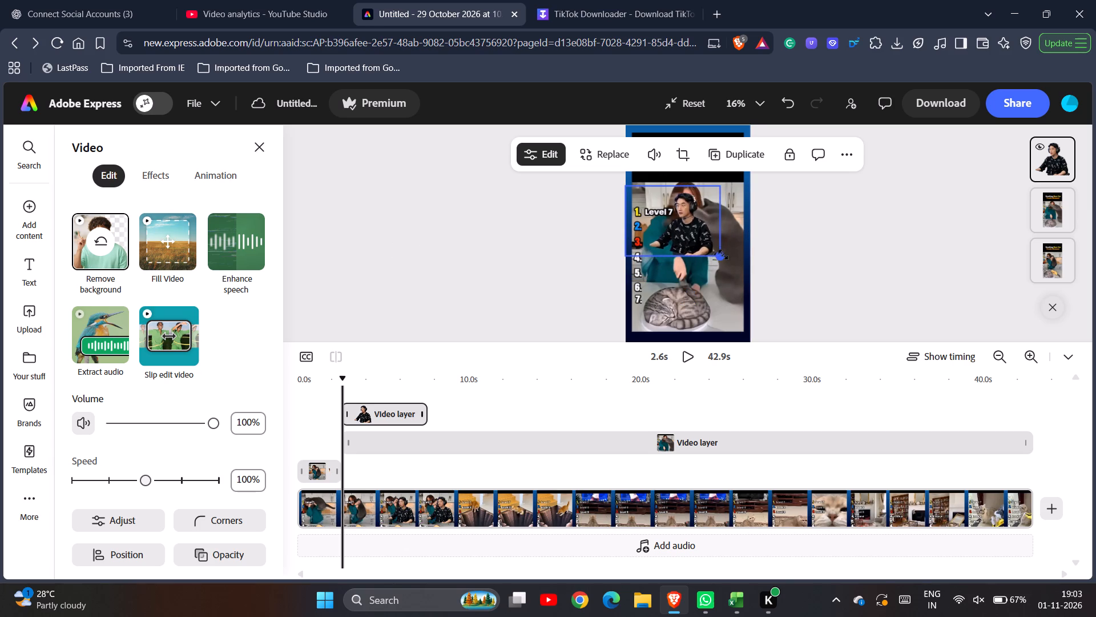
drag(723, 254, 692, 232)
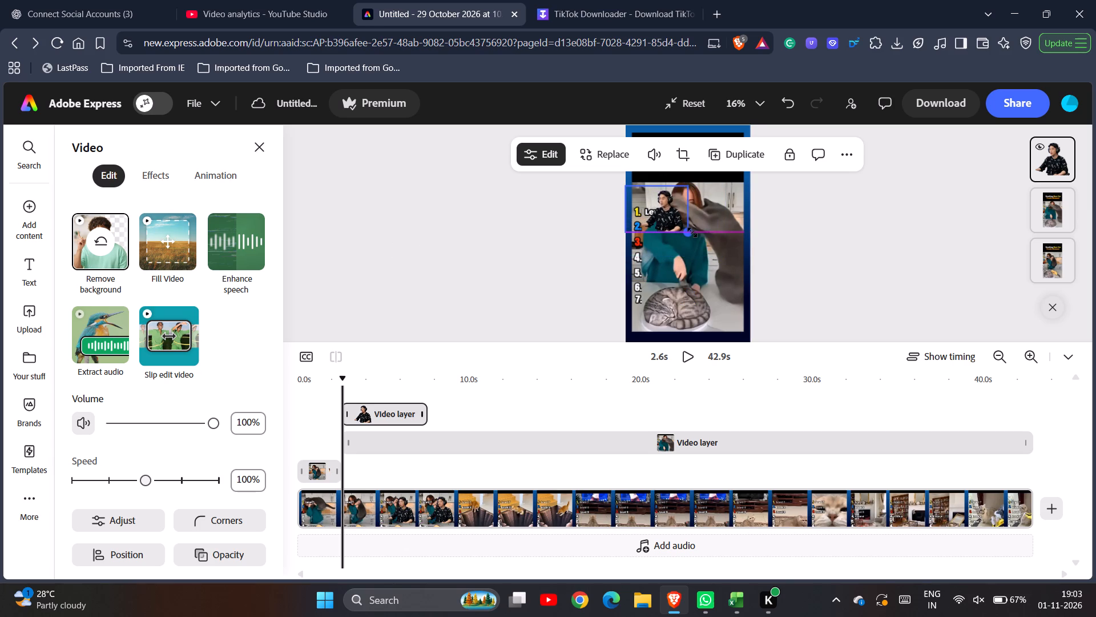
drag(692, 232, 692, 232)
drag(674, 218, 696, 234)
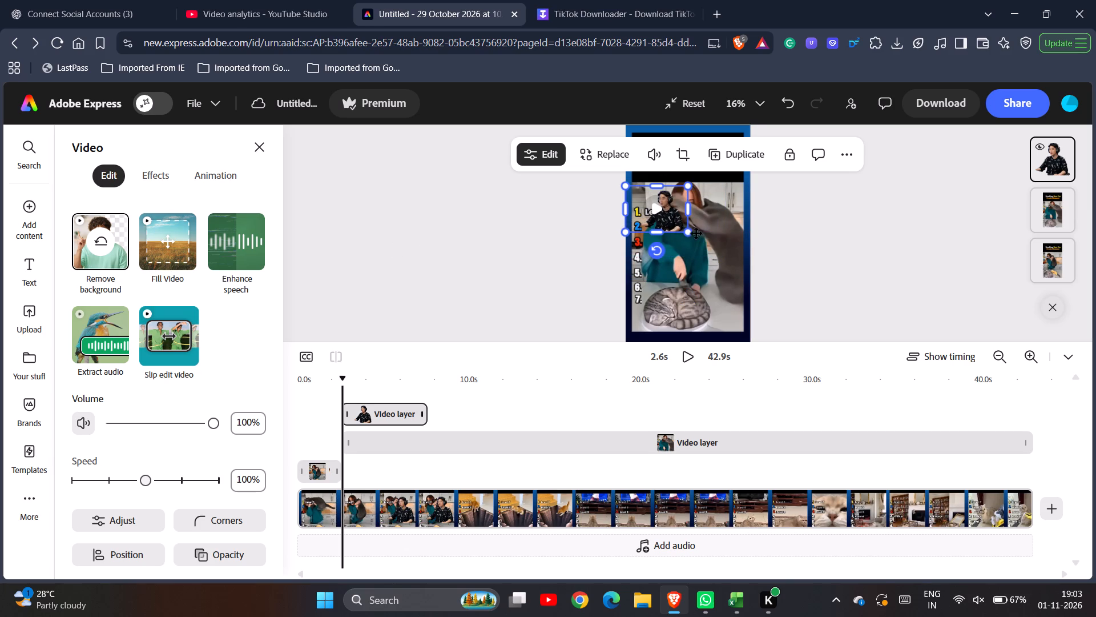
drag(696, 234, 738, 320)
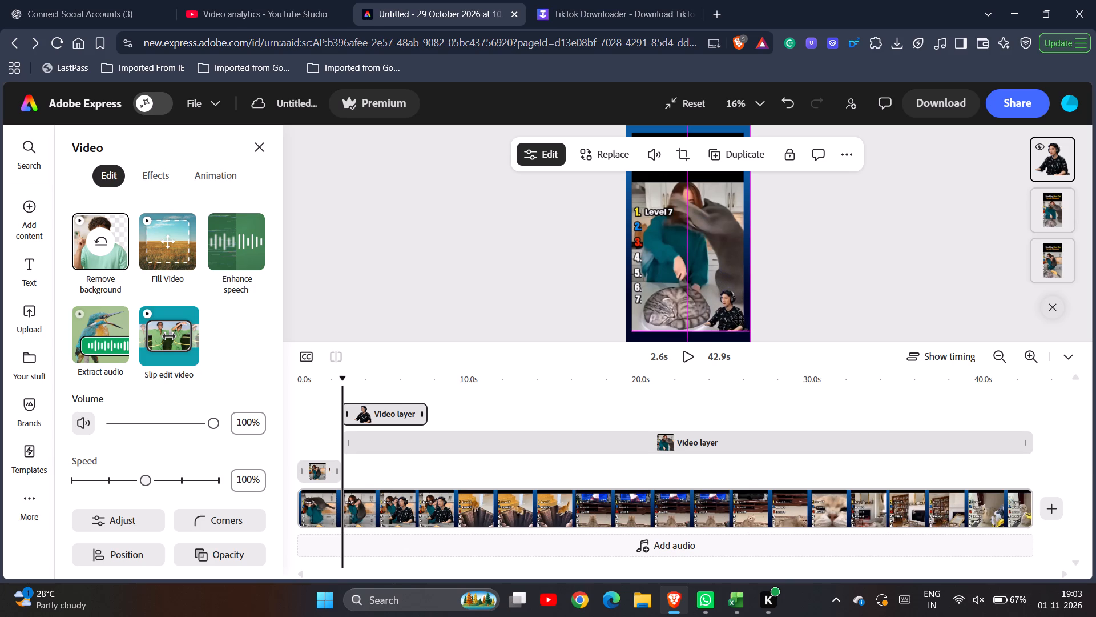
drag(738, 320, 734, 320)
drag(734, 320, 731, 320)
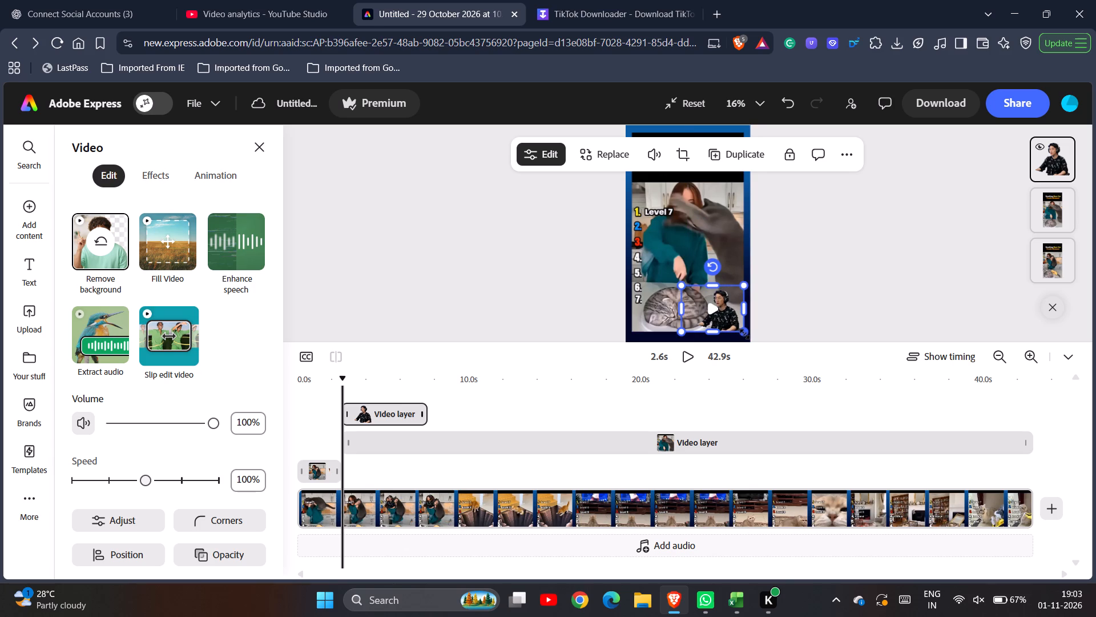
Enlarge the headset man's clip to about 70% of the page width, anchored over the page's bottom-right corner.
drag(744, 334, 762, 351)
drag(748, 310, 756, 322)
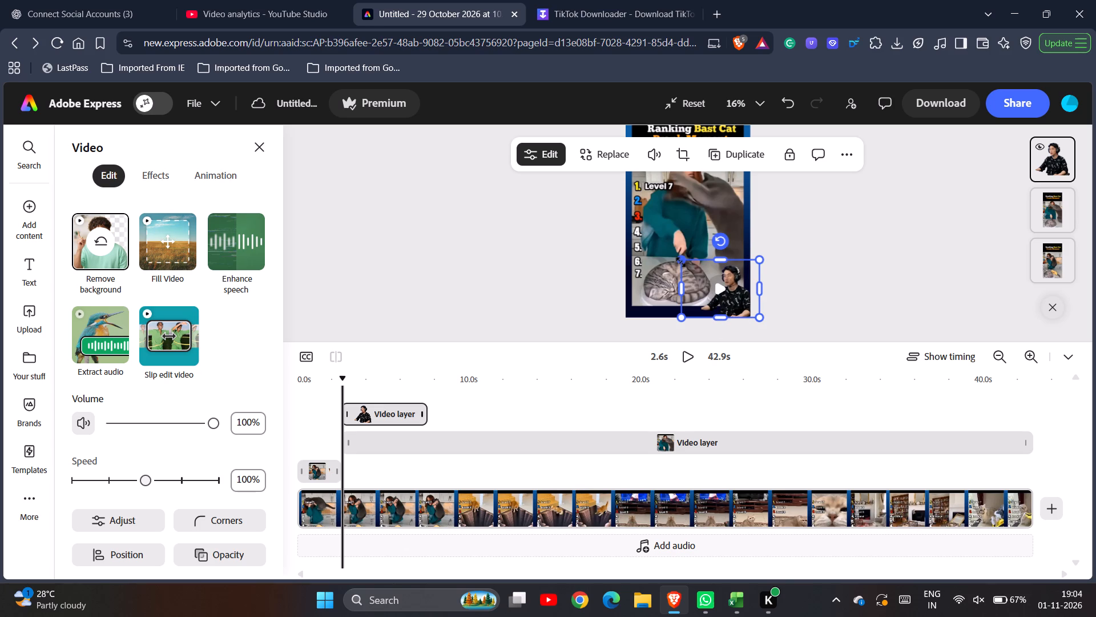
drag(680, 262, 669, 257)
click(961, 232)
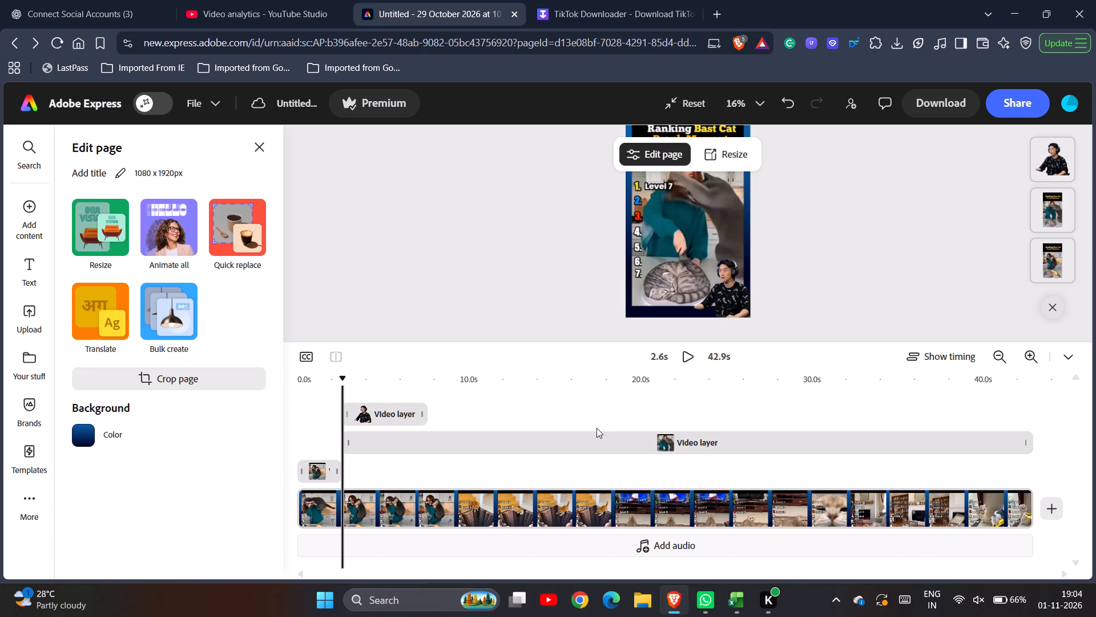
Duplicate the video layer of the man with a headset.
click(376, 416)
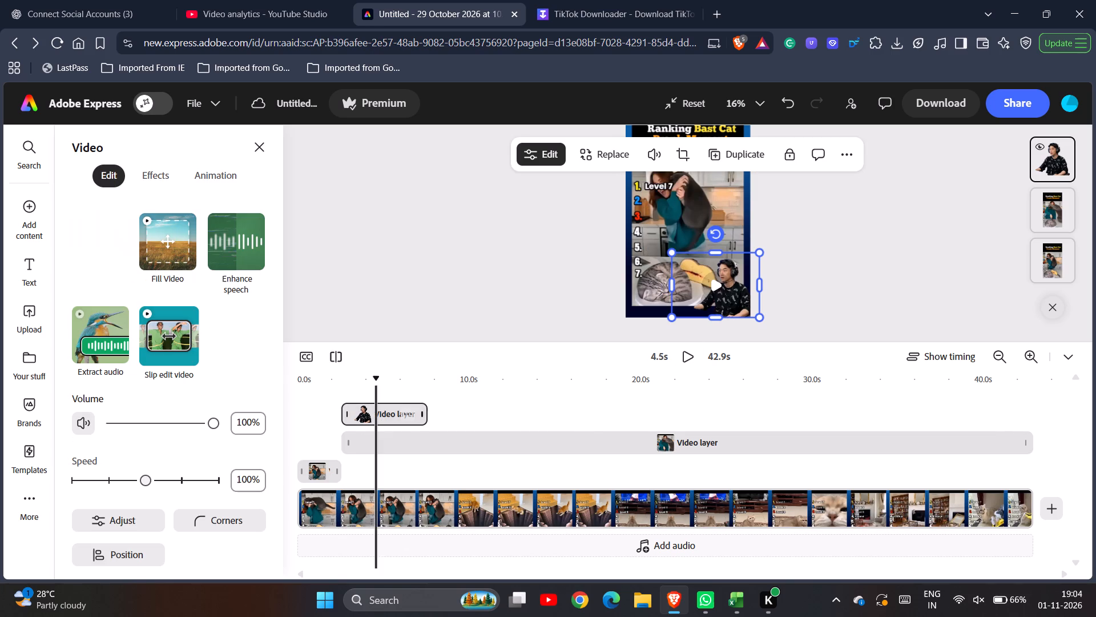
right_click(376, 416)
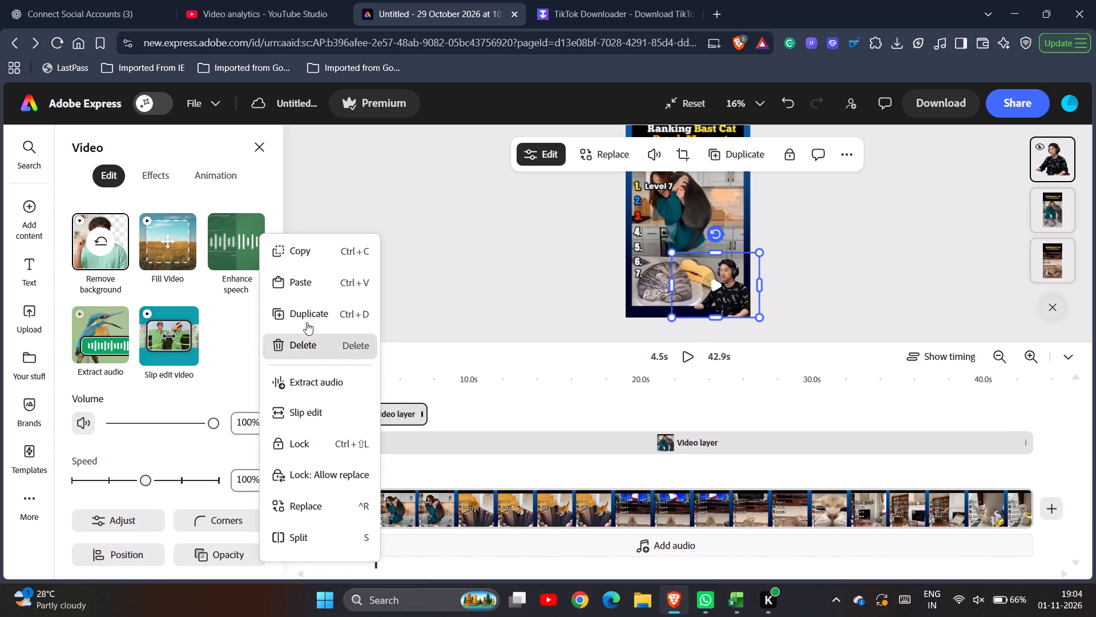
click(324, 318)
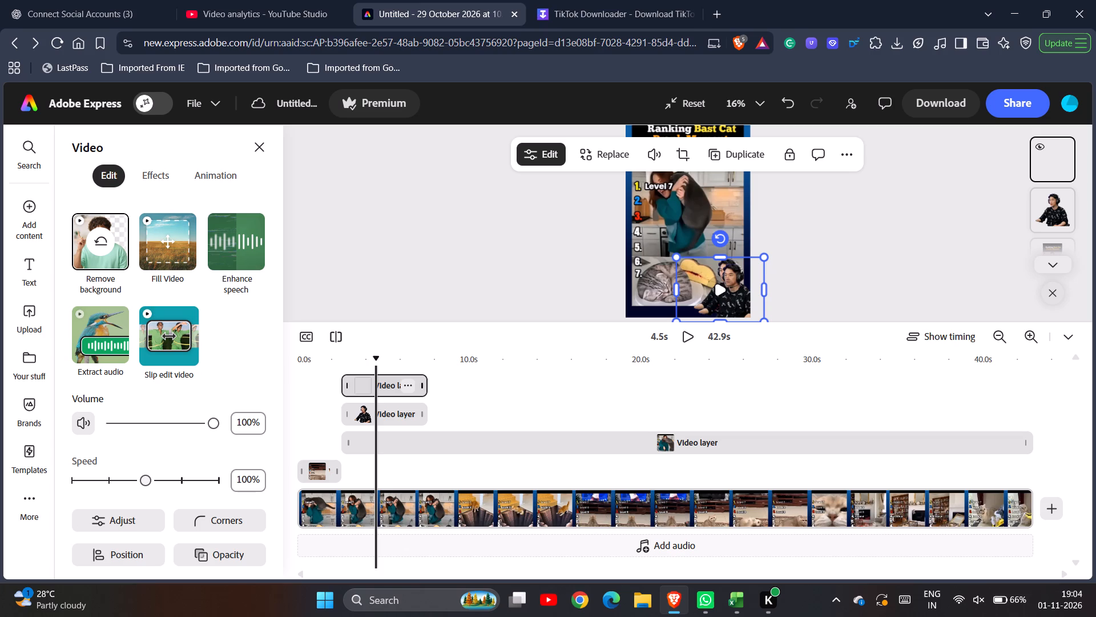
Move the duplicated headset clip along the timeline to start at 7.6 s, directly after the original.
drag(387, 387, 452, 400)
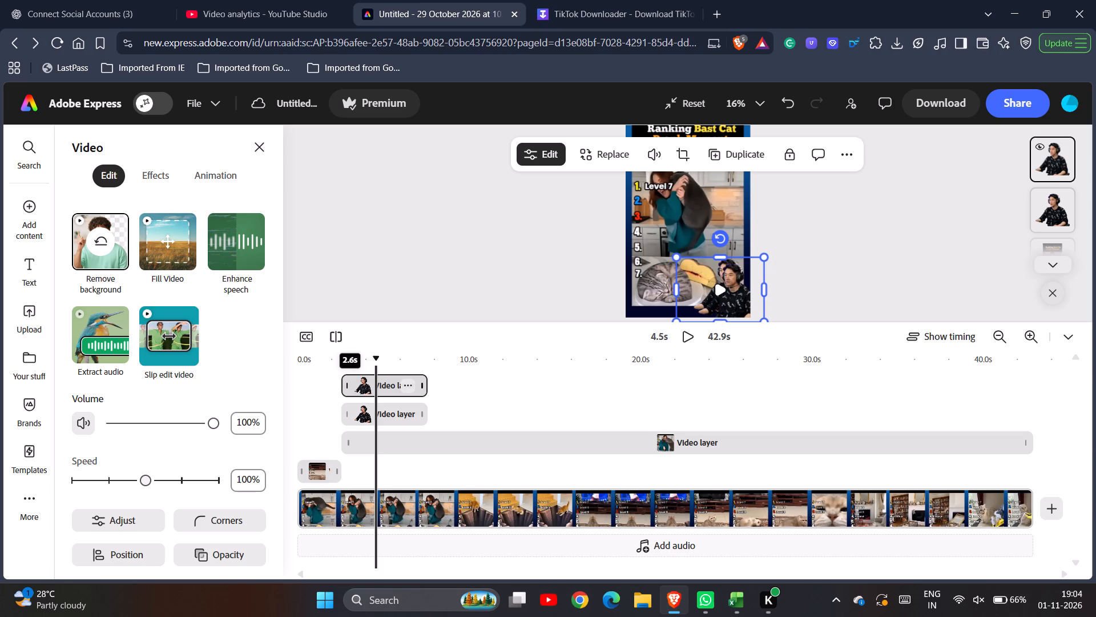
drag(452, 400, 517, 397)
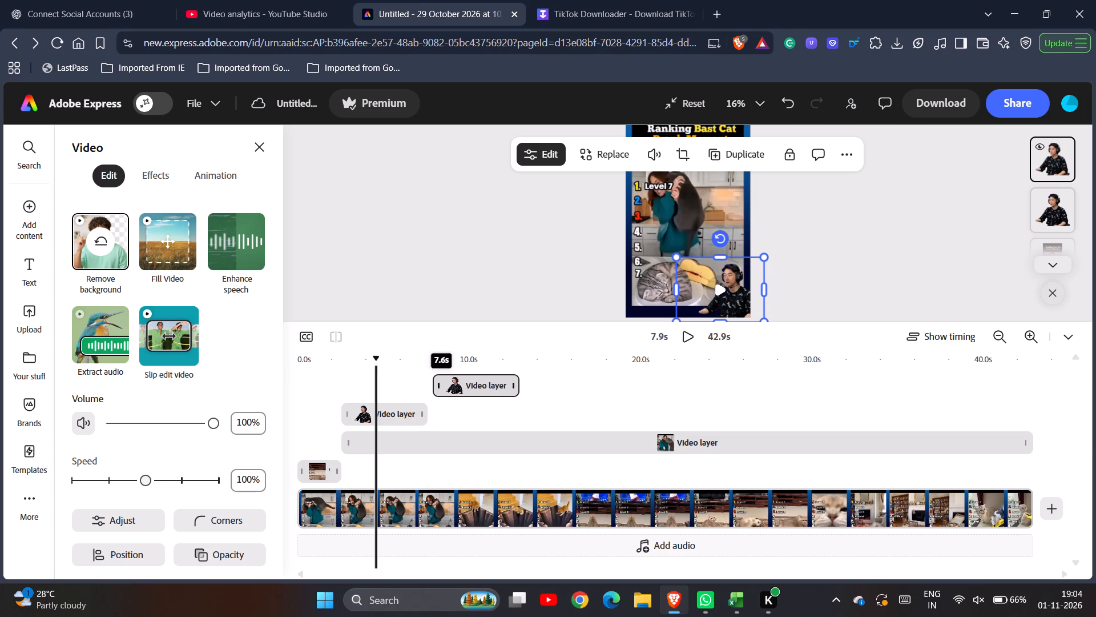
drag(517, 397, 500, 398)
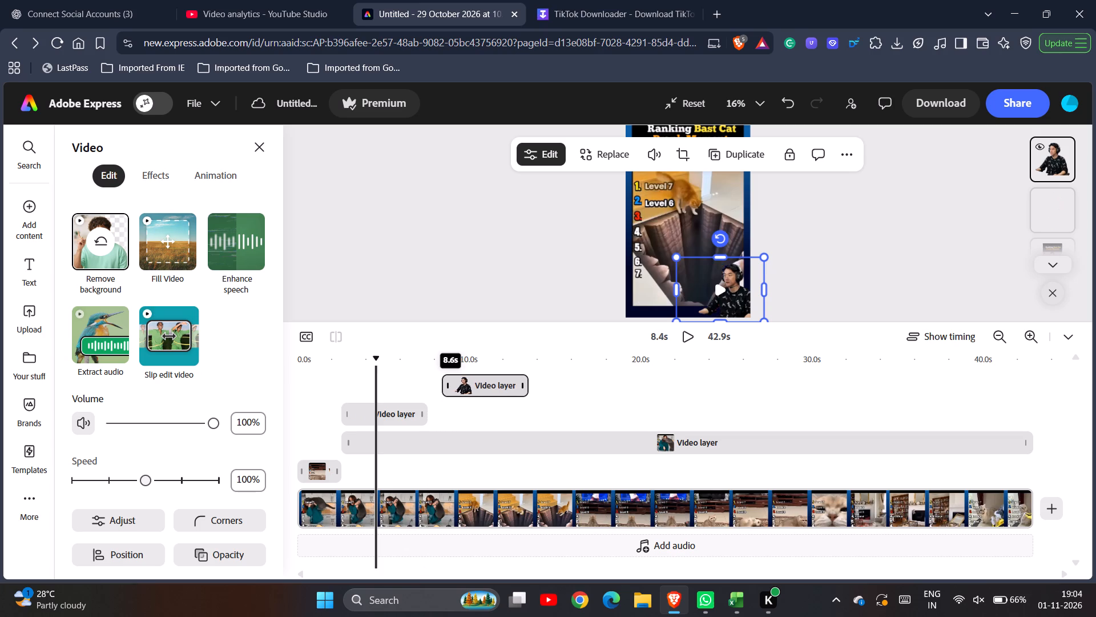
drag(500, 398, 491, 399)
click(491, 399)
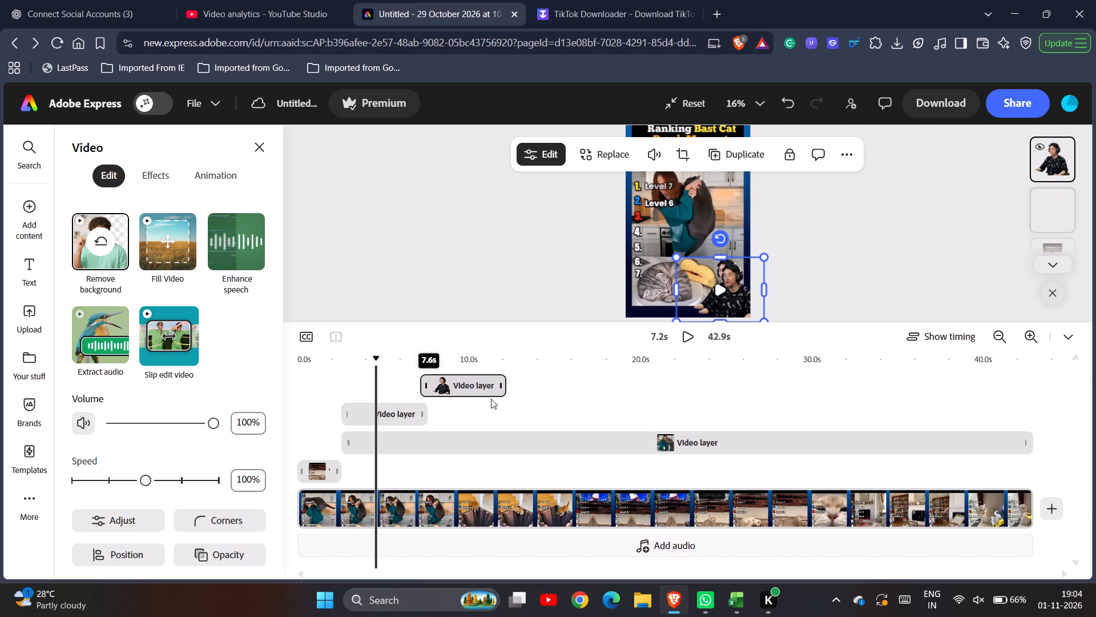
right_click(491, 399)
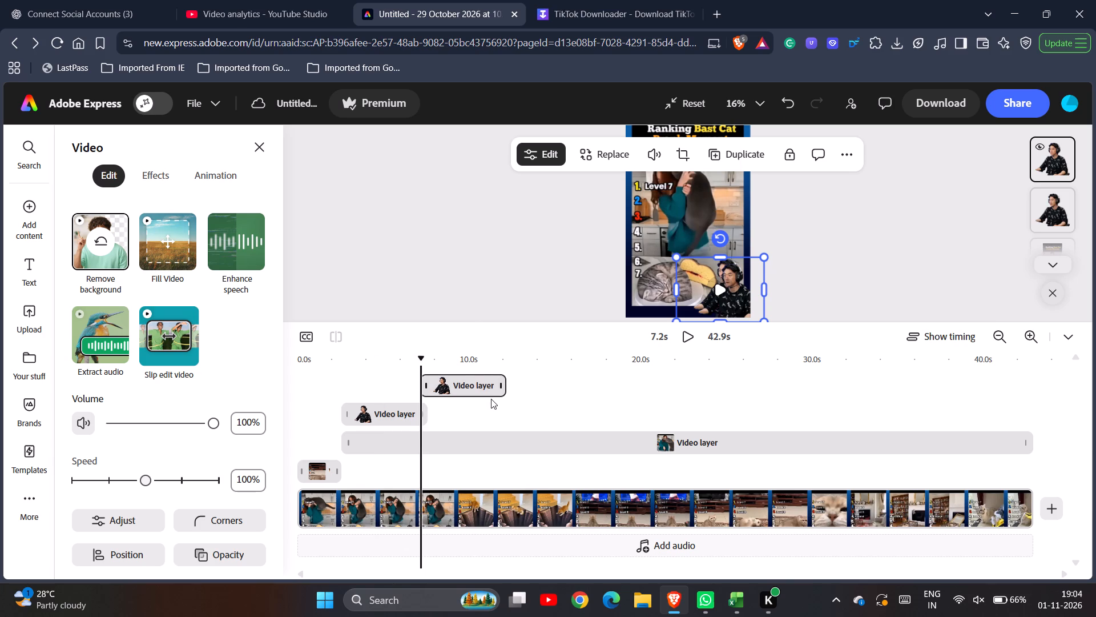
click(491, 399)
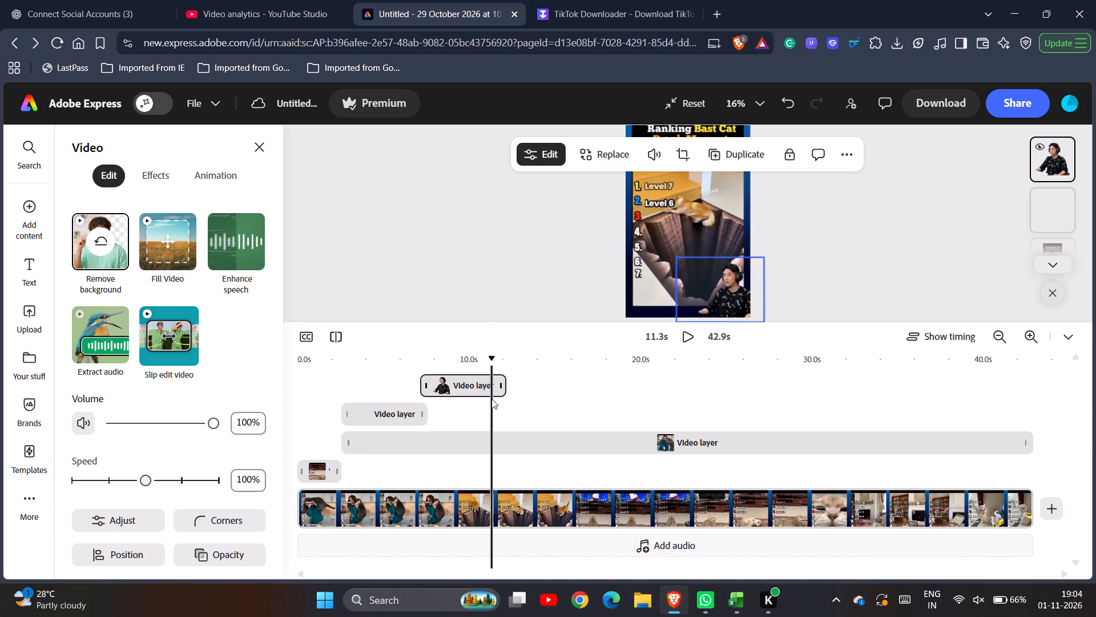
click(452, 383)
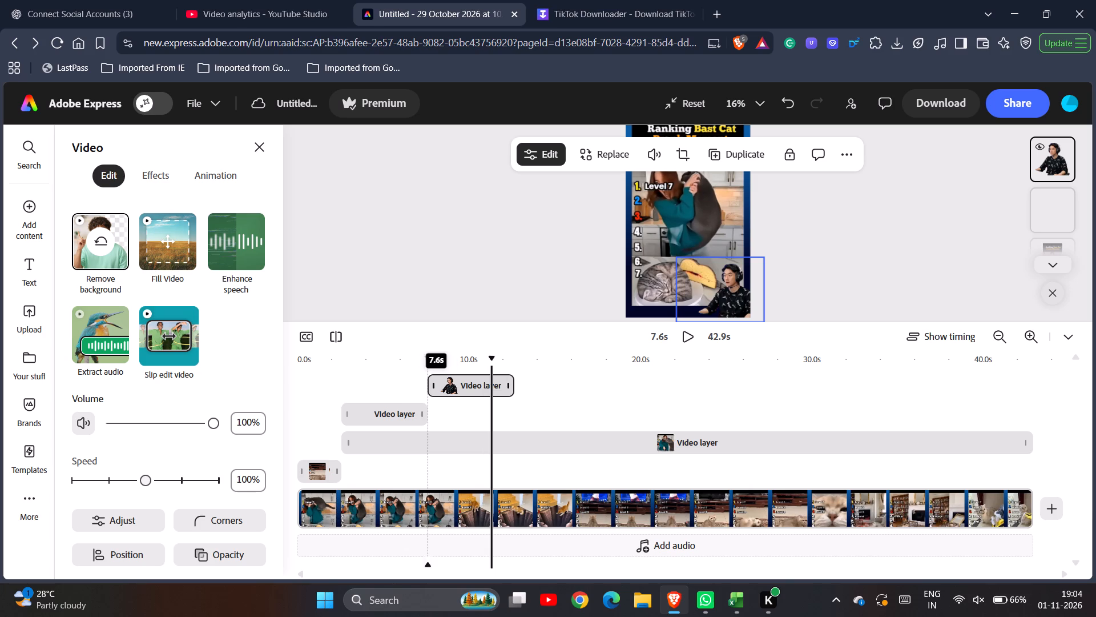
click(490, 387)
Move the duplicated headset clip one timeline row down, below the original headset layer and above the long cat video layer.
drag(490, 387, 492, 415)
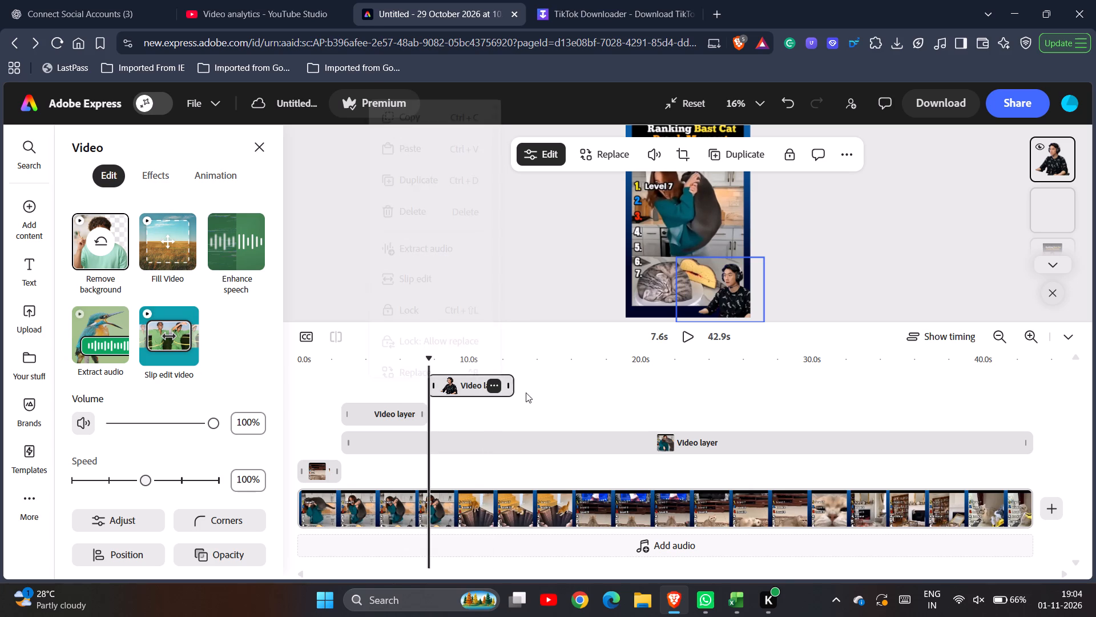
drag(457, 387, 457, 390)
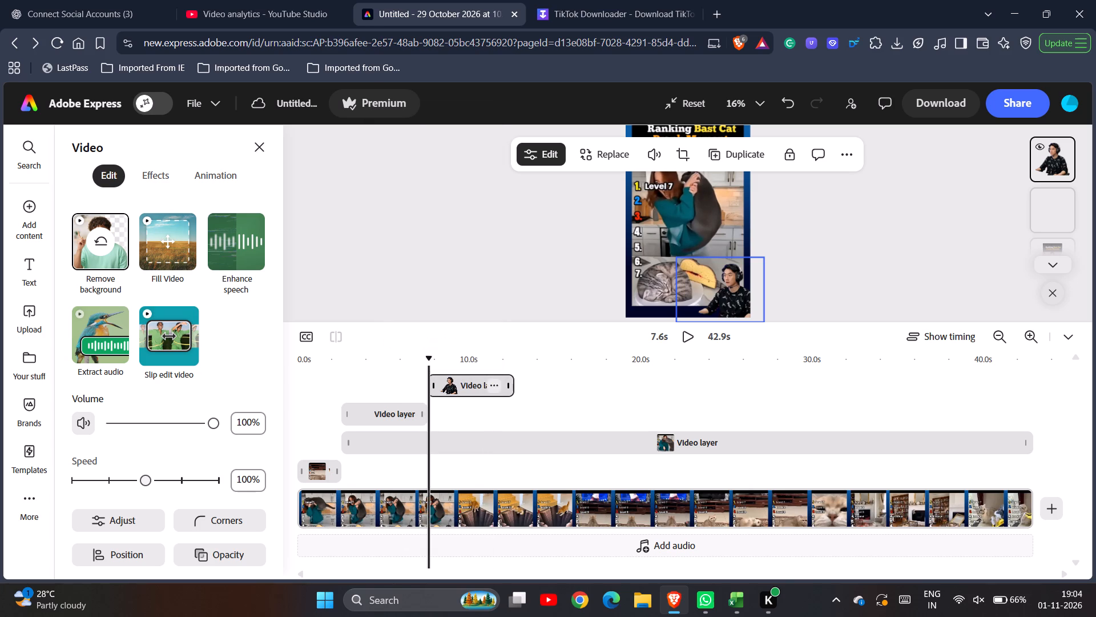
drag(457, 390, 460, 410)
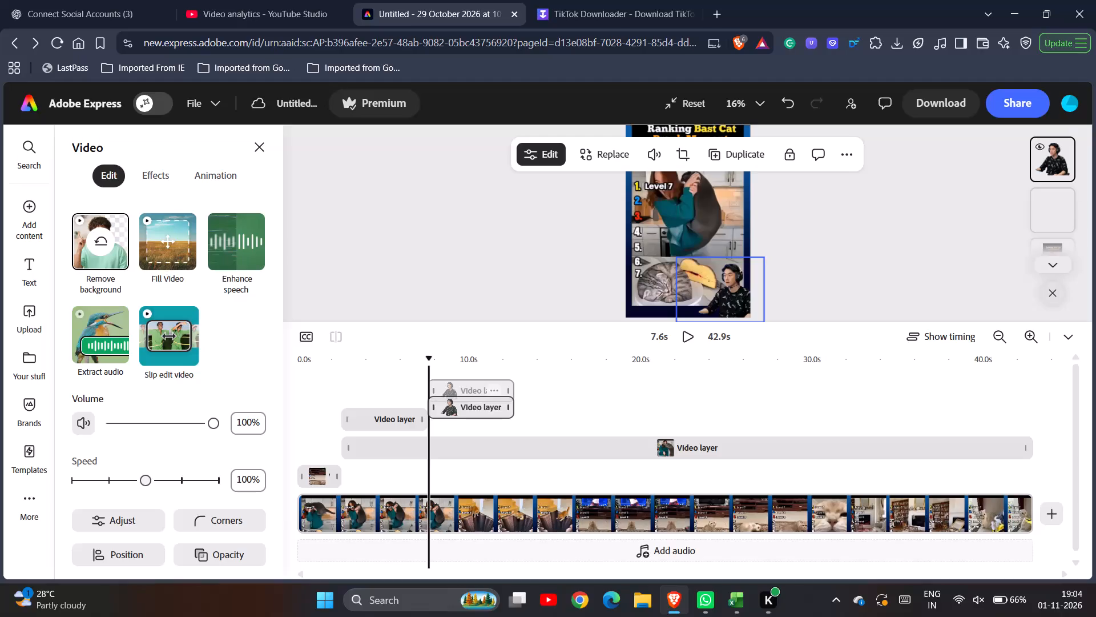
drag(460, 410, 462, 419)
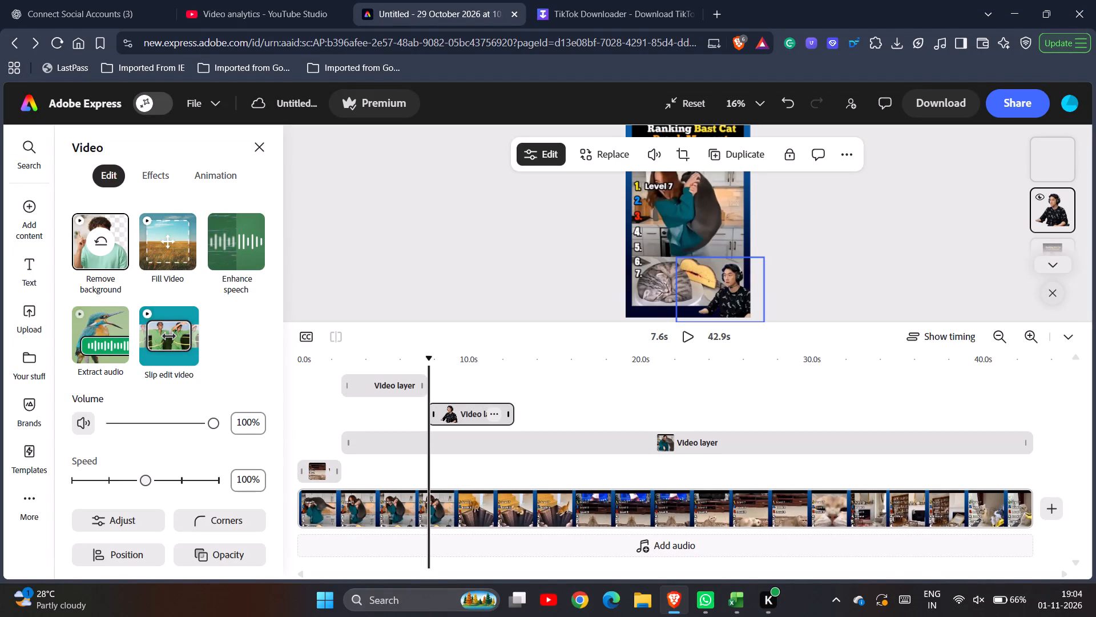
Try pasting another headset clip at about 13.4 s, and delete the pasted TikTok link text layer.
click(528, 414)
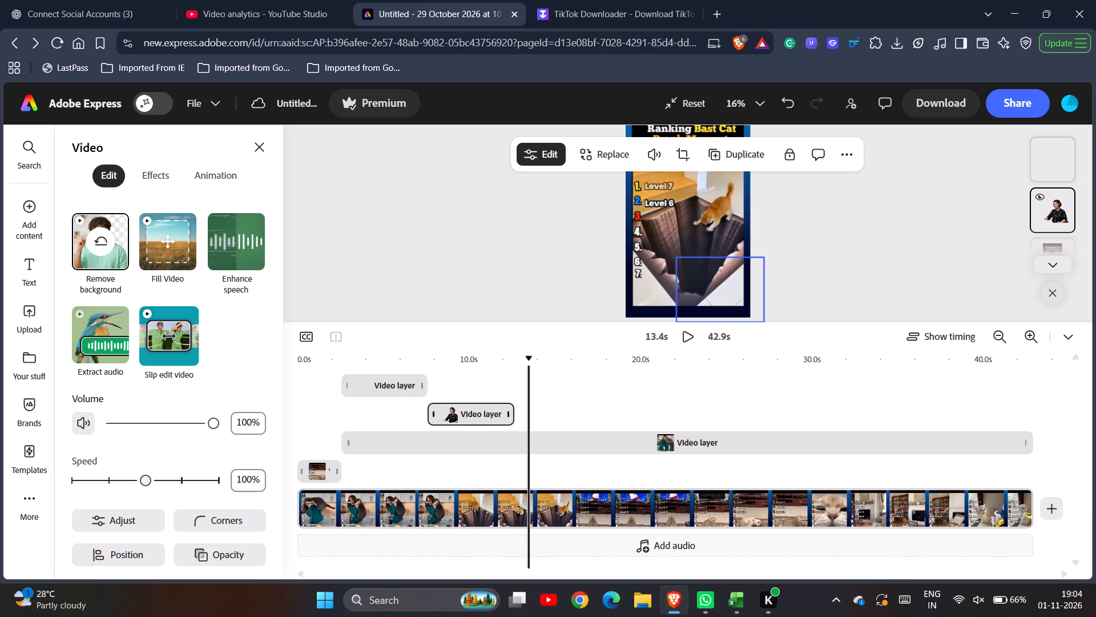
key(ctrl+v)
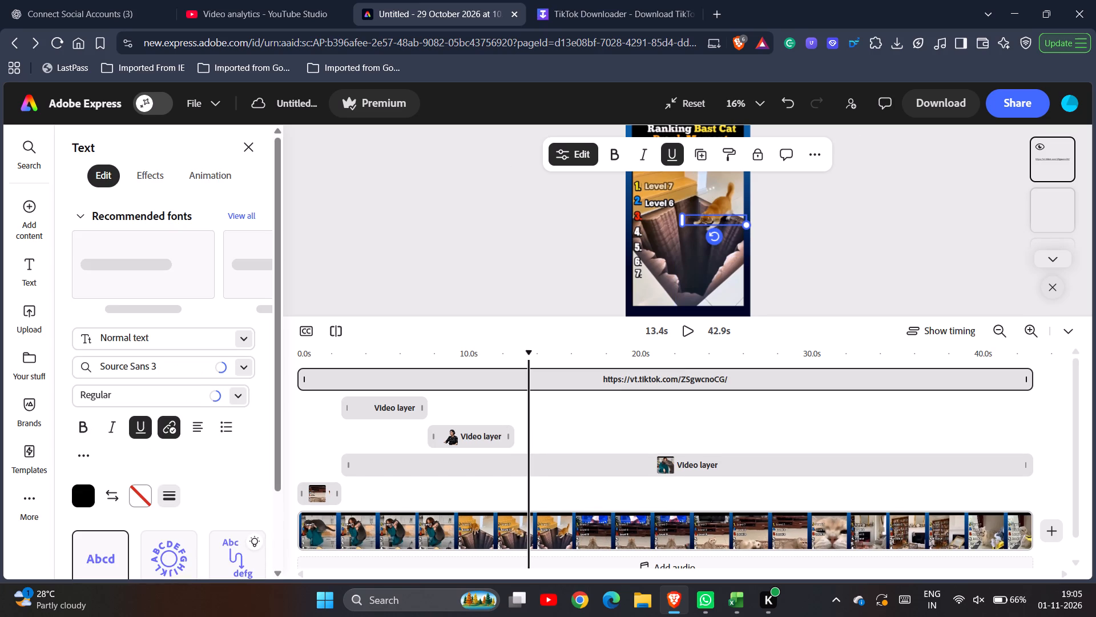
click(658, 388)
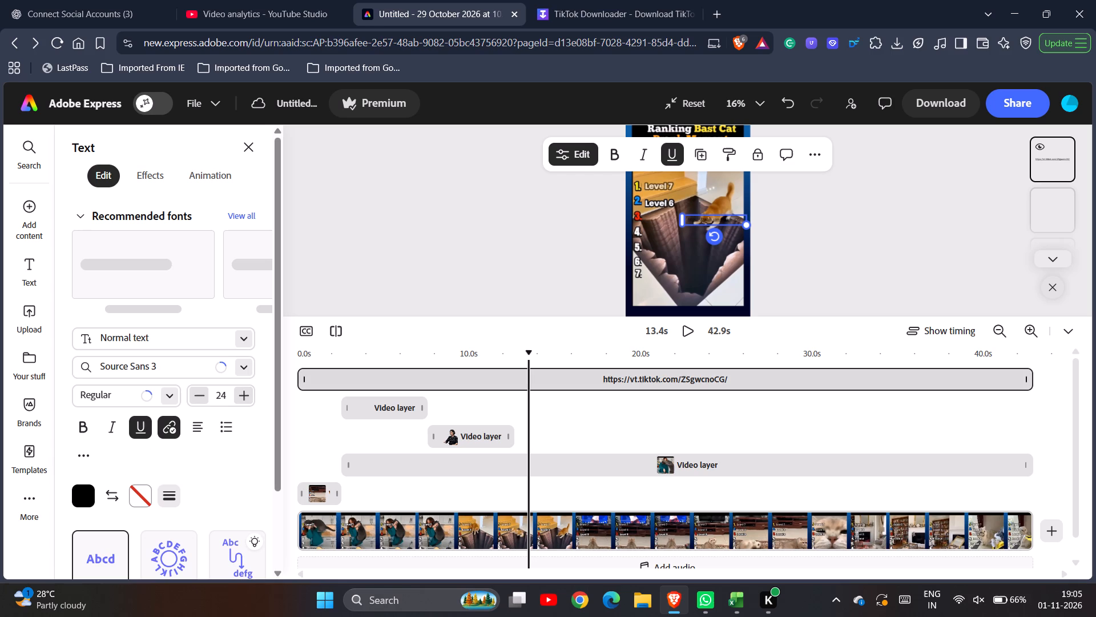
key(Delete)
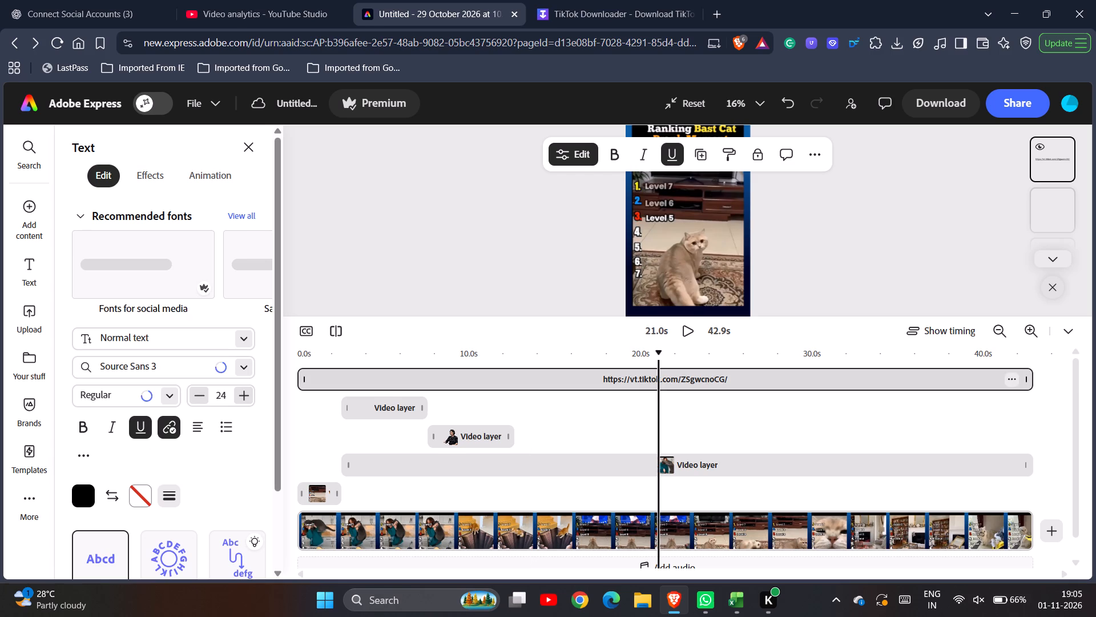
Select the second headset clip, set the playhead to its end at 12.6 s, and paste there, allowing clipboard access.
click(475, 422)
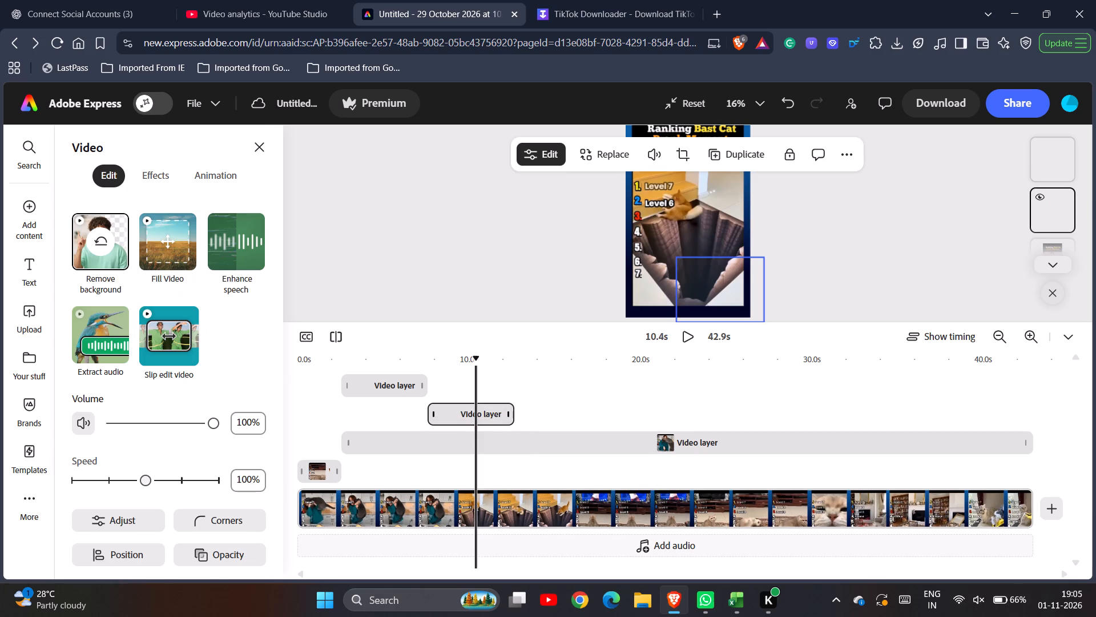
click(547, 388)
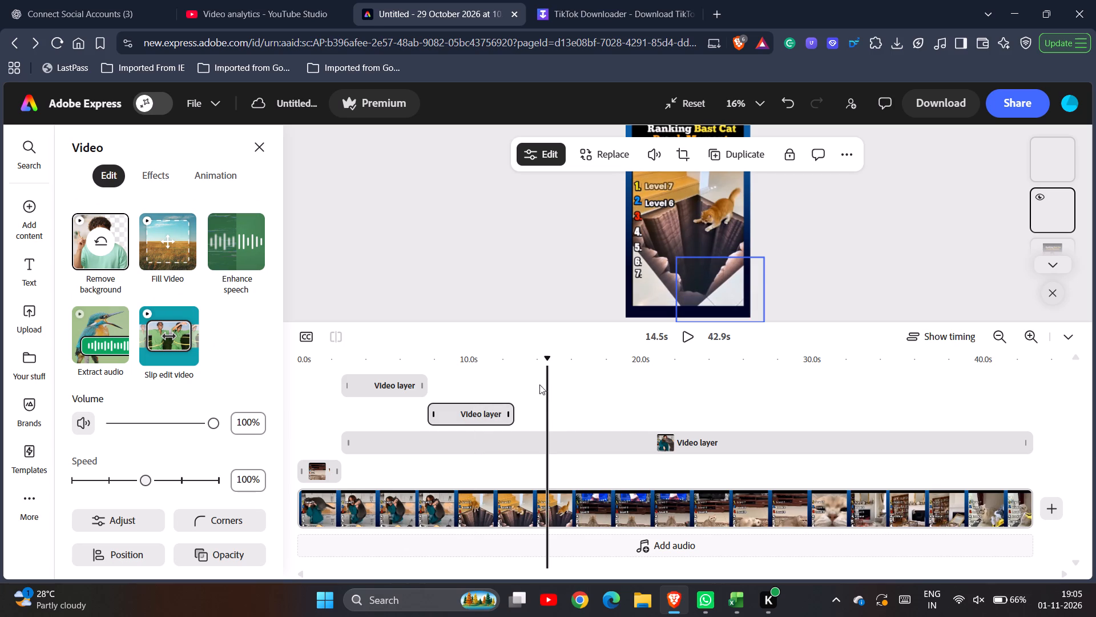
drag(546, 379, 533, 379)
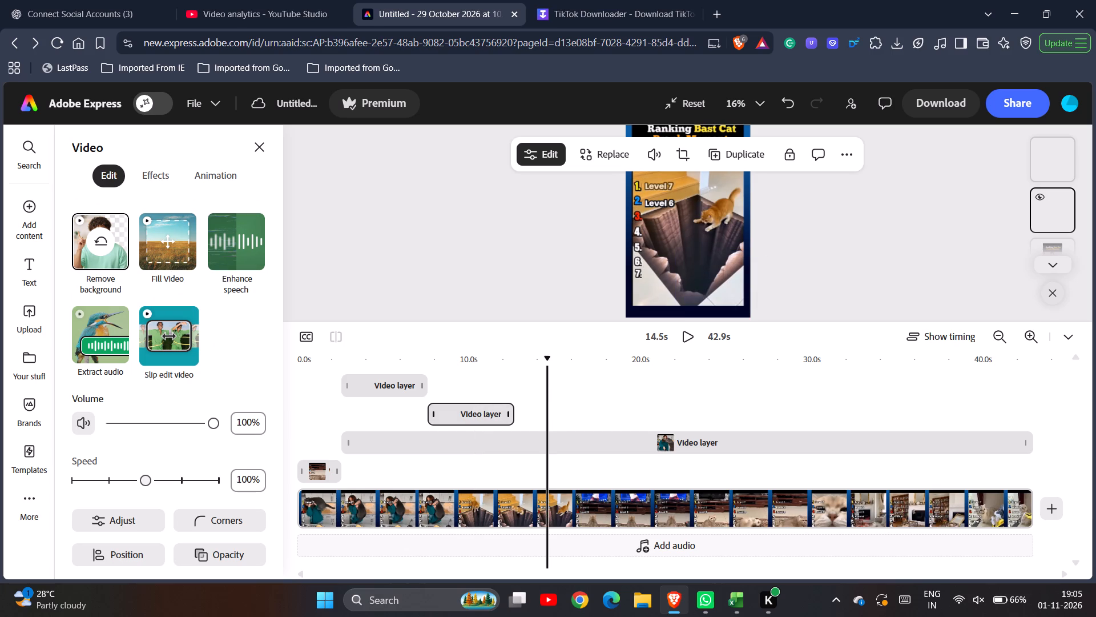
drag(533, 379, 514, 381)
right_click(525, 380)
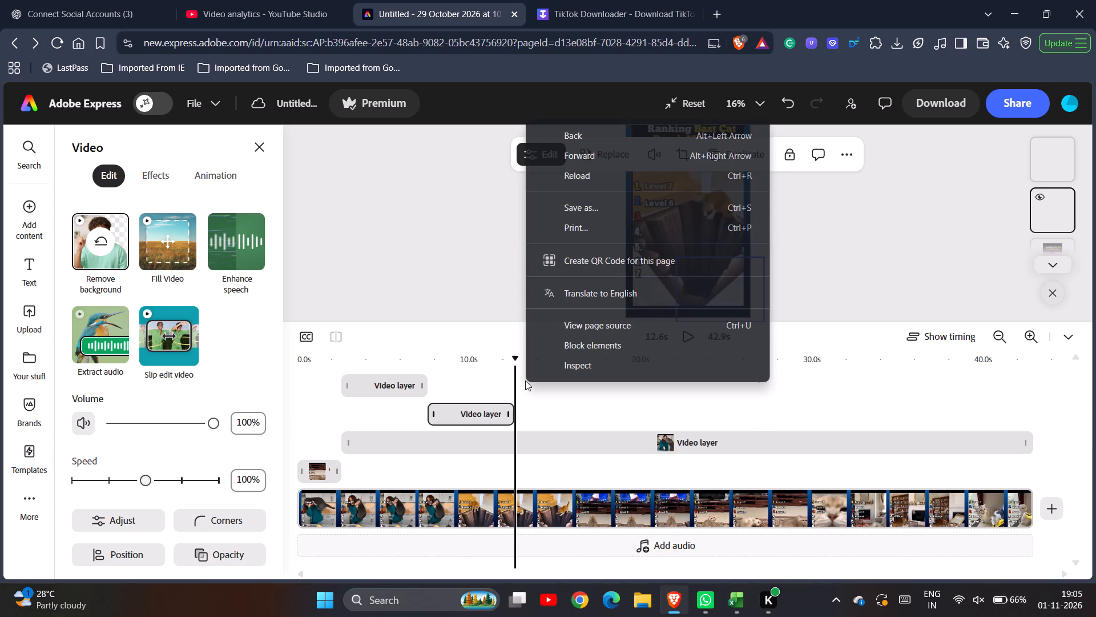
click(525, 380)
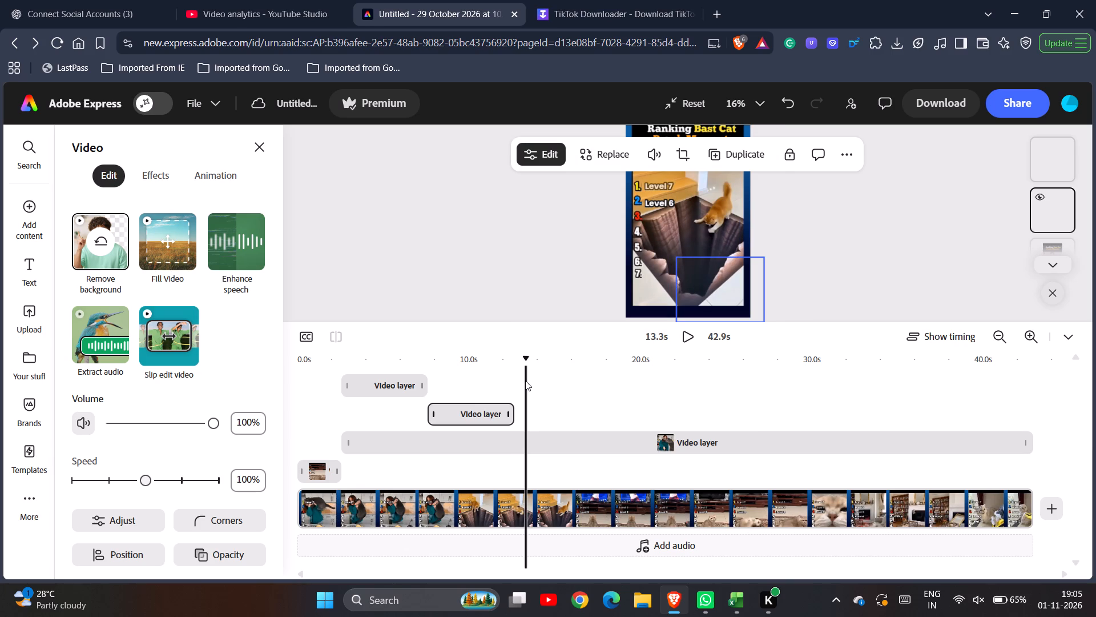
drag(525, 380, 514, 381)
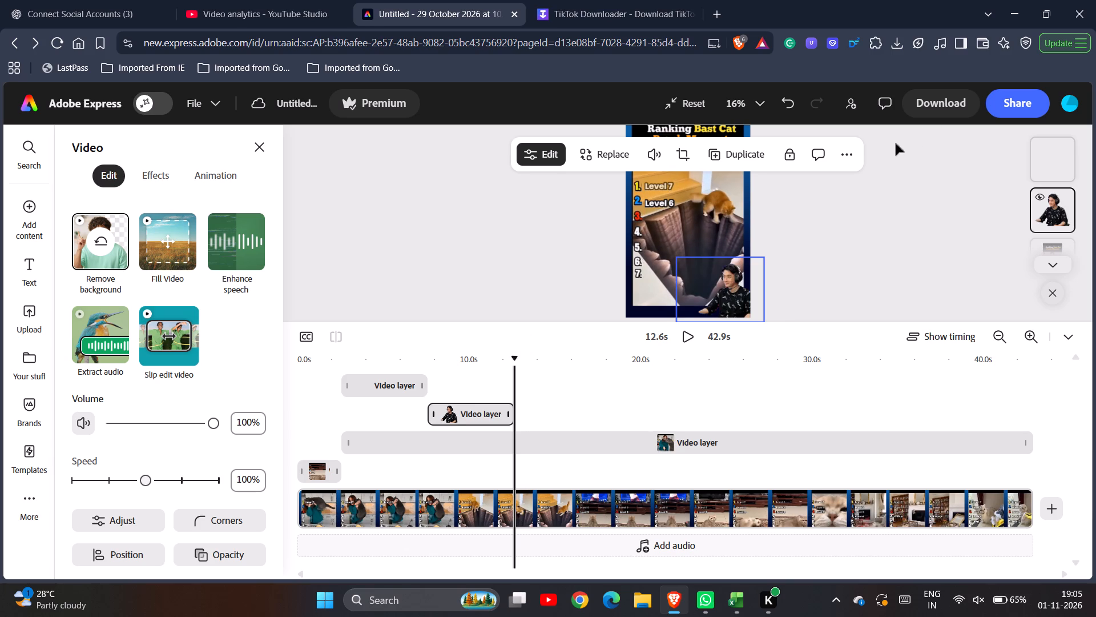
click(852, 161)
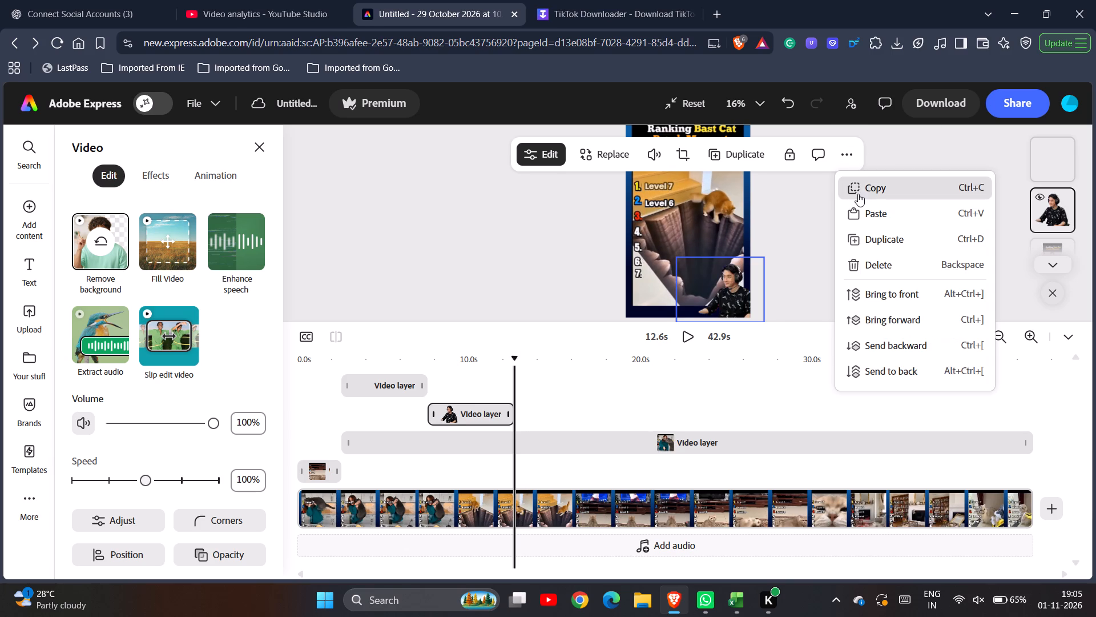
click(859, 210)
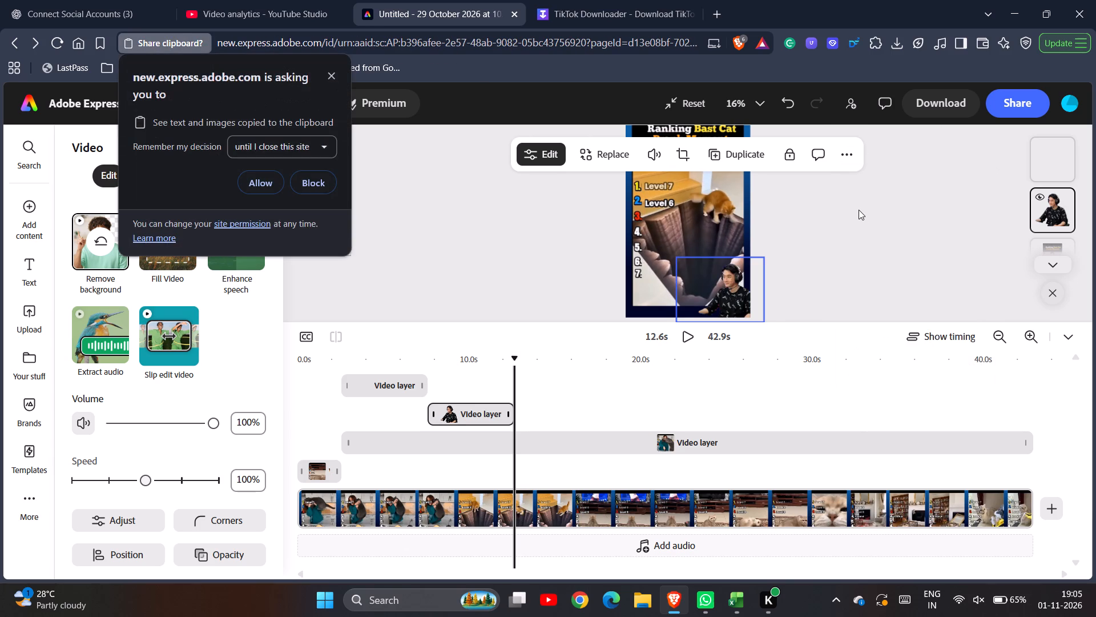
click(271, 189)
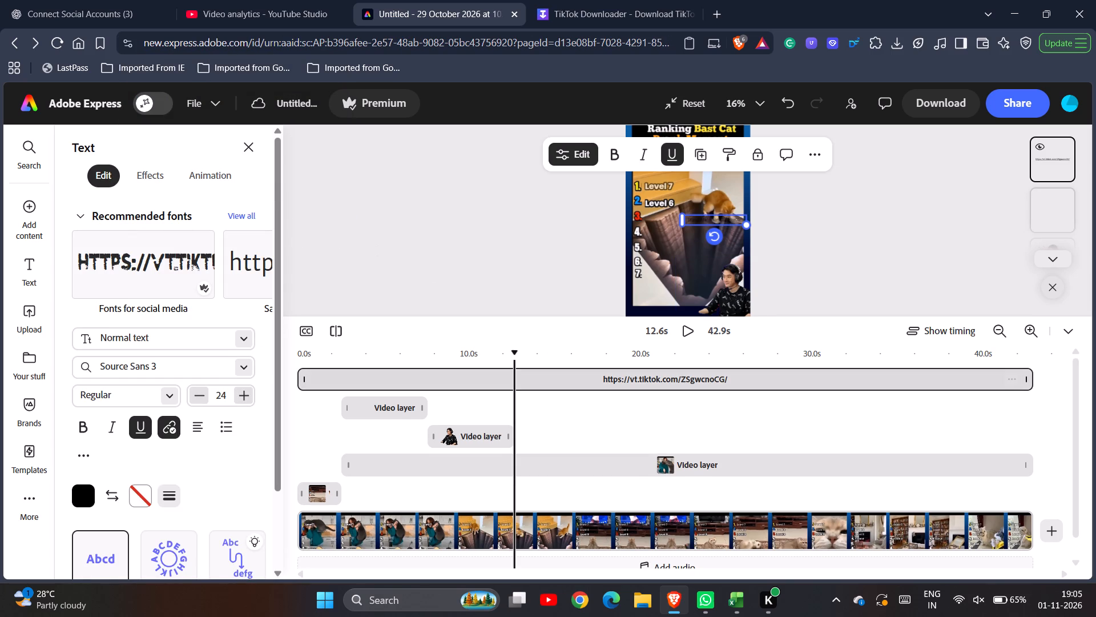
Delete the pasted TikTok link text layer from the timeline.
key(Delete)
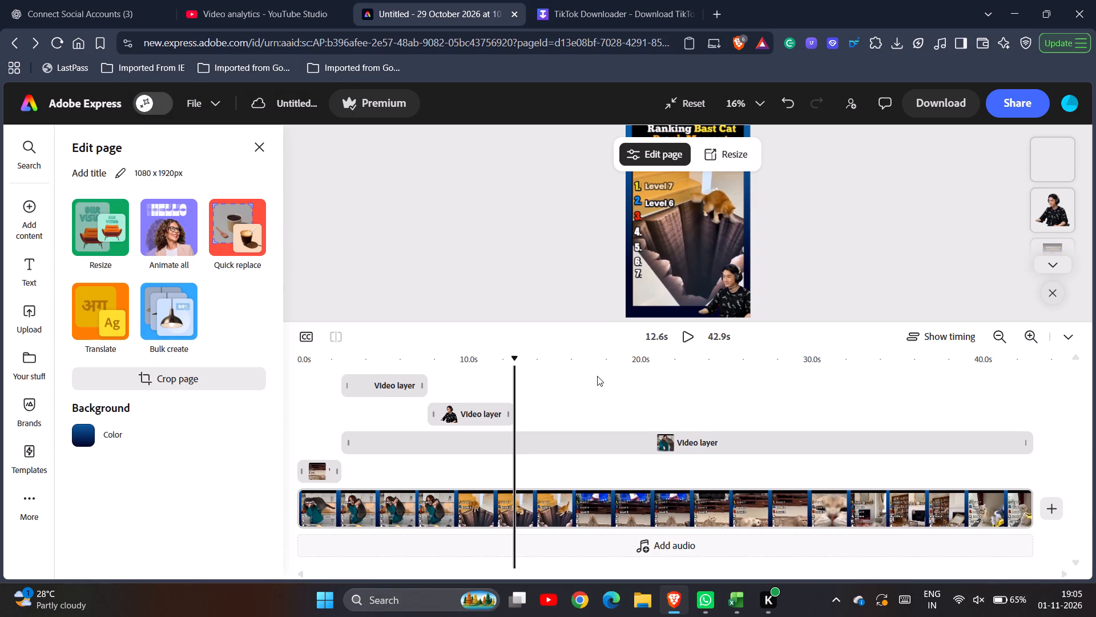
Duplicate the second headset clip and move the lower of the two copies to start at 12.6 s, directly after the other.
right_click(486, 412)
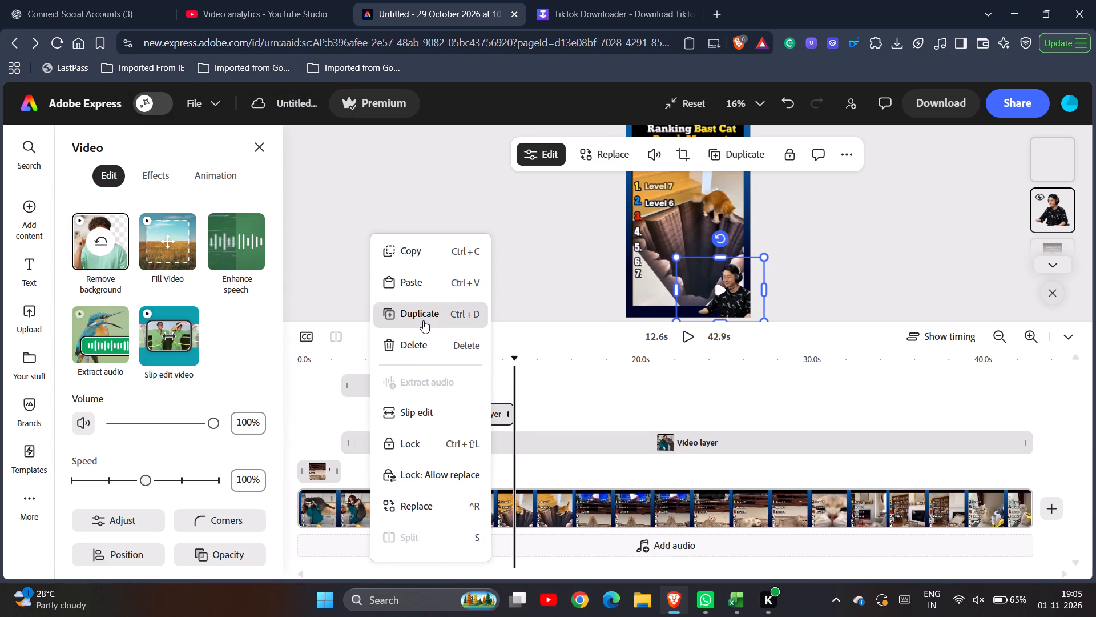
click(423, 320)
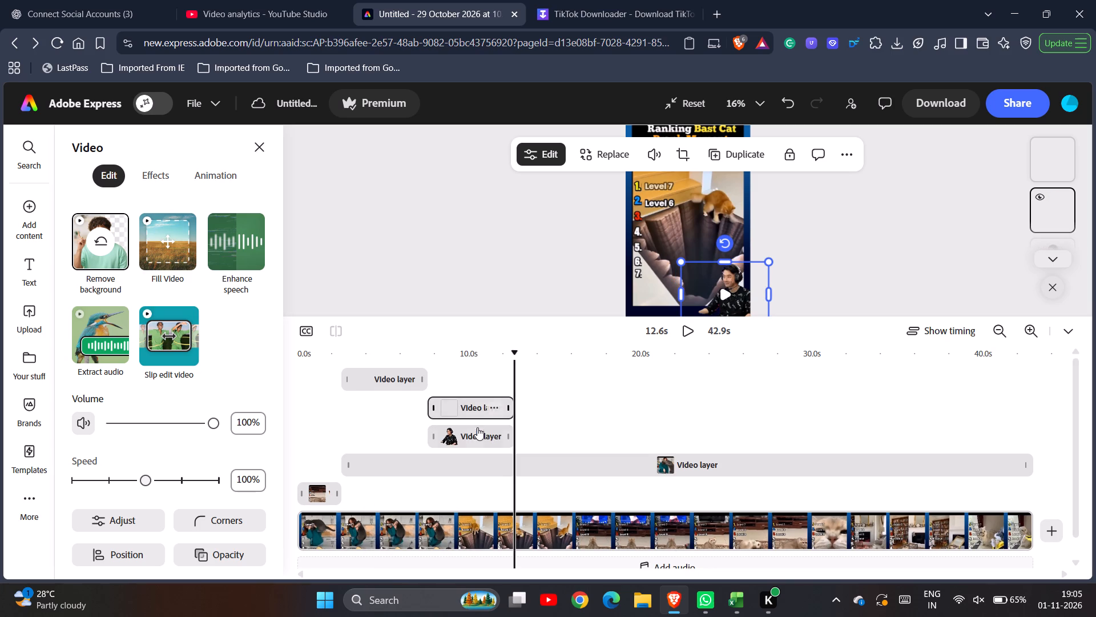
drag(477, 434, 520, 427)
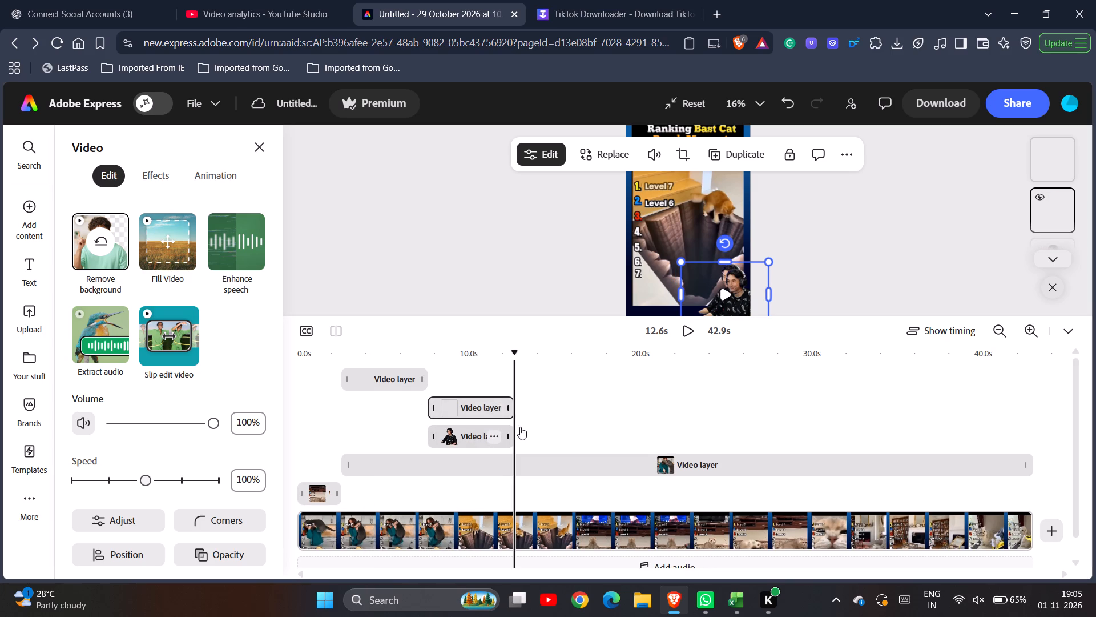
drag(520, 427, 583, 435)
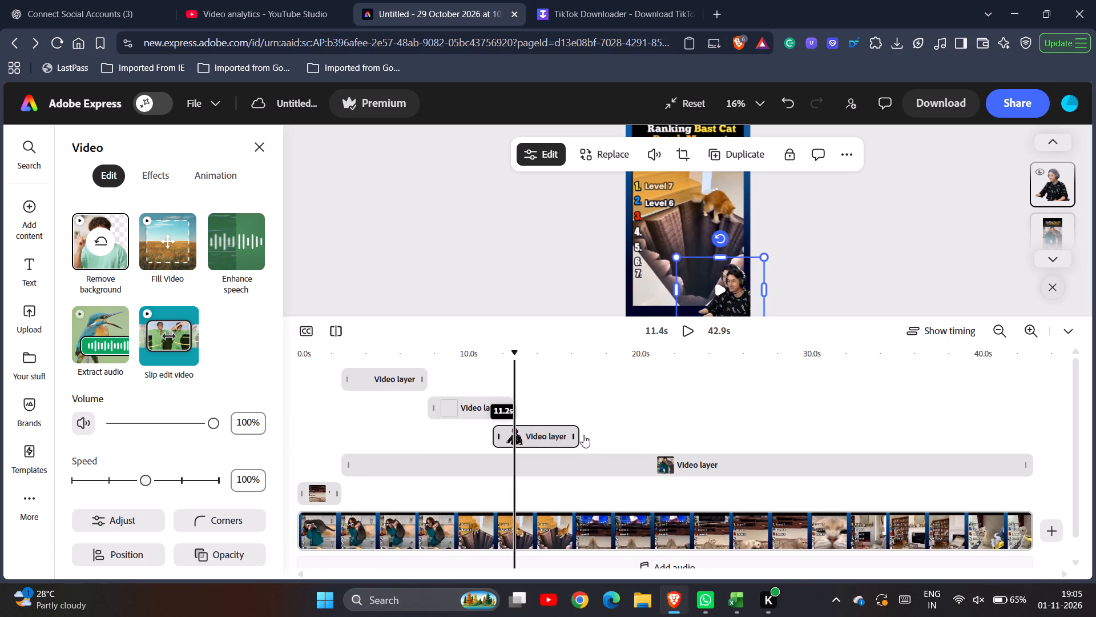
drag(583, 435, 595, 437)
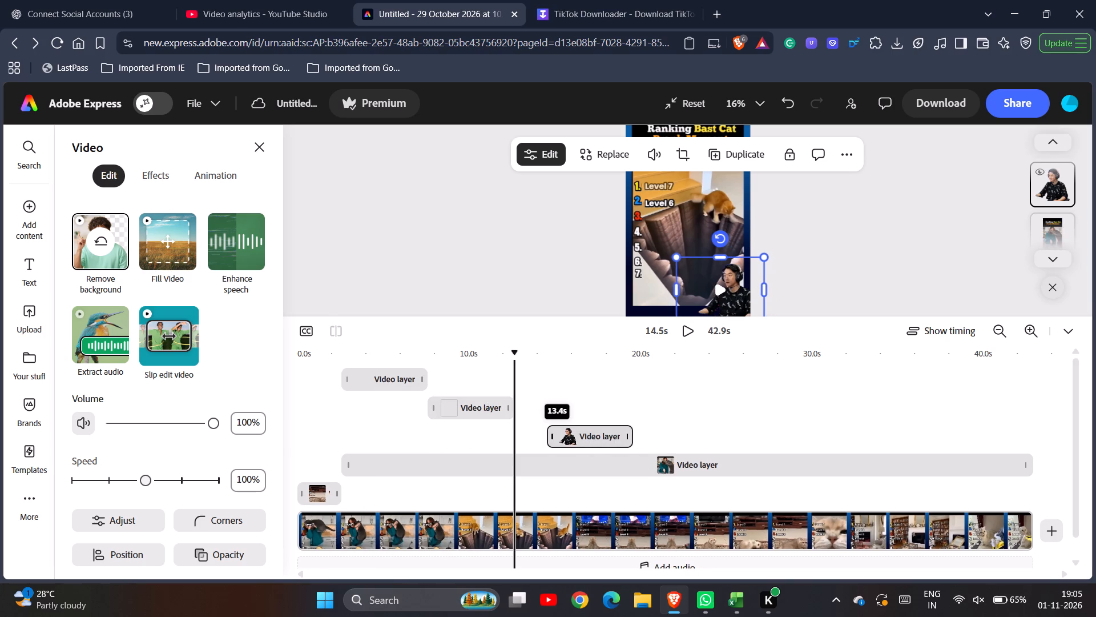
drag(595, 437, 571, 439)
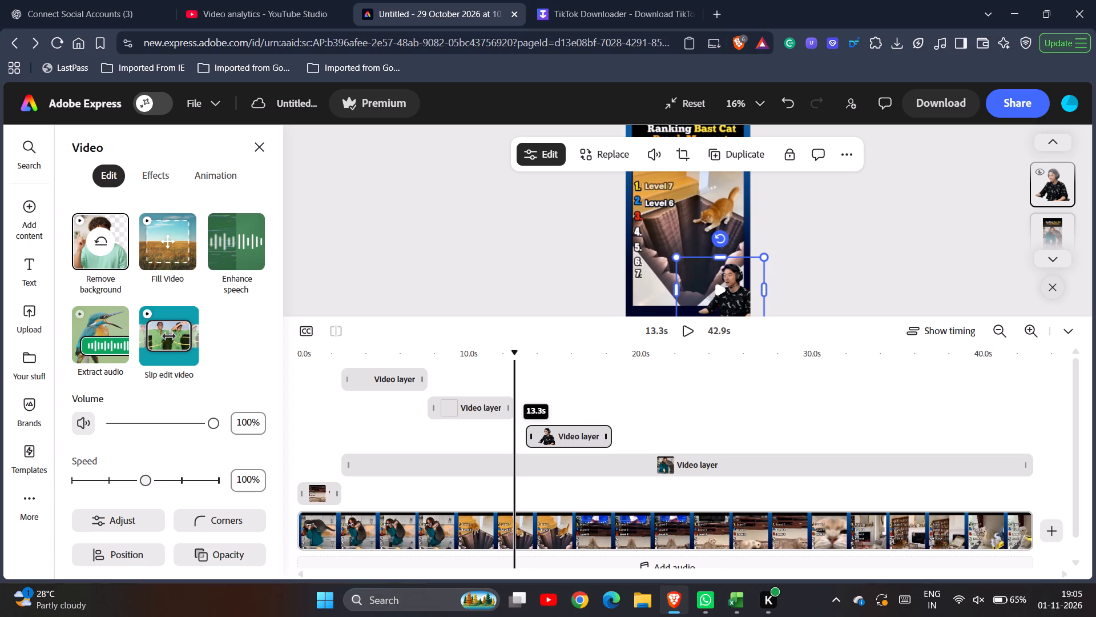
drag(571, 439, 566, 440)
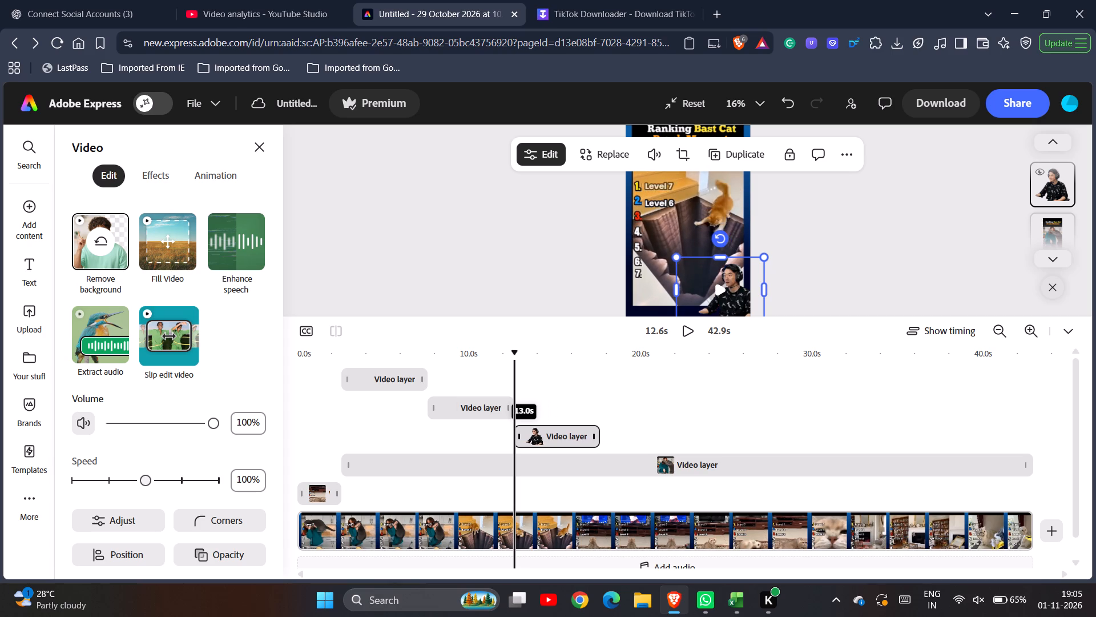
drag(566, 440, 567, 440)
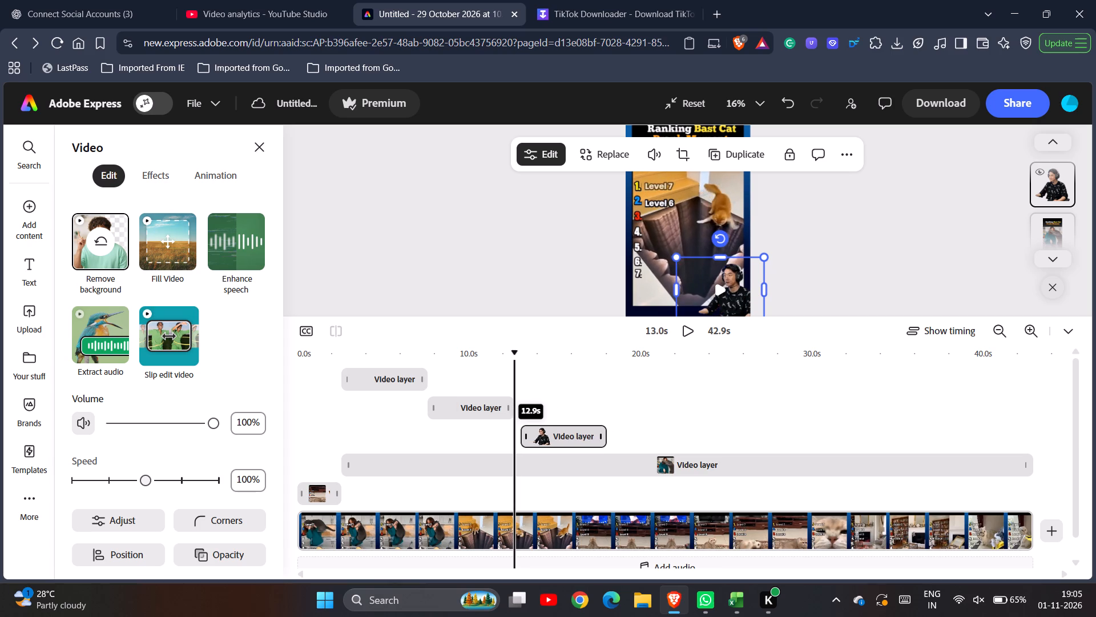
drag(567, 440, 564, 441)
Copy the third headset clip, set the playhead to 18.7 s, and paste four copies of the clip.
click(628, 421)
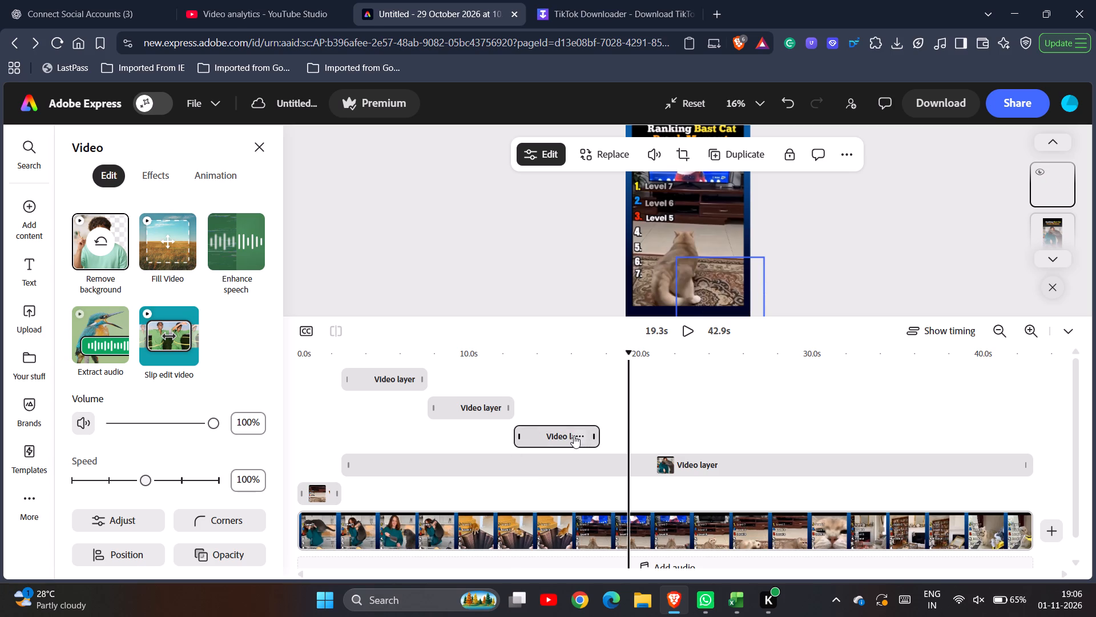
click(607, 434)
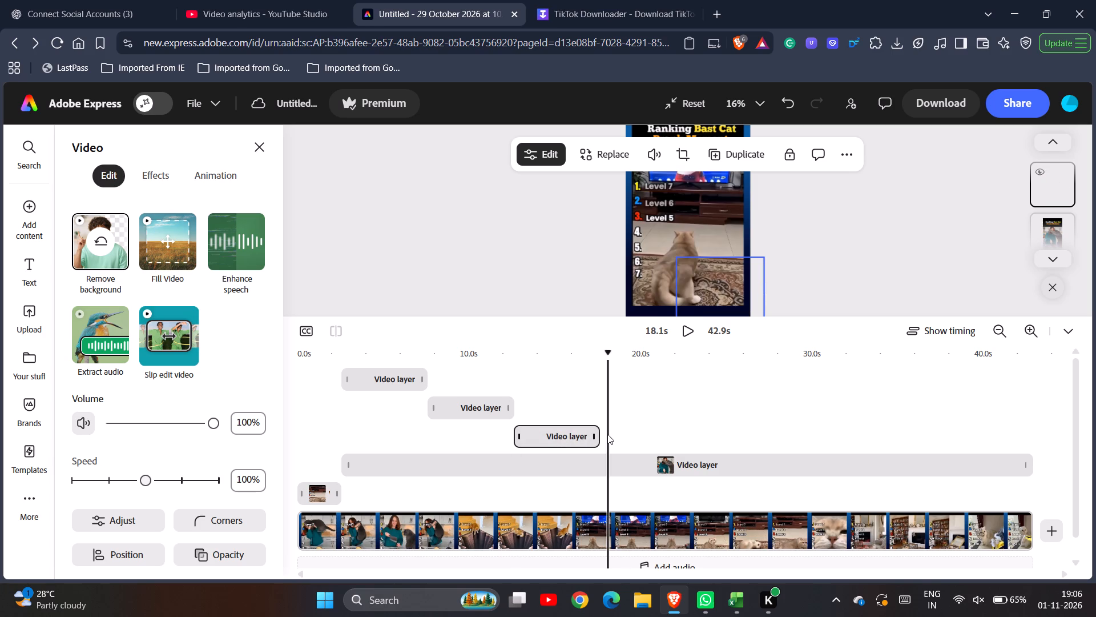
right_click(542, 443)
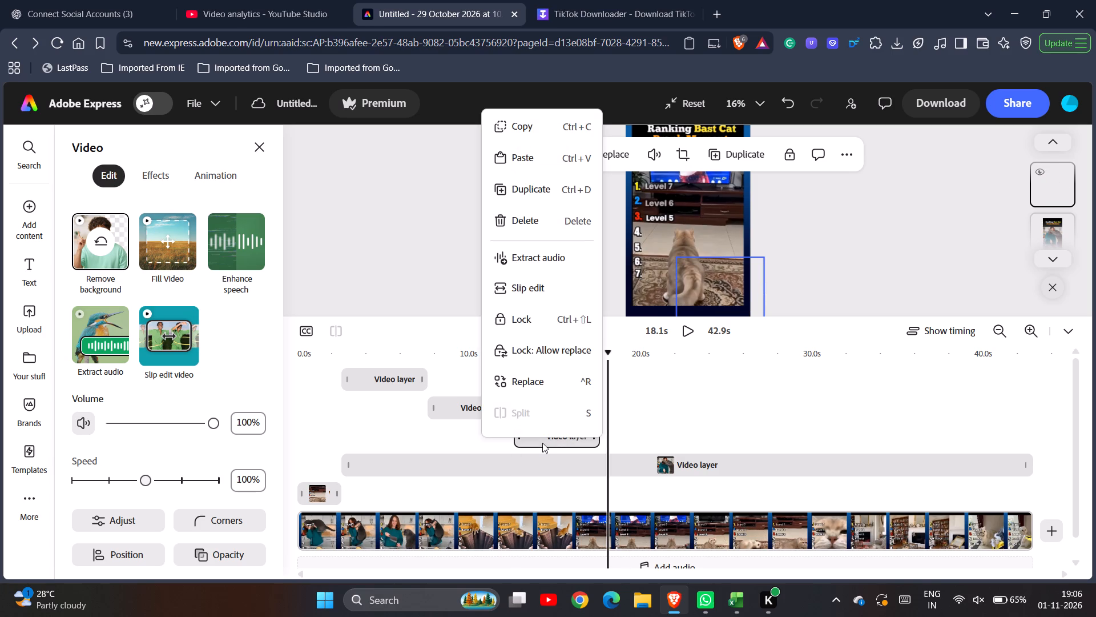
click(503, 128)
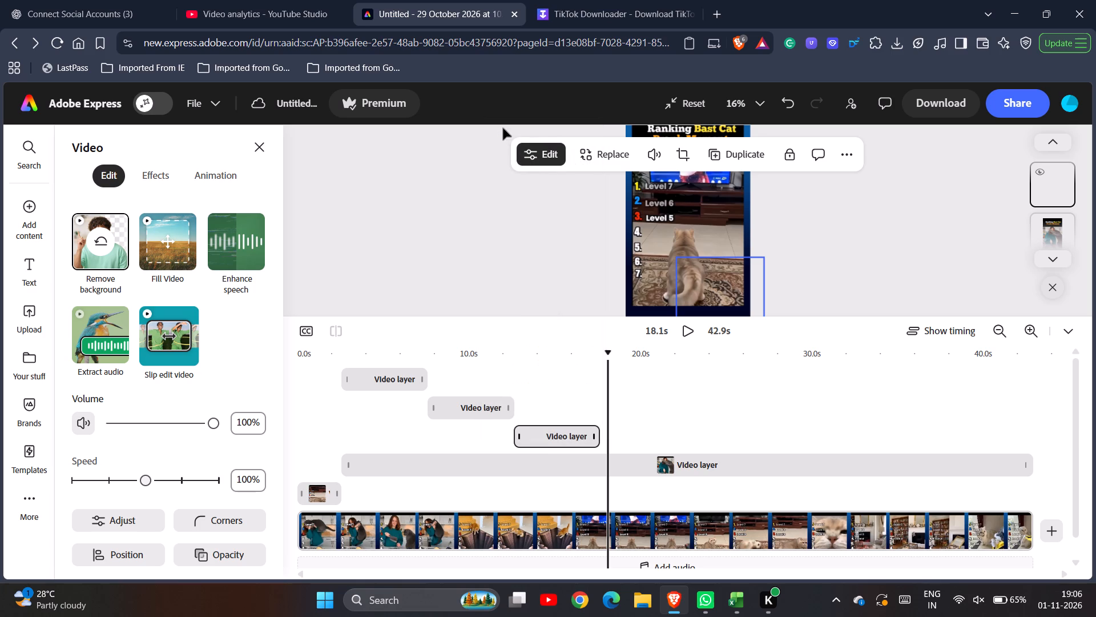
click(618, 428)
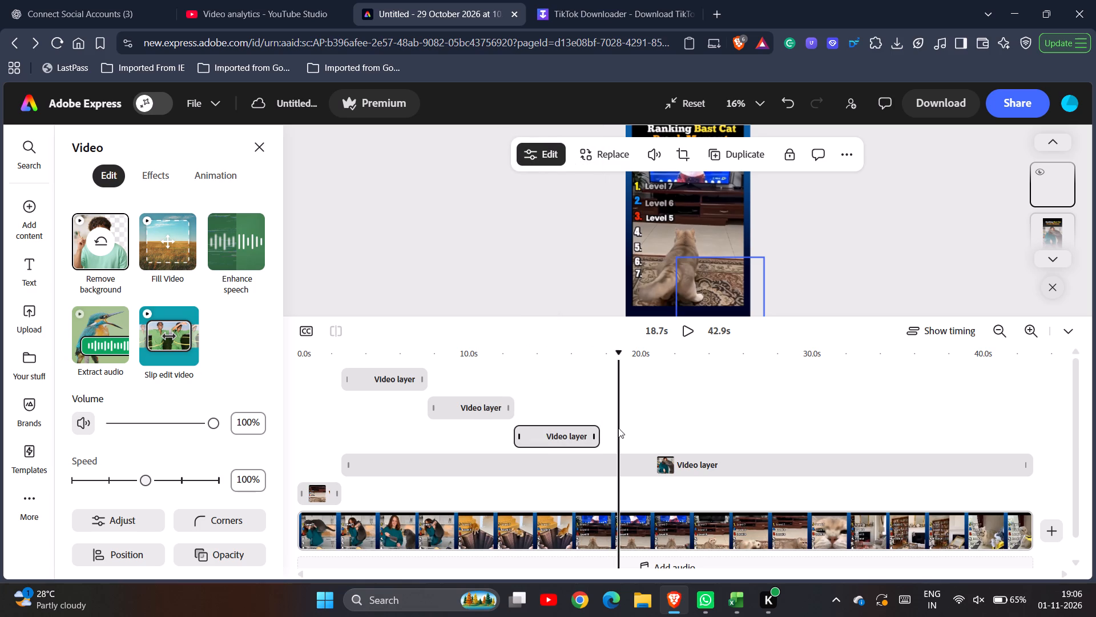
key(ctrl+v)
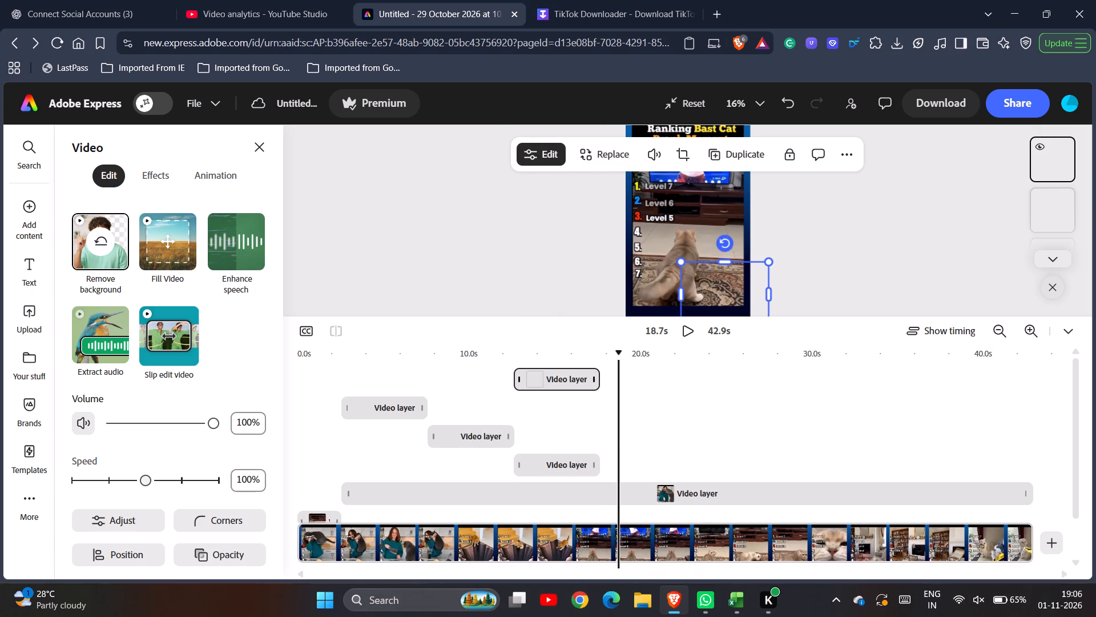
key(ctrl+v)
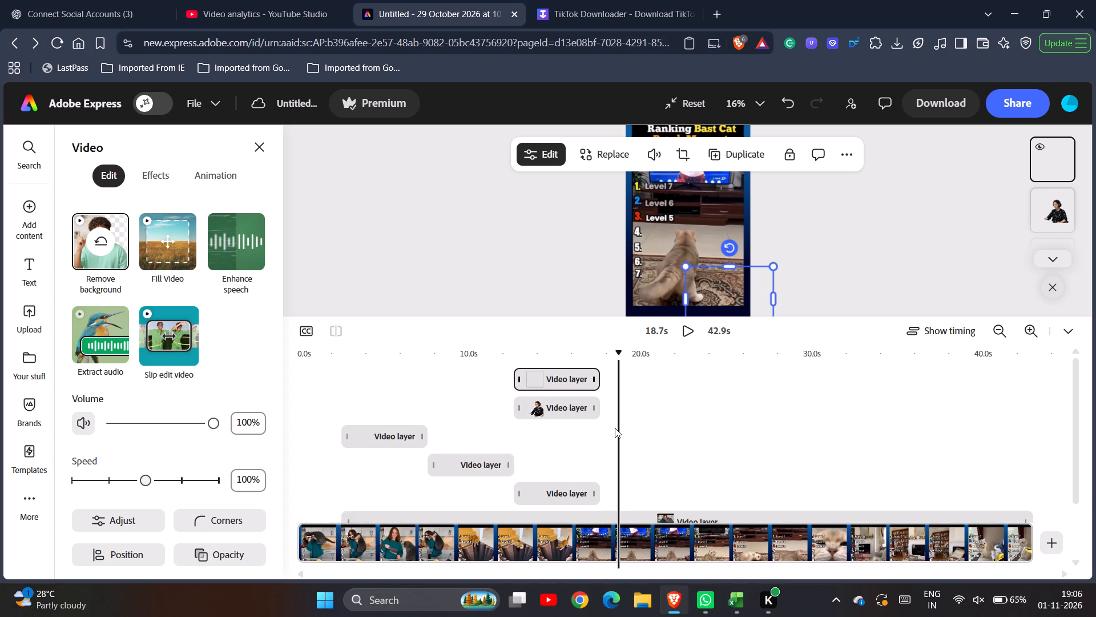
key(ctrl+v)
key(ctrl+v)
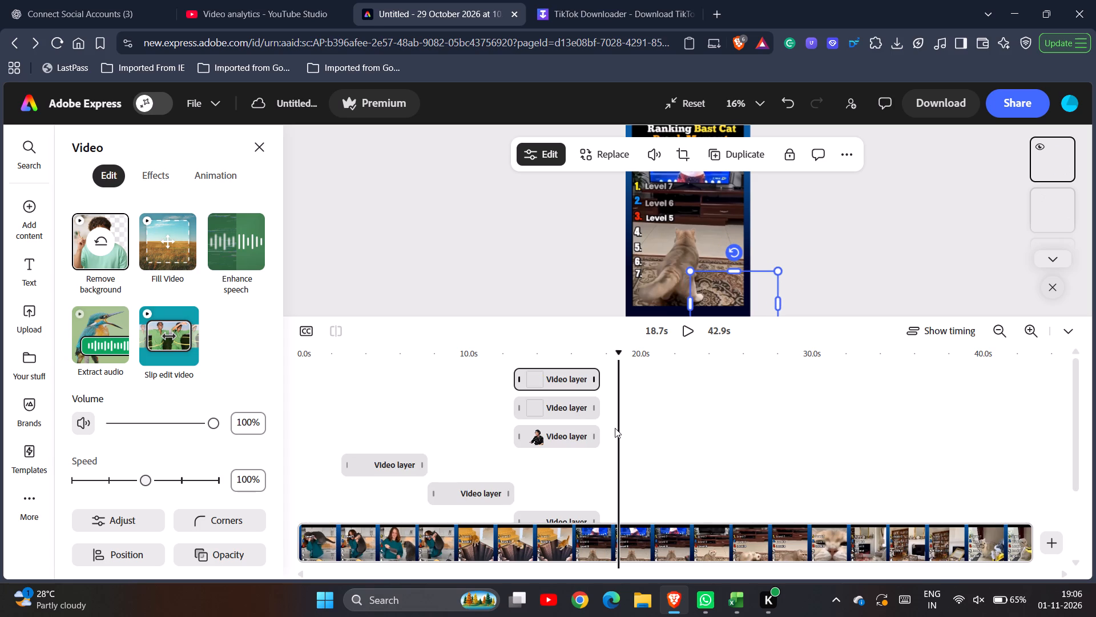
Move the lowest of the four pasted headset clips along the timeline to start at 17.6 s, directly after the third clip.
scroll(590, 439, down, 1)
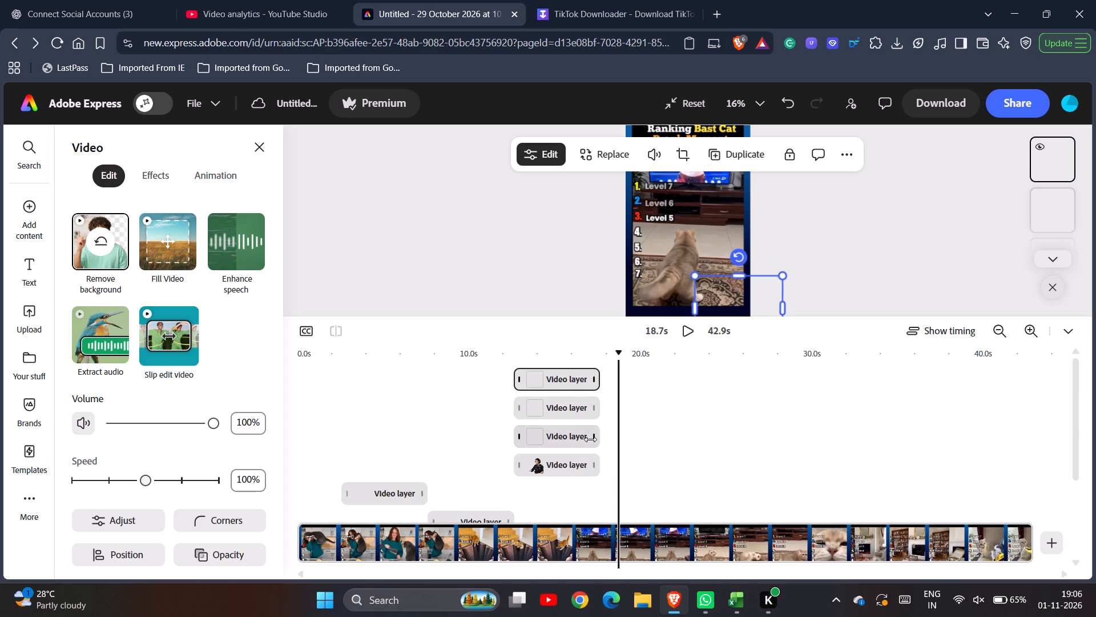
scroll(590, 439, down, 2)
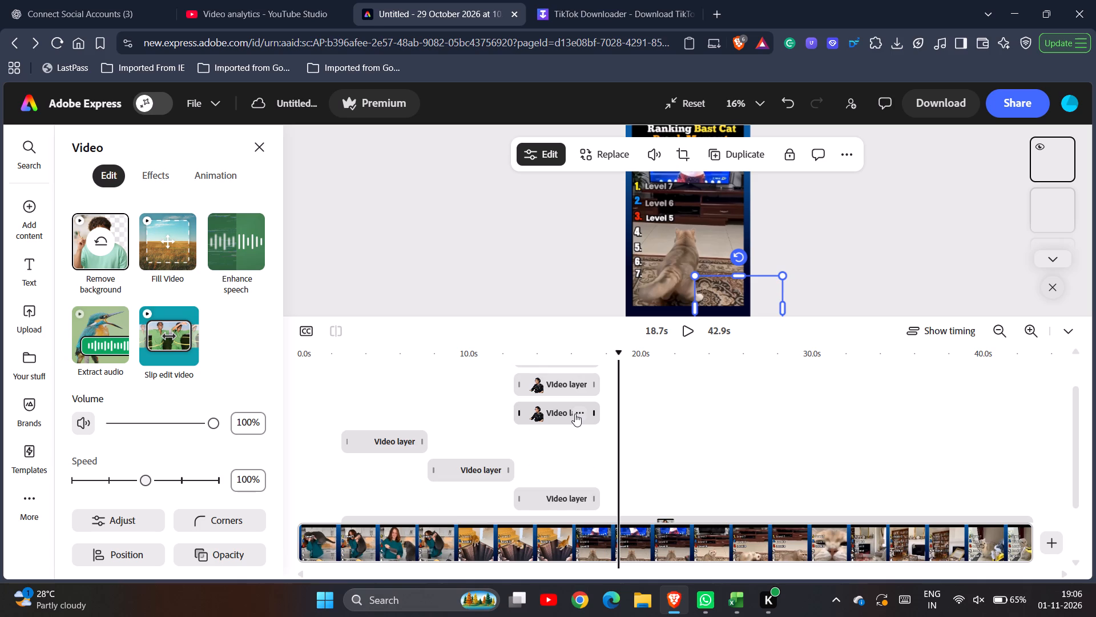
drag(551, 411, 583, 413)
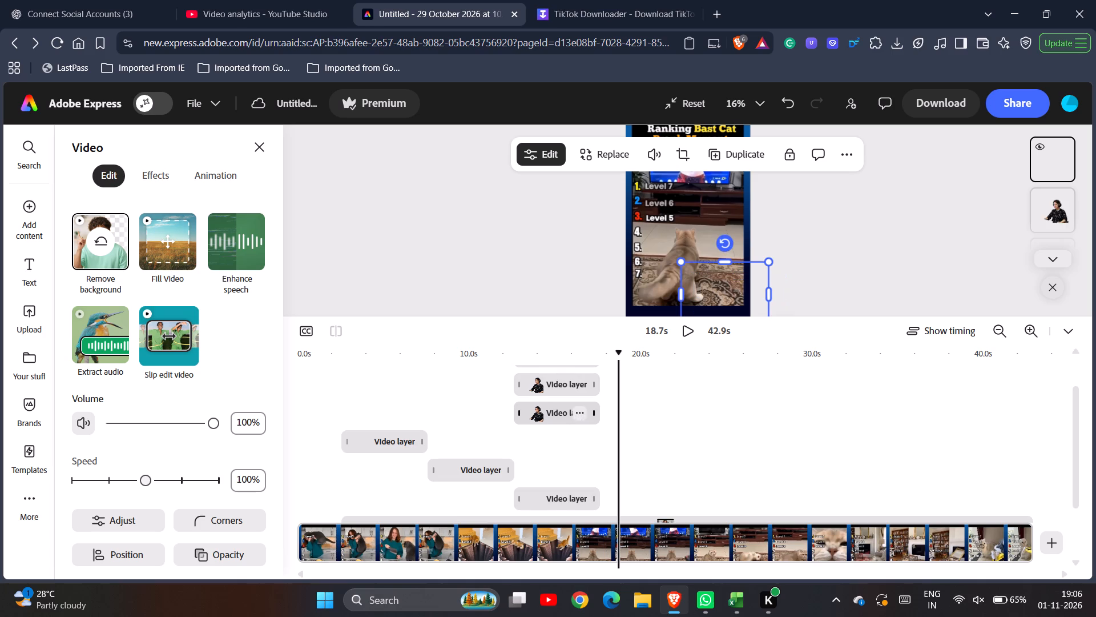
drag(583, 413, 643, 415)
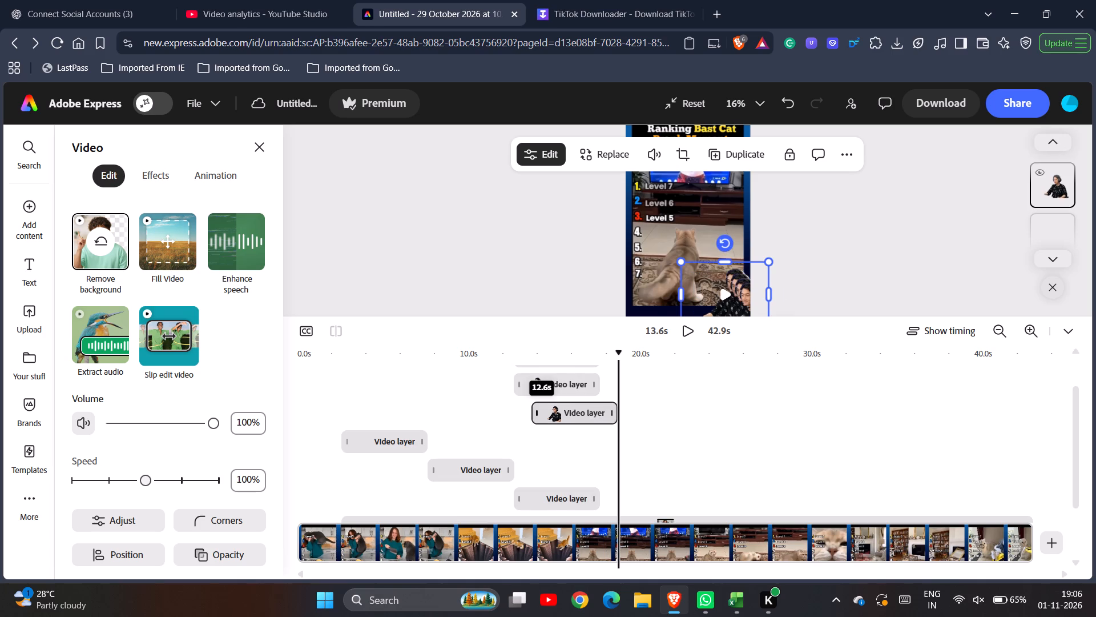
drag(643, 415, 655, 414)
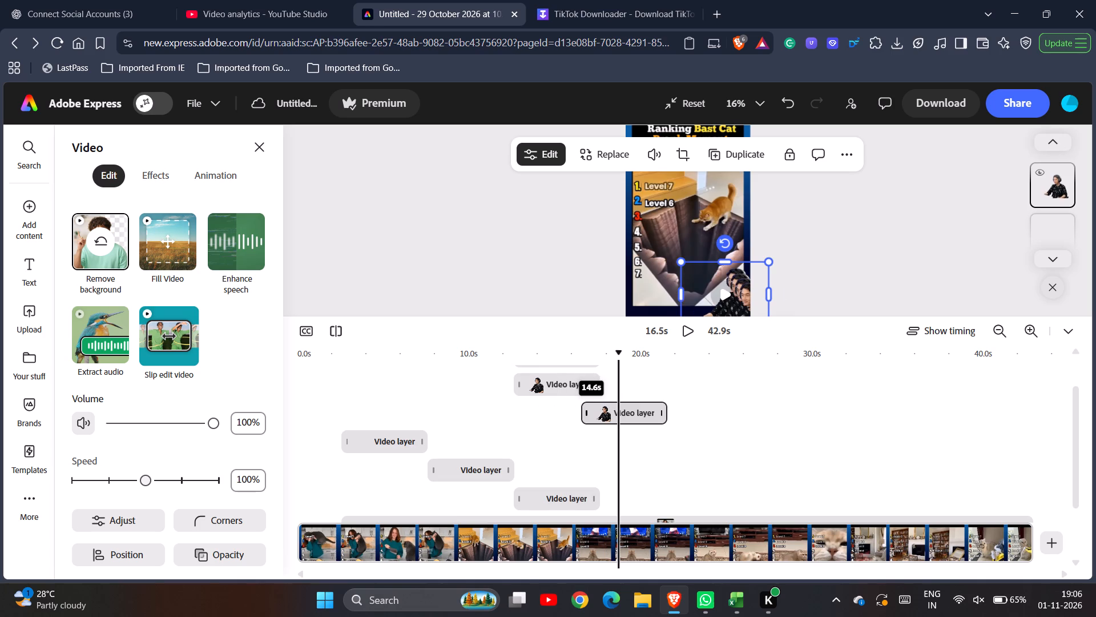
drag(655, 414, 664, 414)
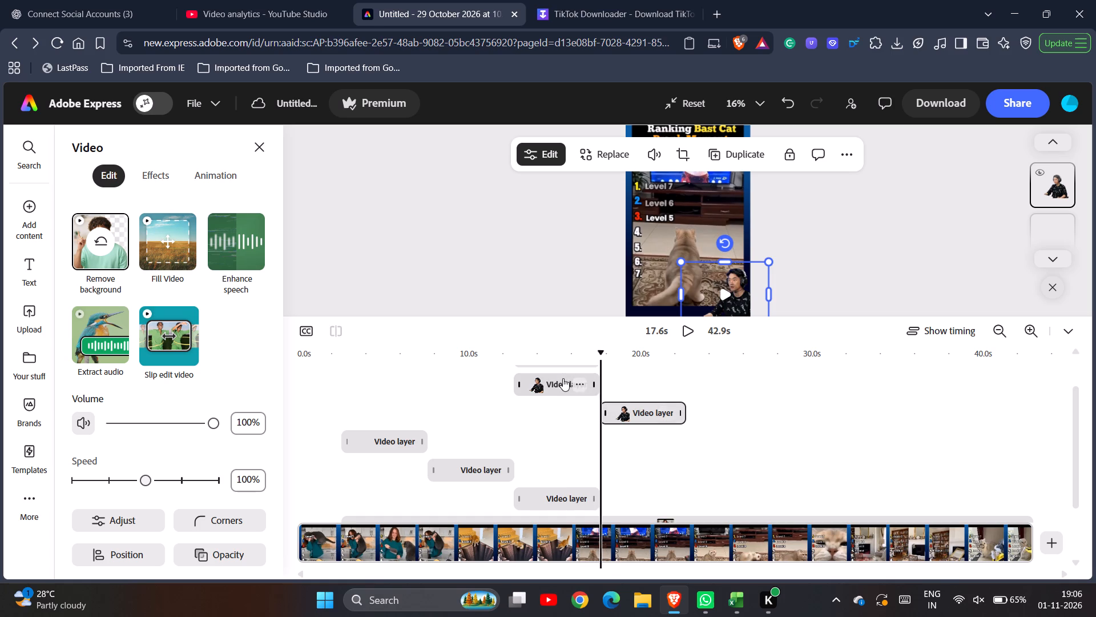
Move the second-lowest pasted headset clip along the timeline to start at 22.7 s, directly after the clip at 17.6 s.
drag(555, 387, 667, 384)
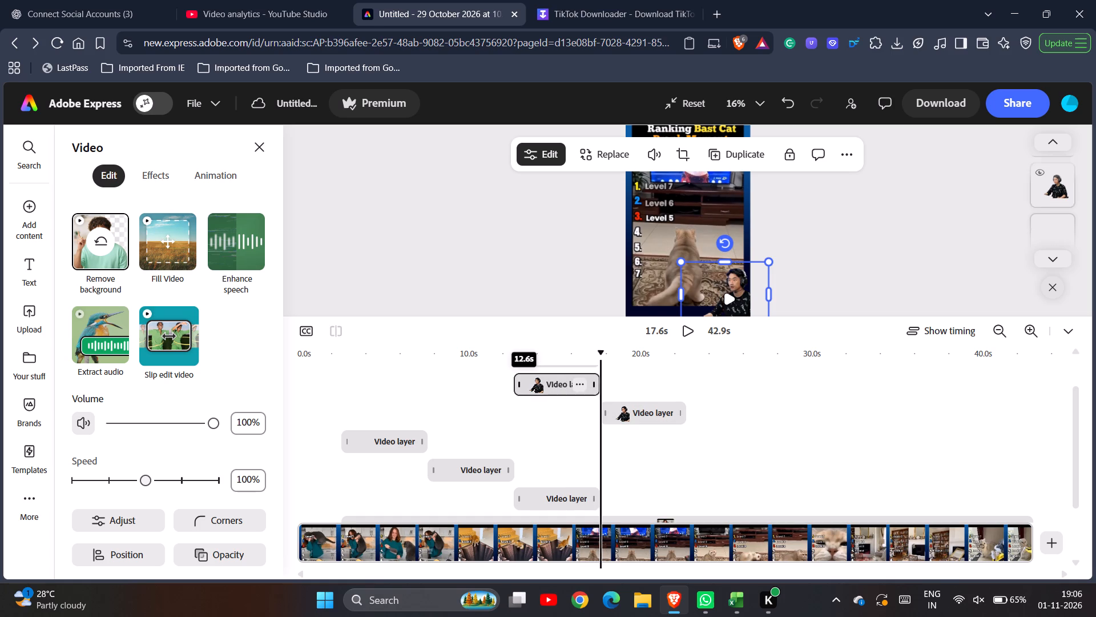
drag(667, 384, 732, 389)
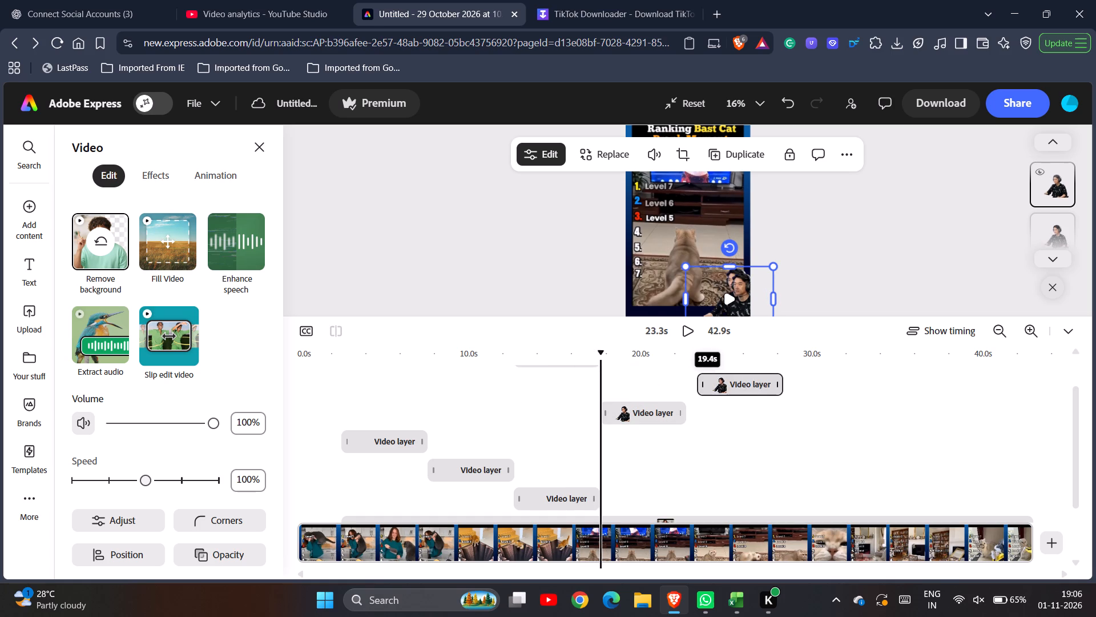
drag(732, 389, 722, 390)
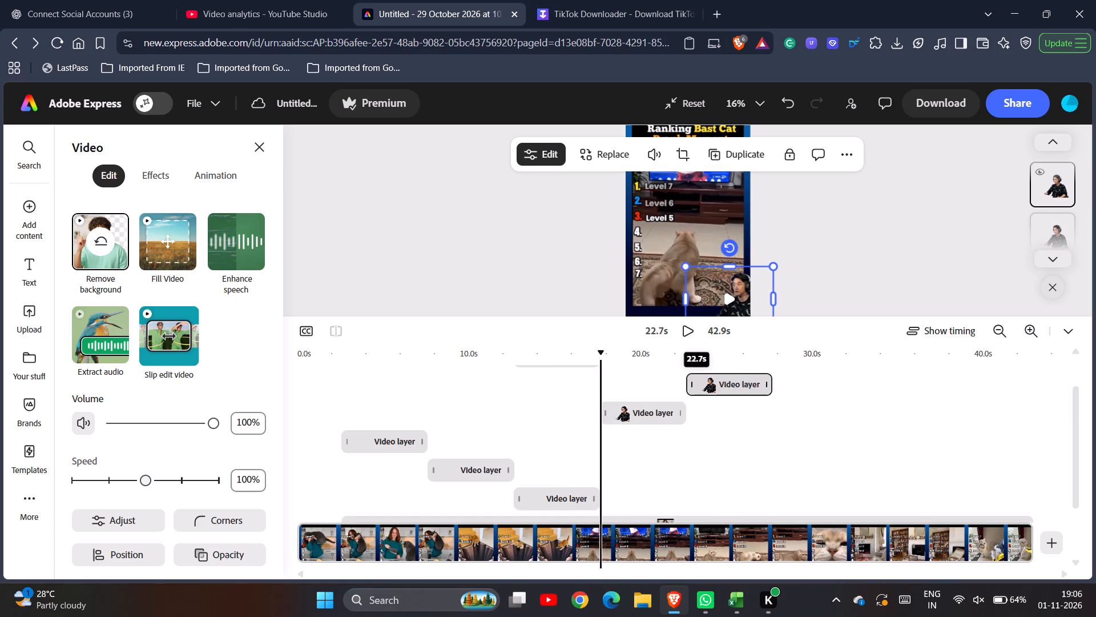
drag(722, 390, 718, 390)
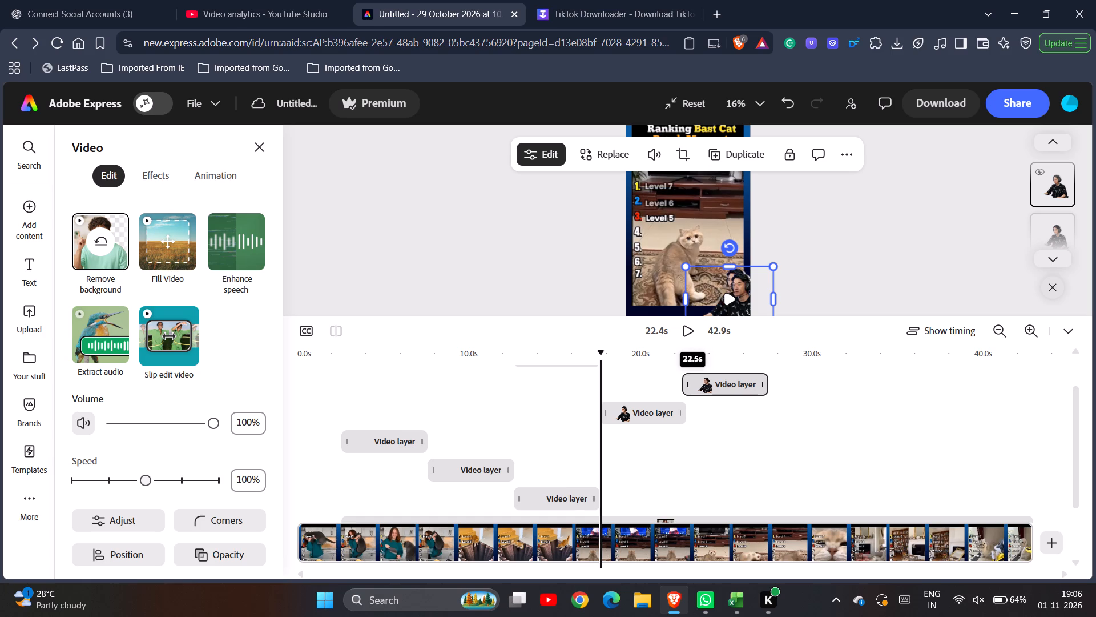
drag(718, 390, 710, 391)
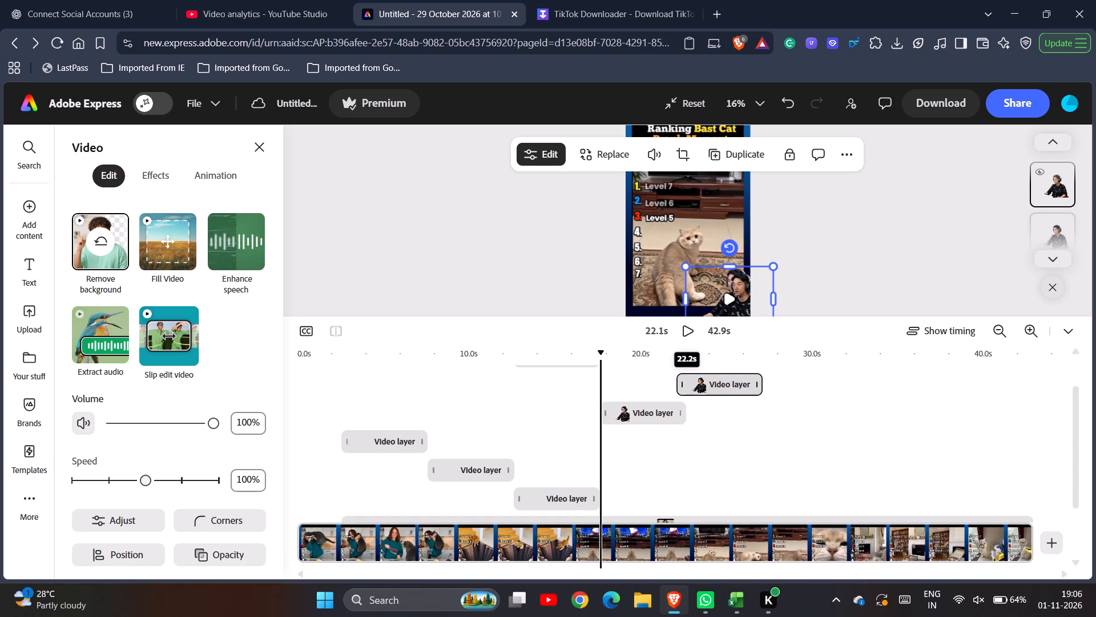
drag(710, 391, 722, 388)
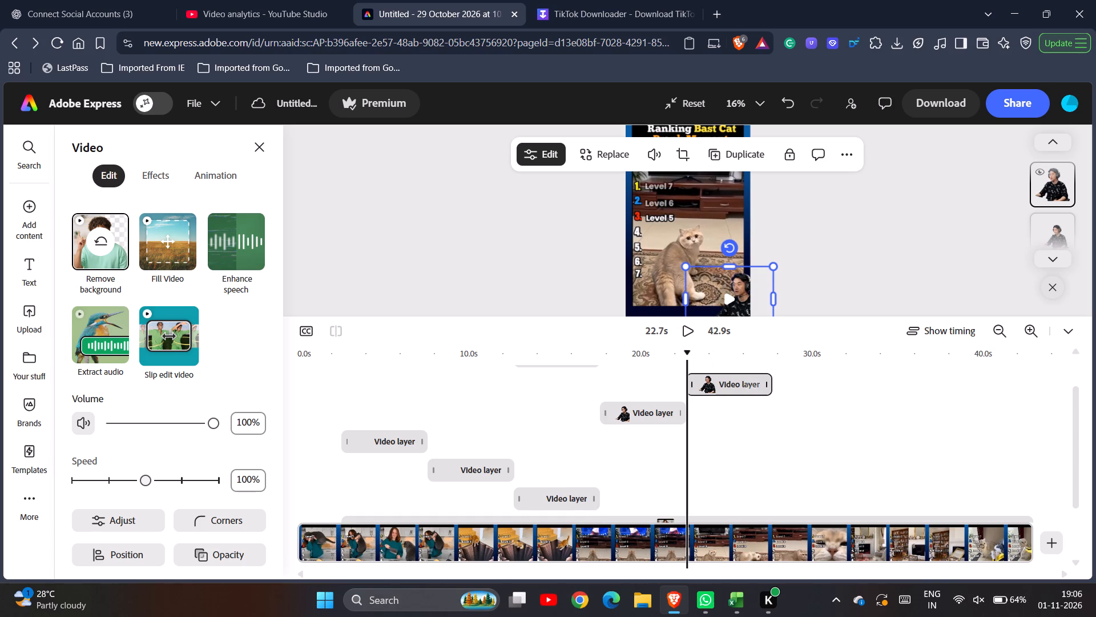
Move the lower of the two headset clips remaining at 12.6 s to start at 27.8 s, directly after the clip at 22.7 s.
scroll(631, 405, up, 1)
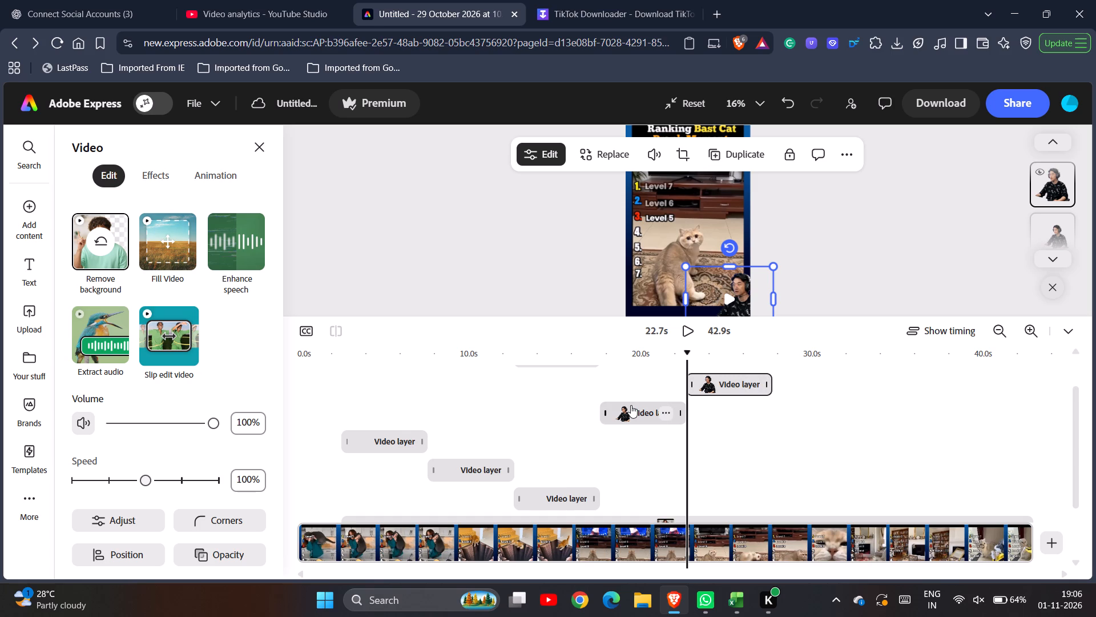
scroll(631, 405, up, 2)
drag(548, 406, 748, 411)
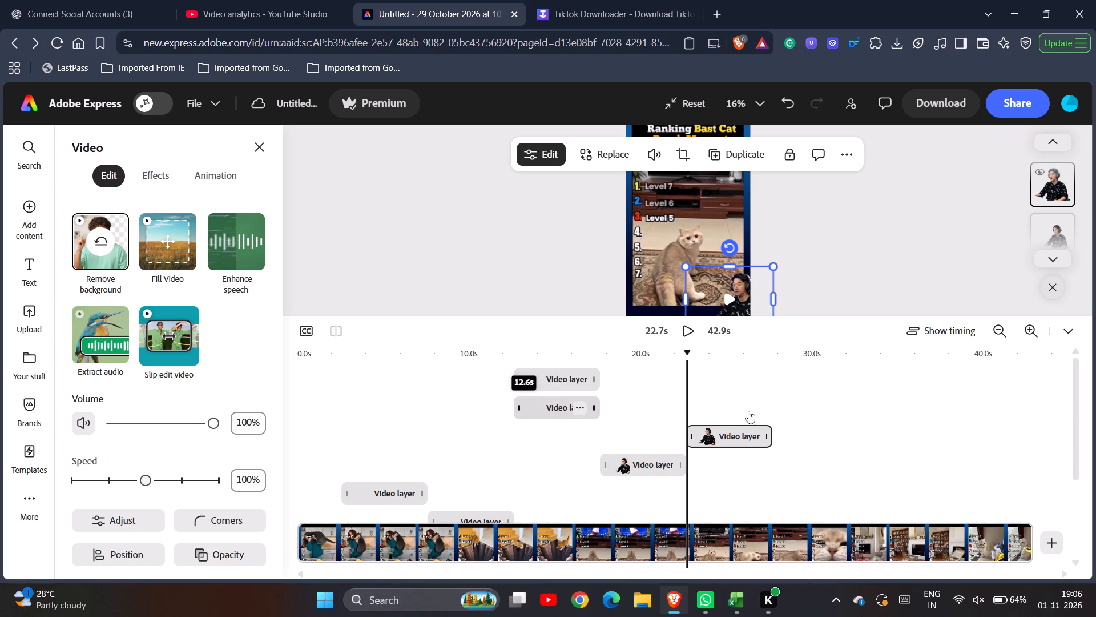
drag(748, 411, 770, 412)
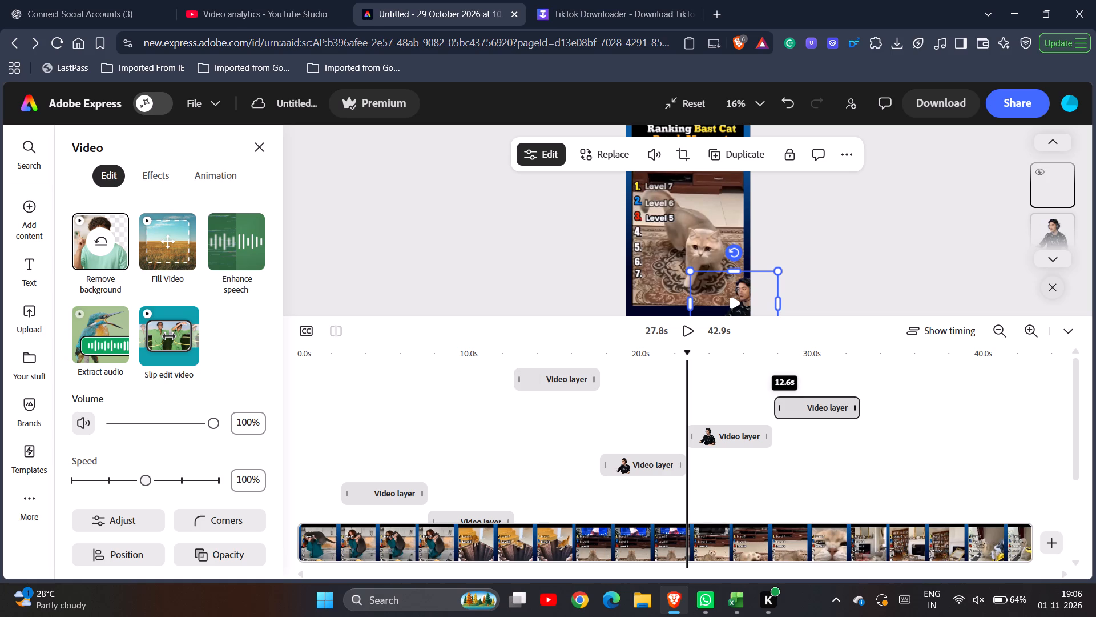
drag(770, 412, 763, 413)
drag(763, 413, 761, 413)
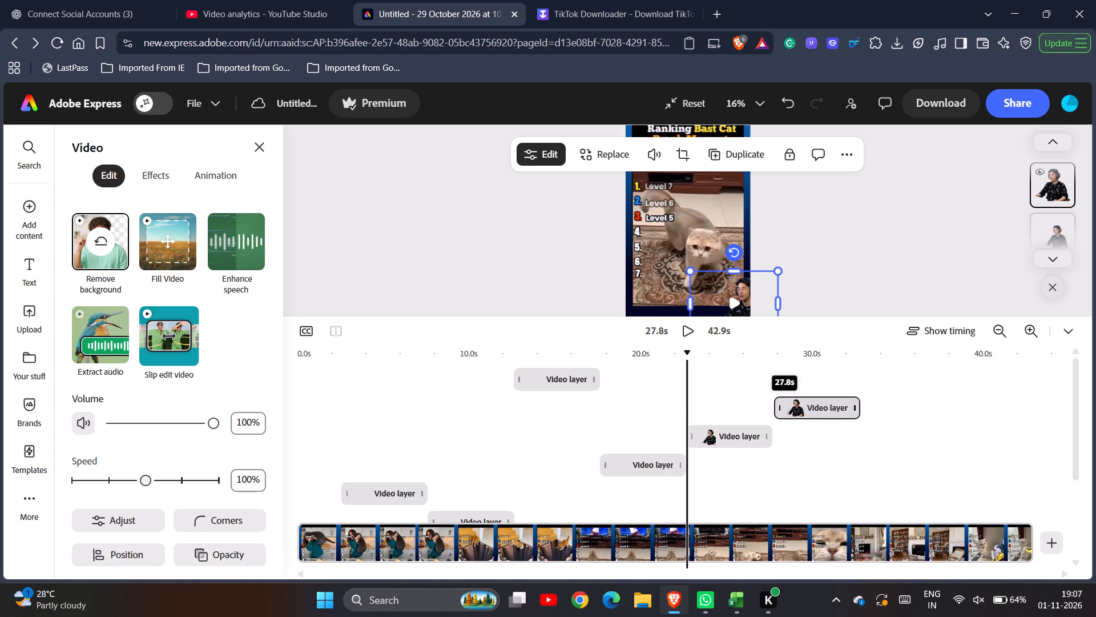
drag(761, 413, 754, 413)
drag(806, 407, 795, 407)
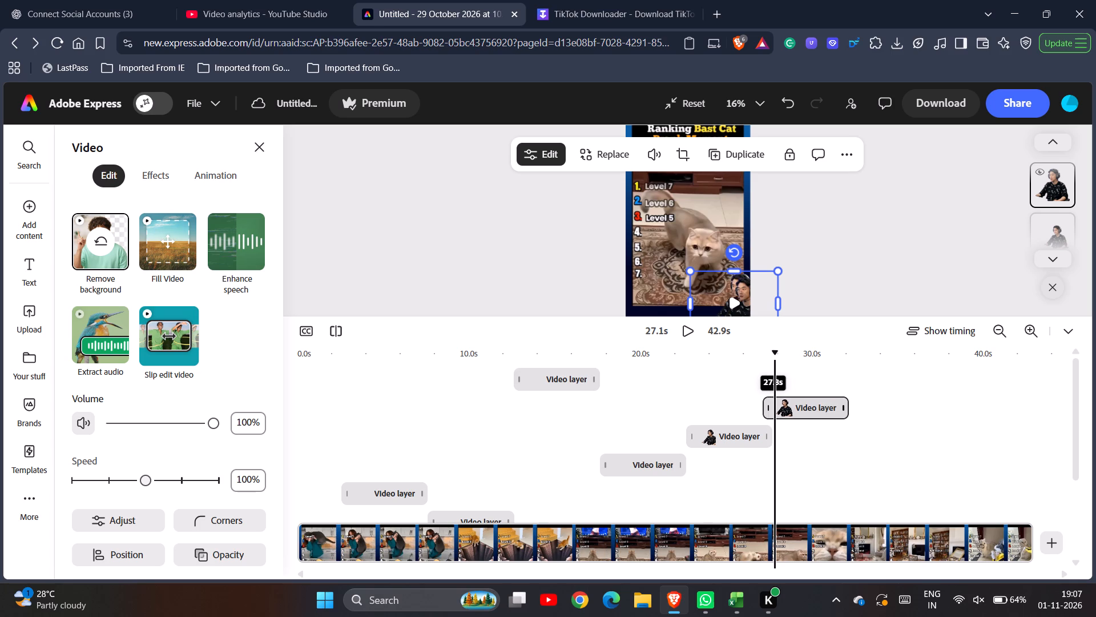
drag(795, 407, 800, 407)
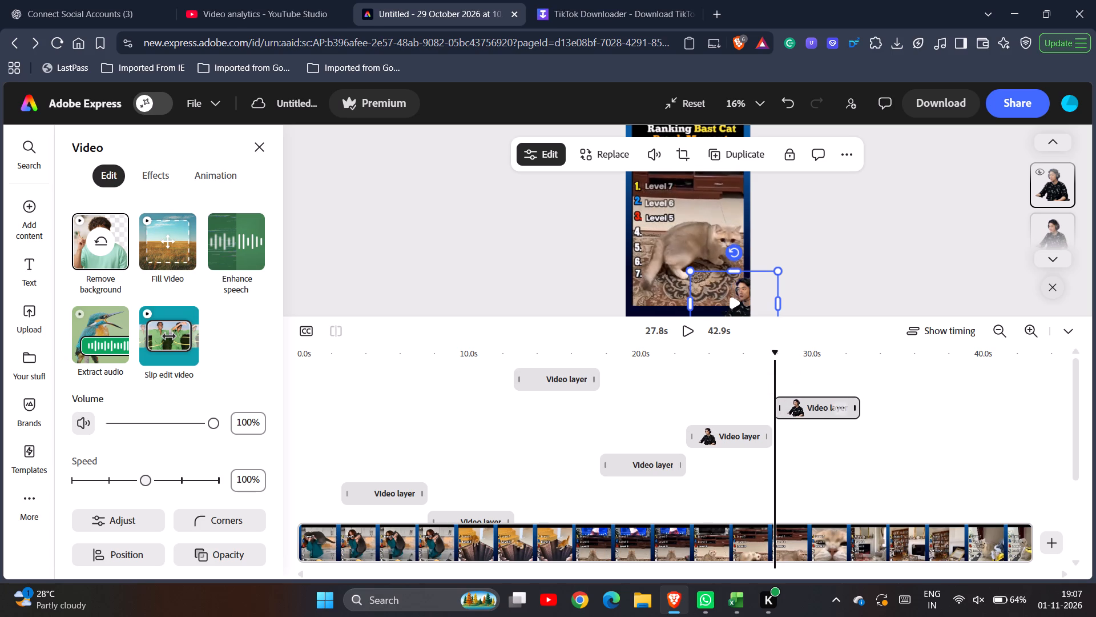
Move the topmost pasted headset clip along the timeline to start at 32.8 s, directly after the clip at 27.8 s.
drag(556, 379, 772, 383)
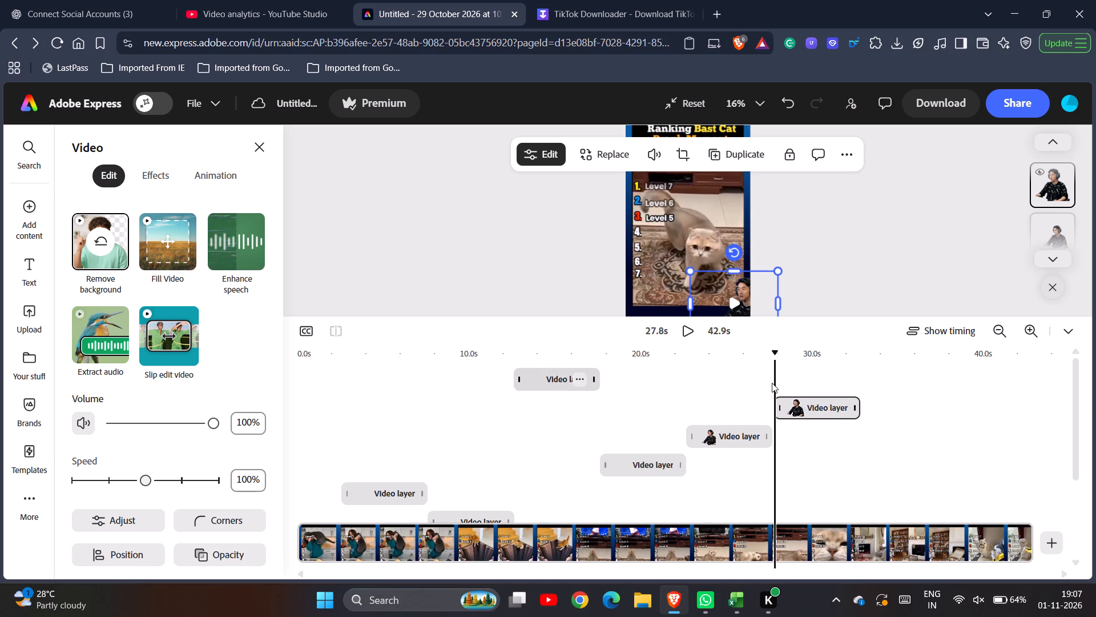
drag(772, 383, 873, 374)
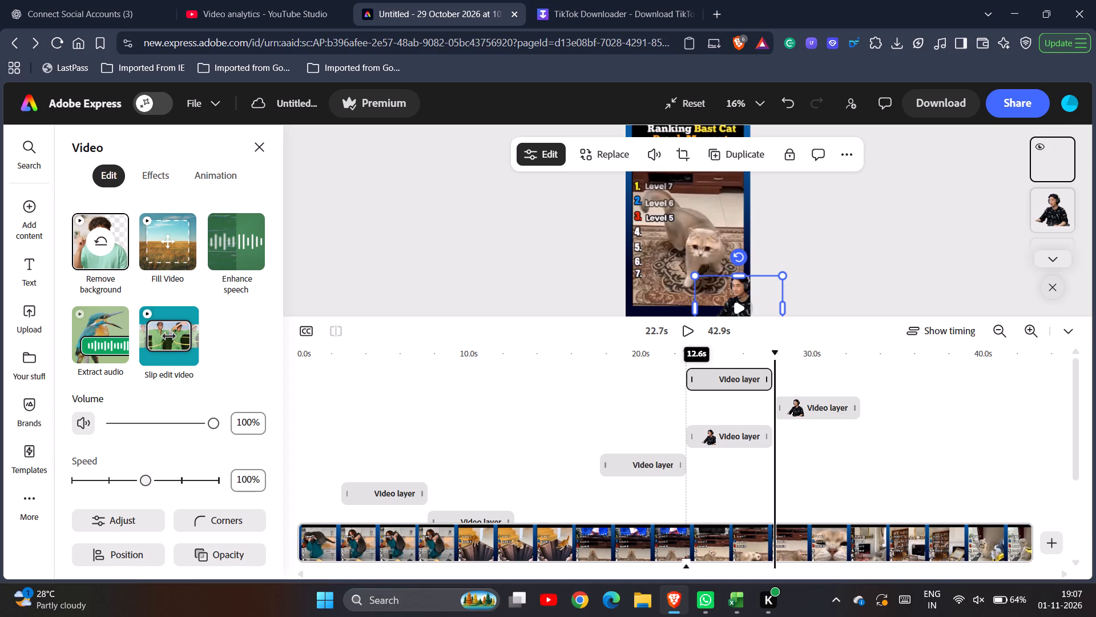
drag(873, 374, 888, 374)
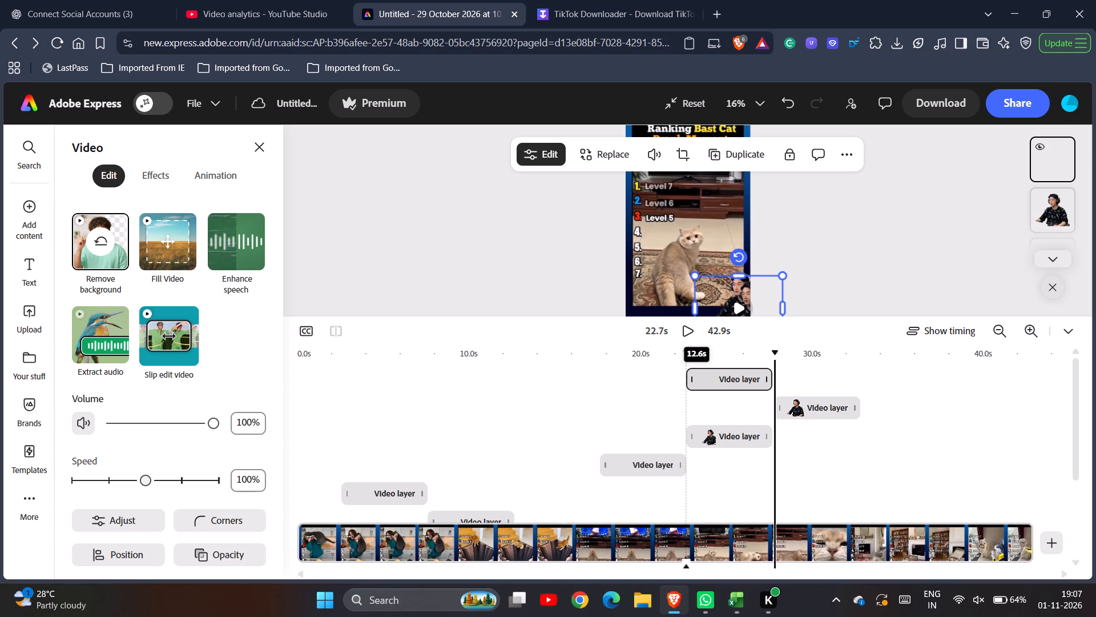
drag(888, 374, 890, 374)
drag(730, 380, 736, 382)
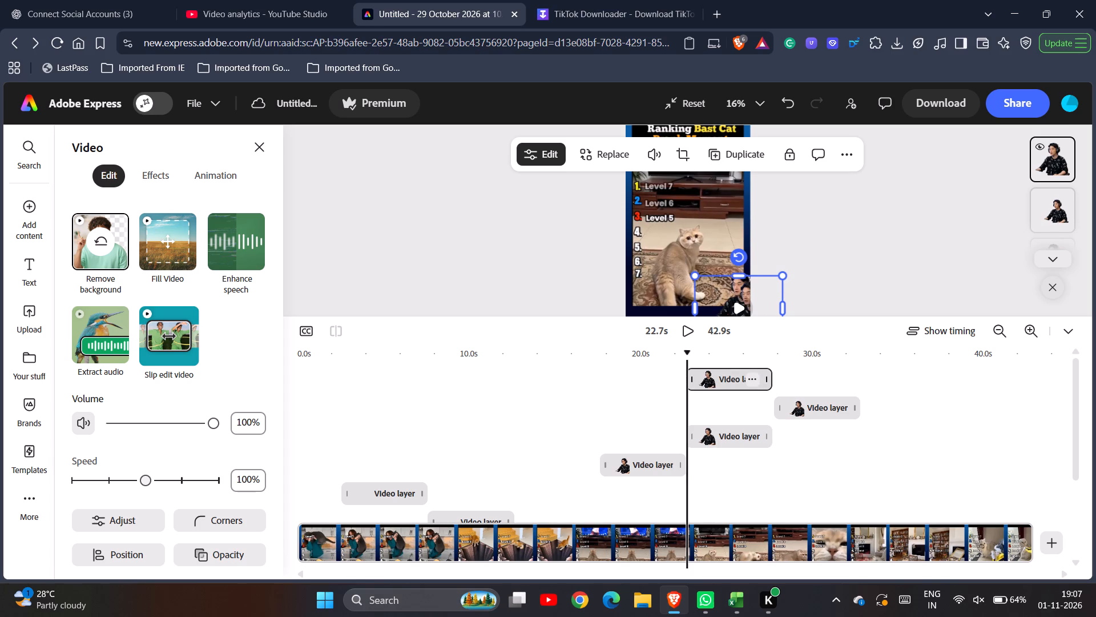
drag(736, 382, 811, 378)
click(811, 378)
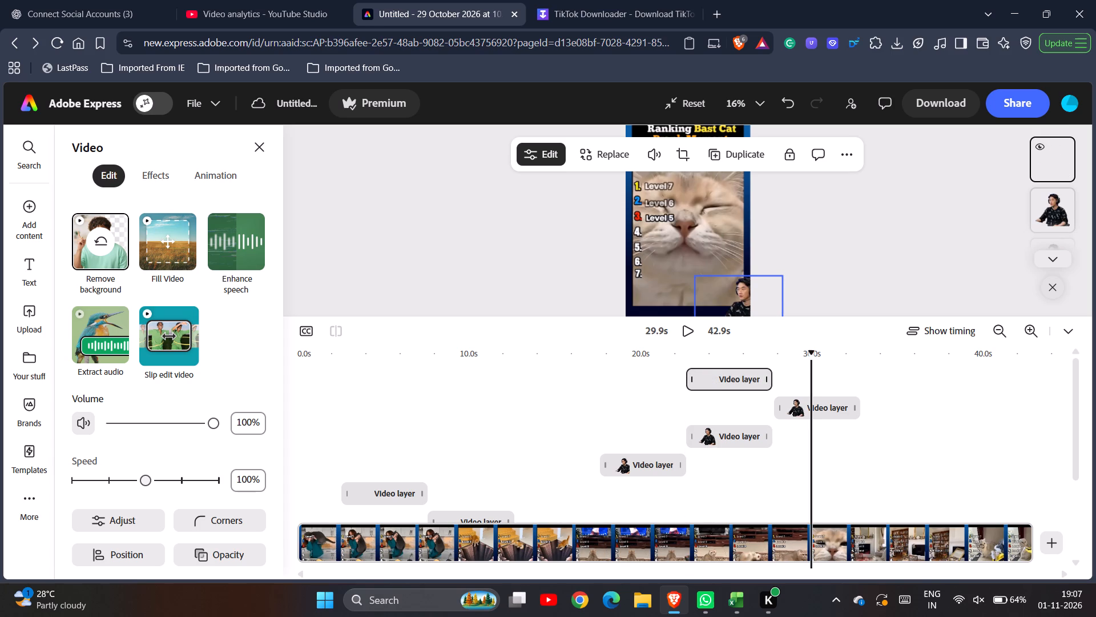
drag(727, 383, 796, 383)
drag(796, 383, 870, 380)
click(870, 380)
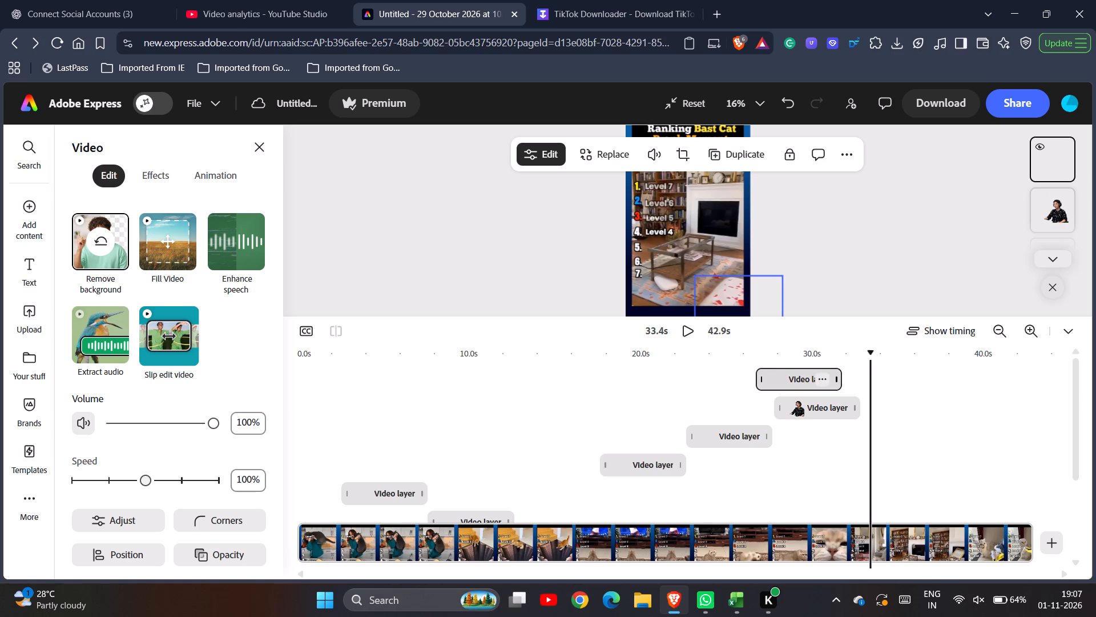
drag(798, 387, 884, 387)
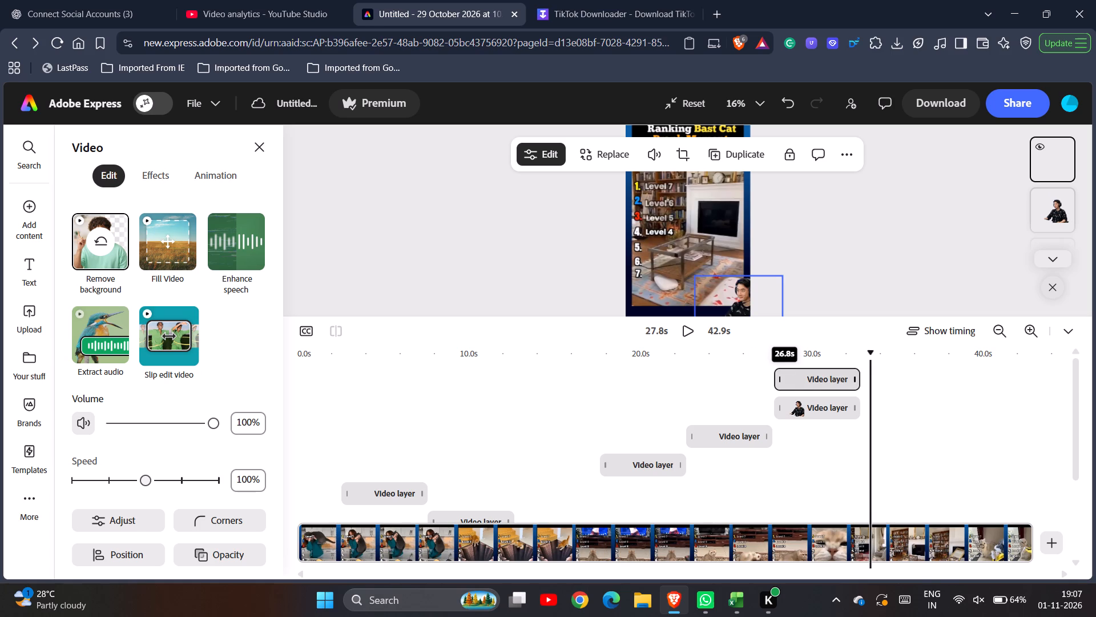
drag(884, 387, 893, 387)
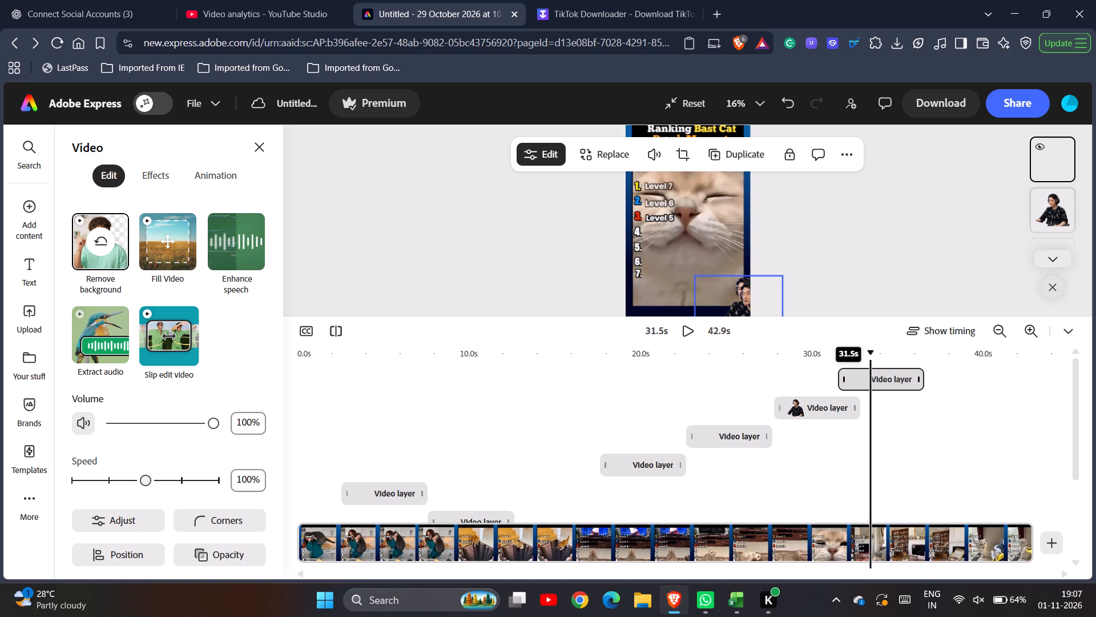
drag(893, 387, 910, 387)
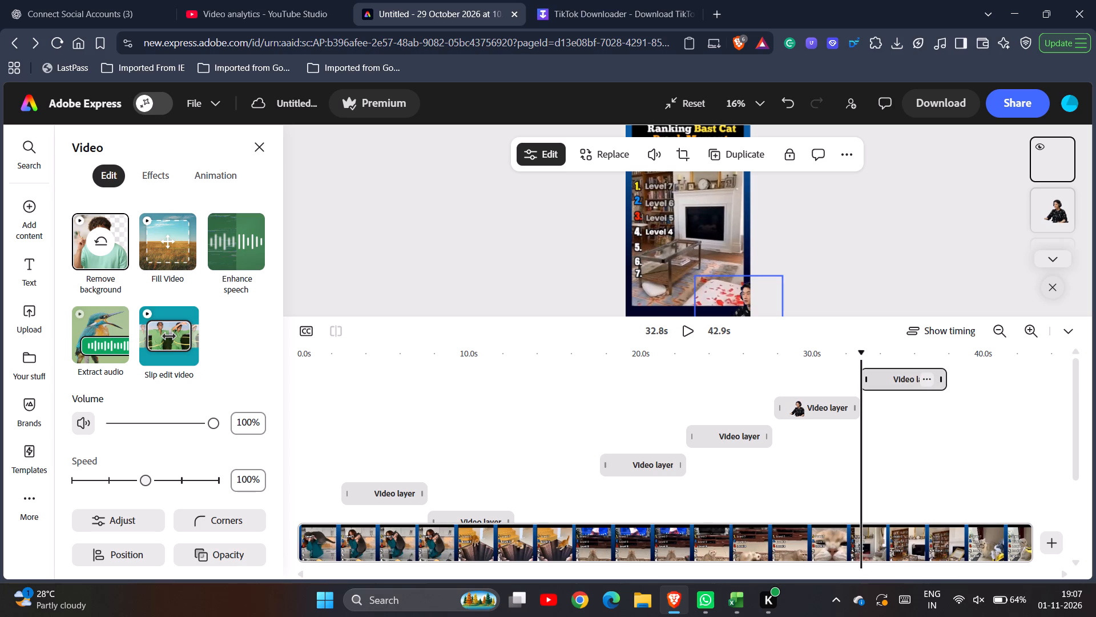
Paste one more copy of the headset clip and move it to start at 37.9 s, directly after the clip at 32.8 s.
key(ctrl+v)
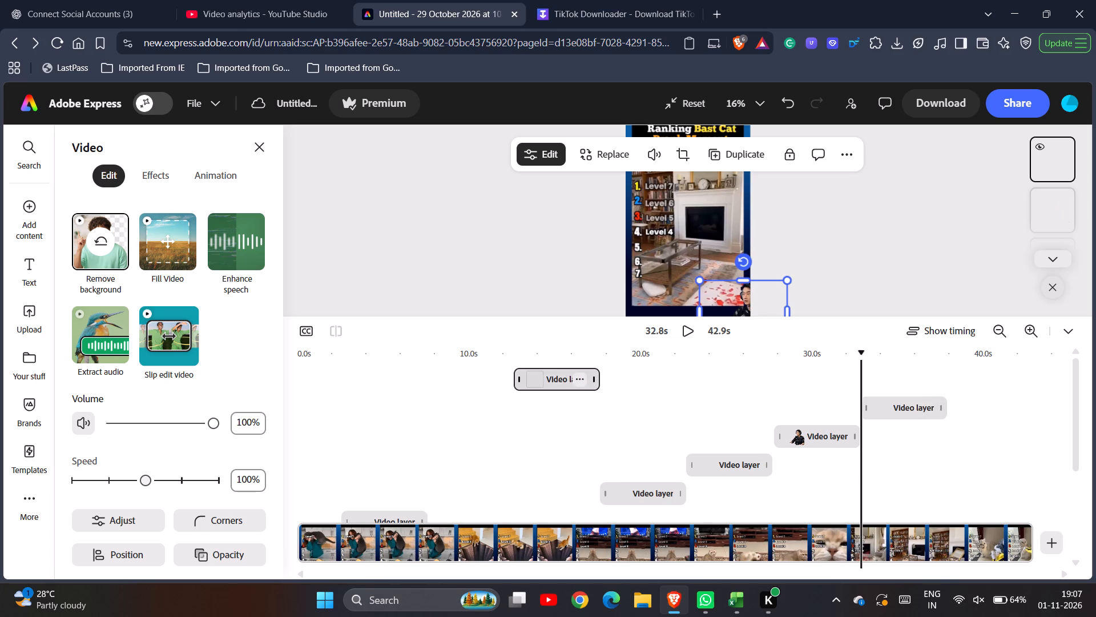
drag(561, 379, 792, 368)
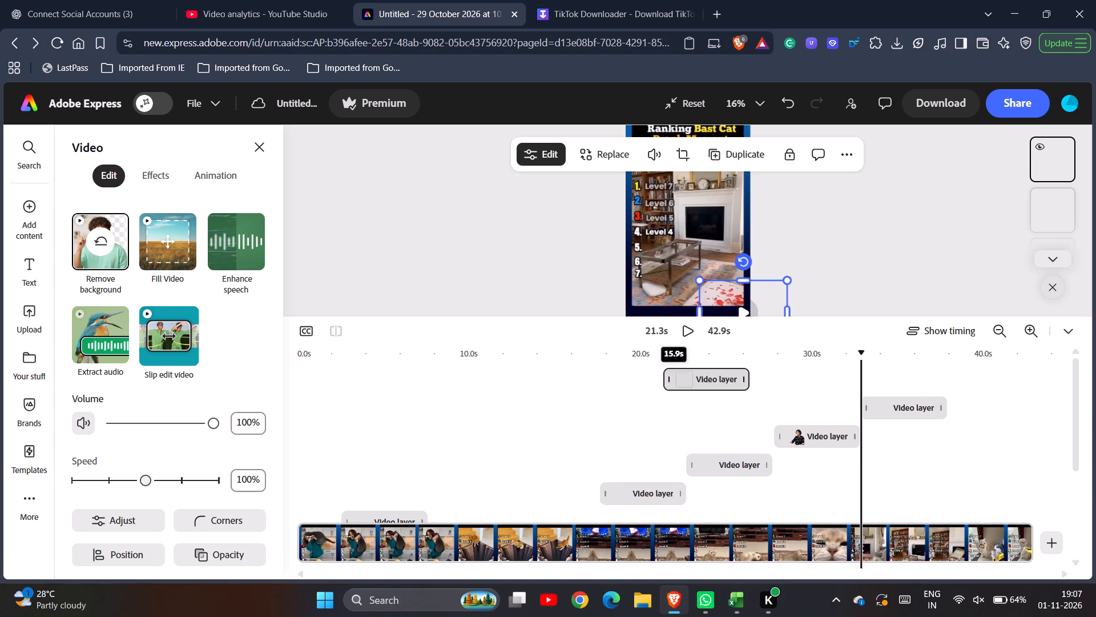
drag(792, 368, 1001, 358)
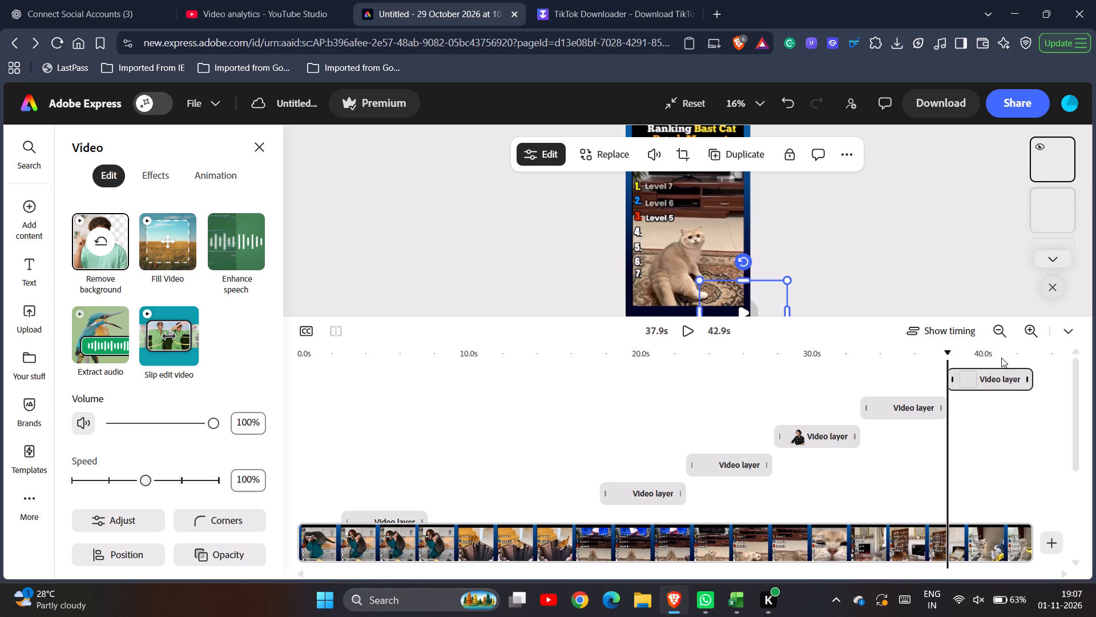
Play the video from 23.3 s to check how the headset clips run over the cat footage.
scroll(990, 448, left, 2)
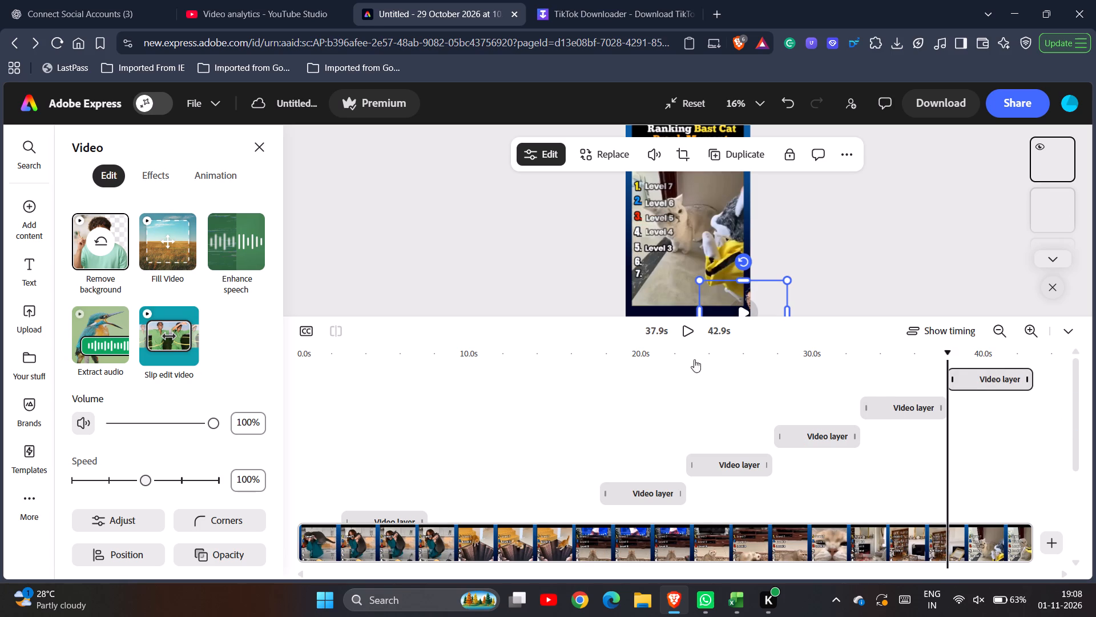
click(698, 387)
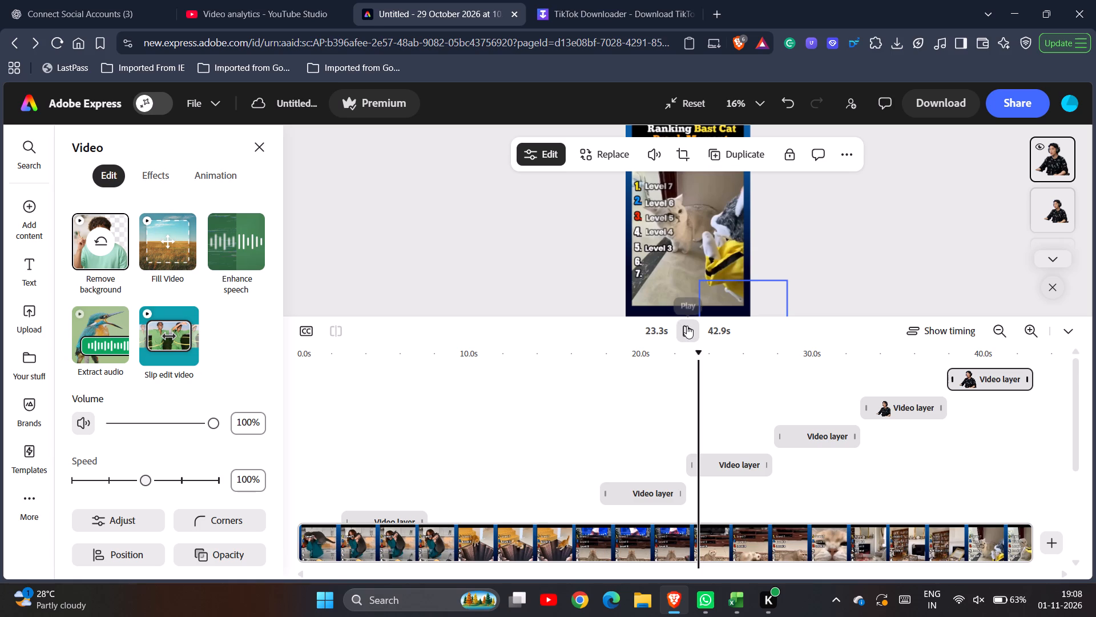
click(687, 326)
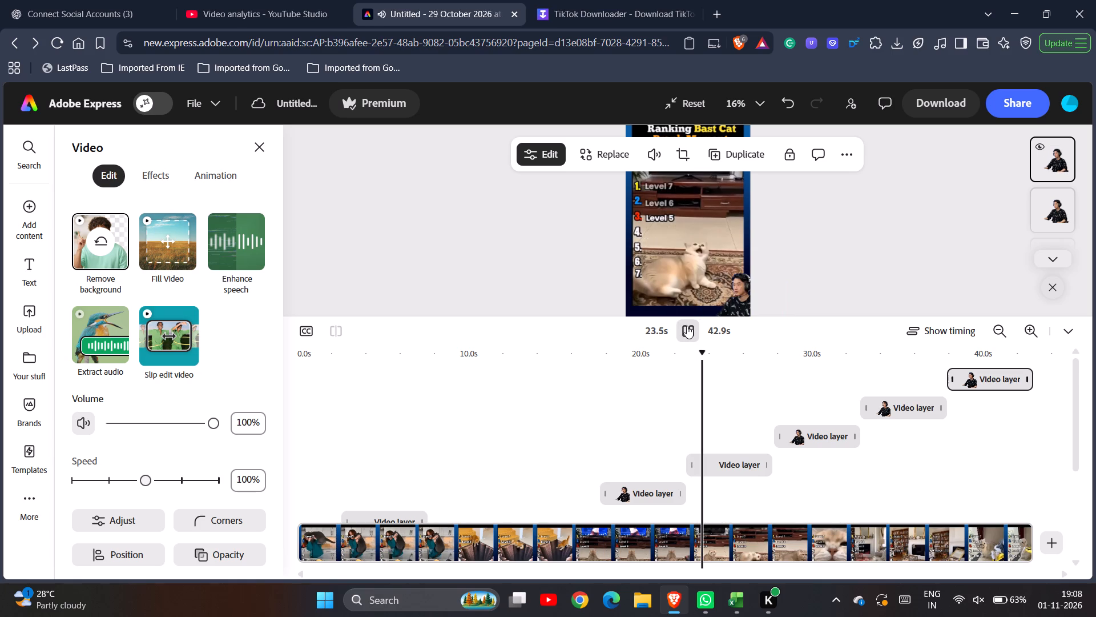
click(687, 326)
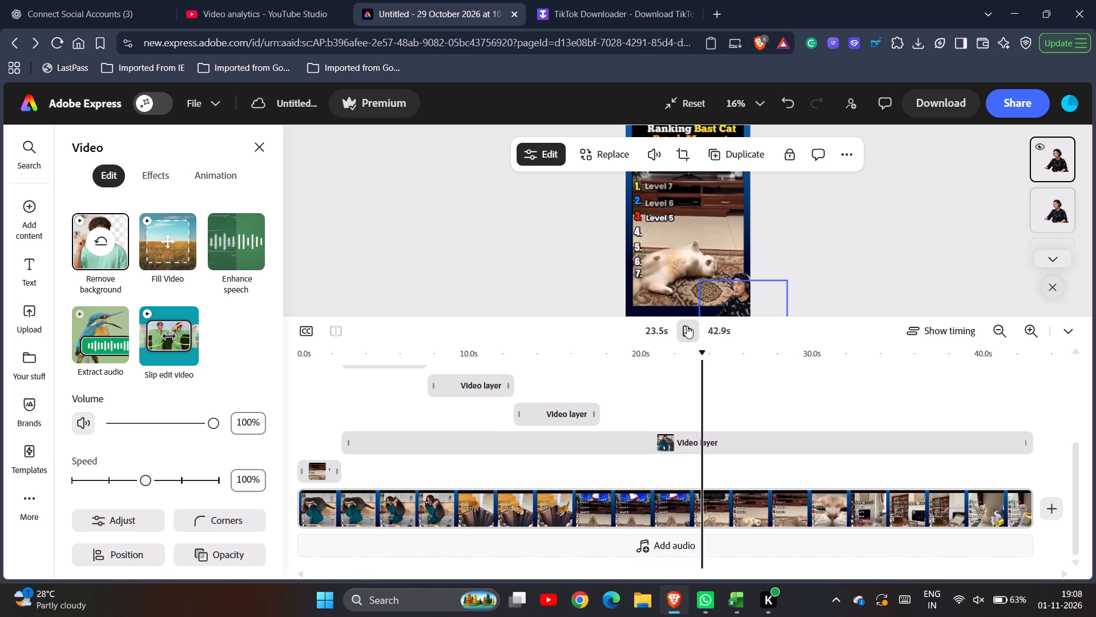
click(687, 326)
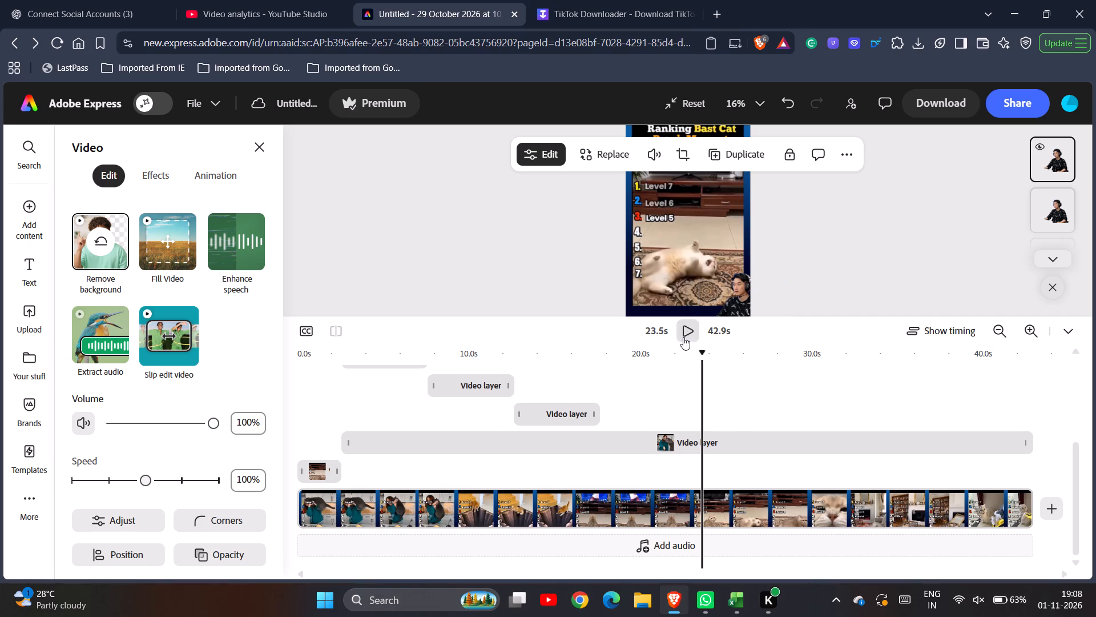
click(690, 327)
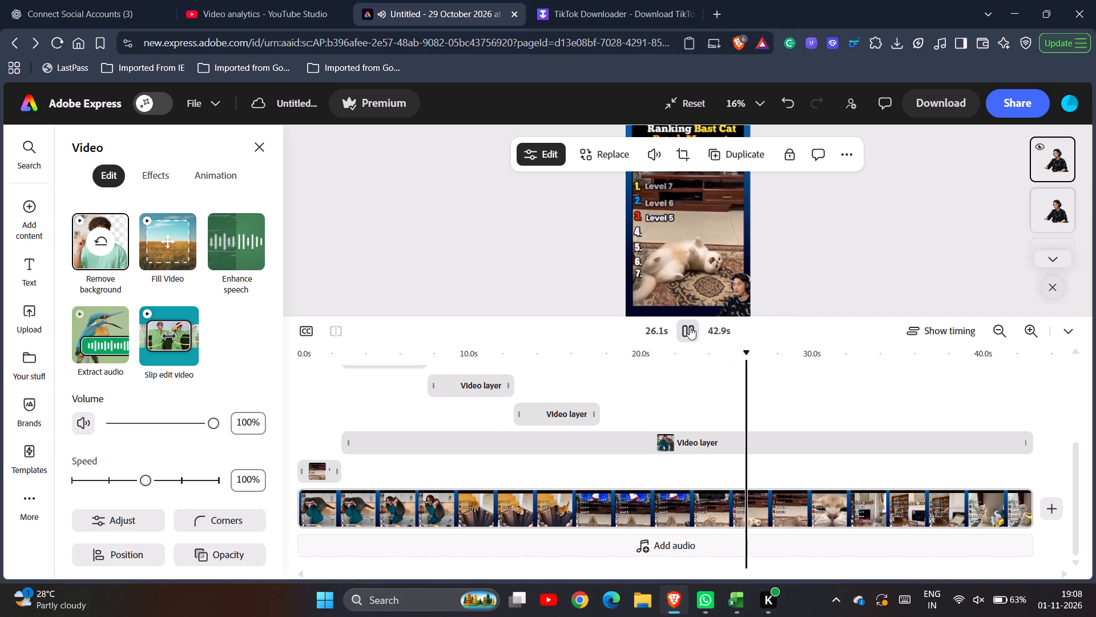
Reposition the second headset clip on the canvas slightly up and left, with its bottom edge aligned to the page's bottom edge.
scroll(613, 411, up, 2)
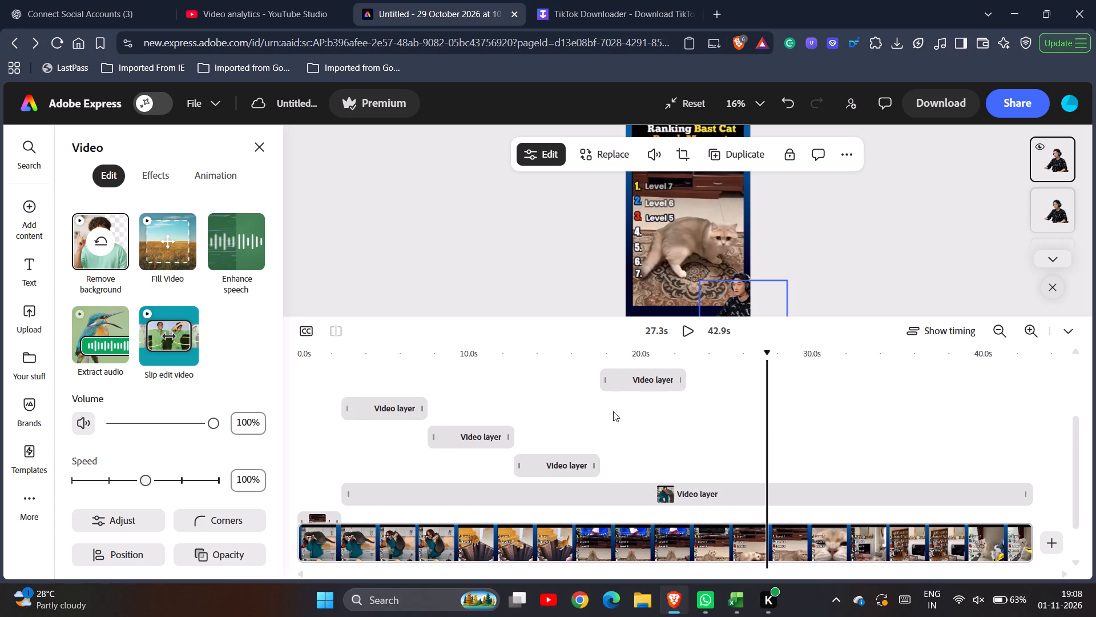
click(380, 407)
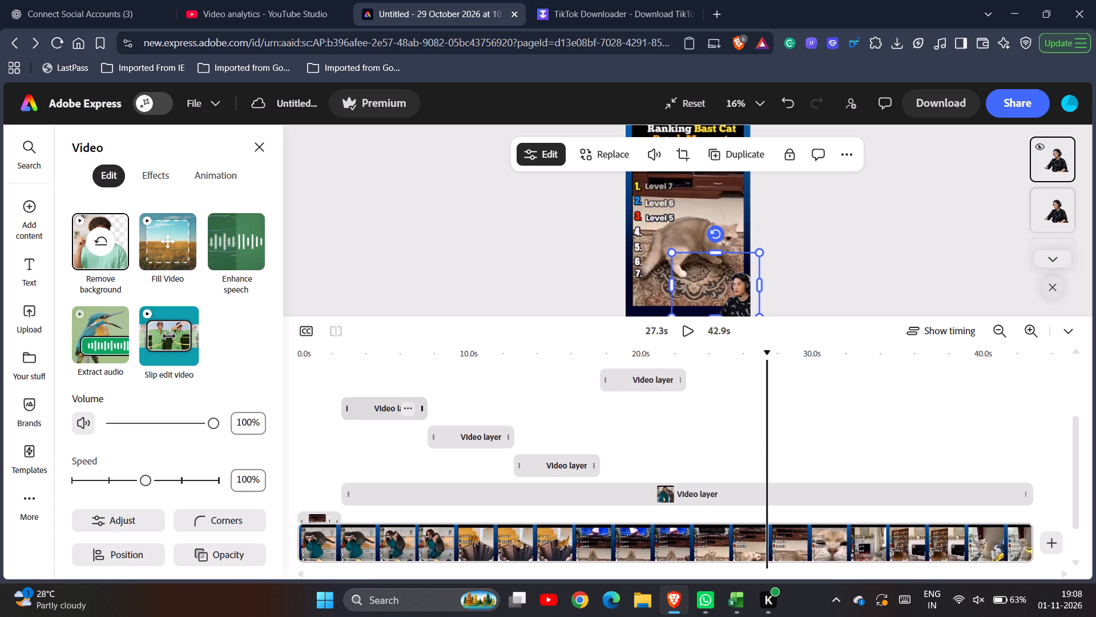
click(732, 295)
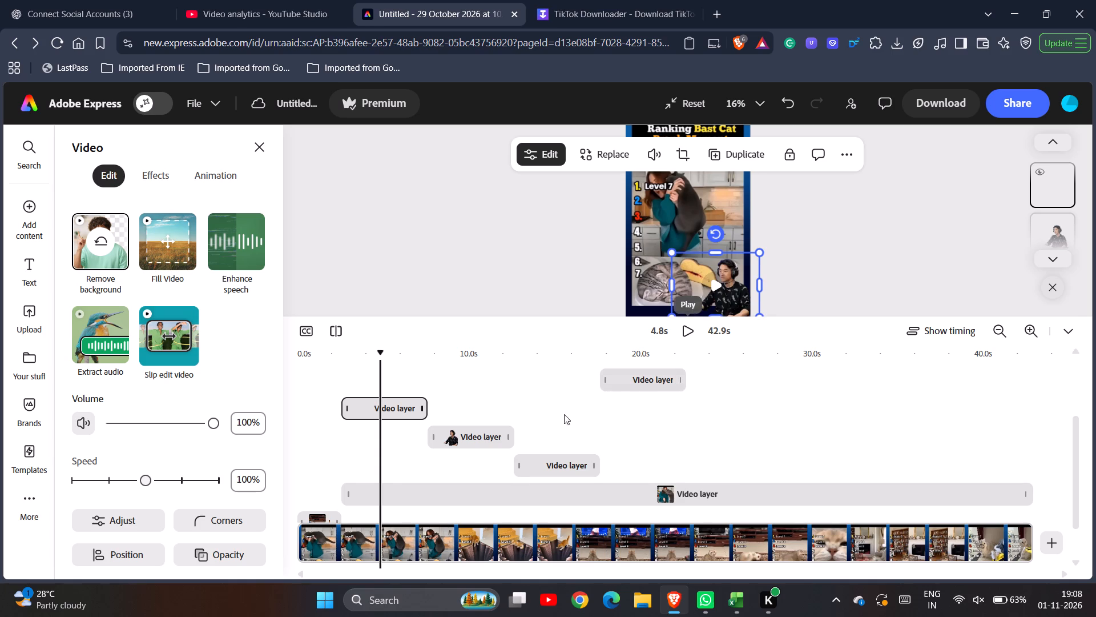
click(460, 436)
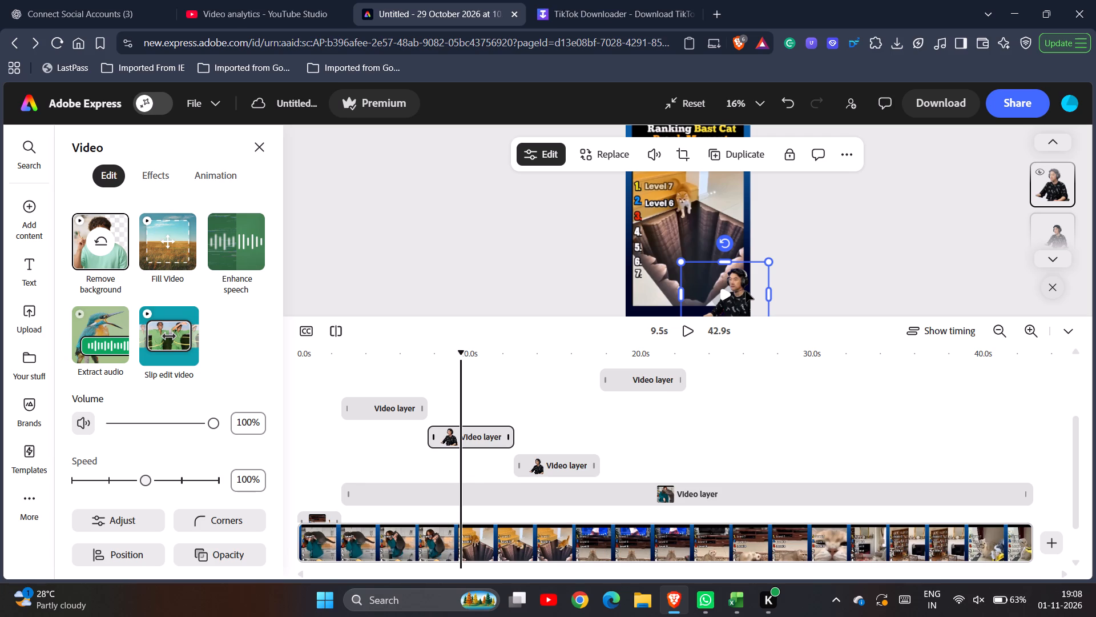
scroll(793, 231, down, 1)
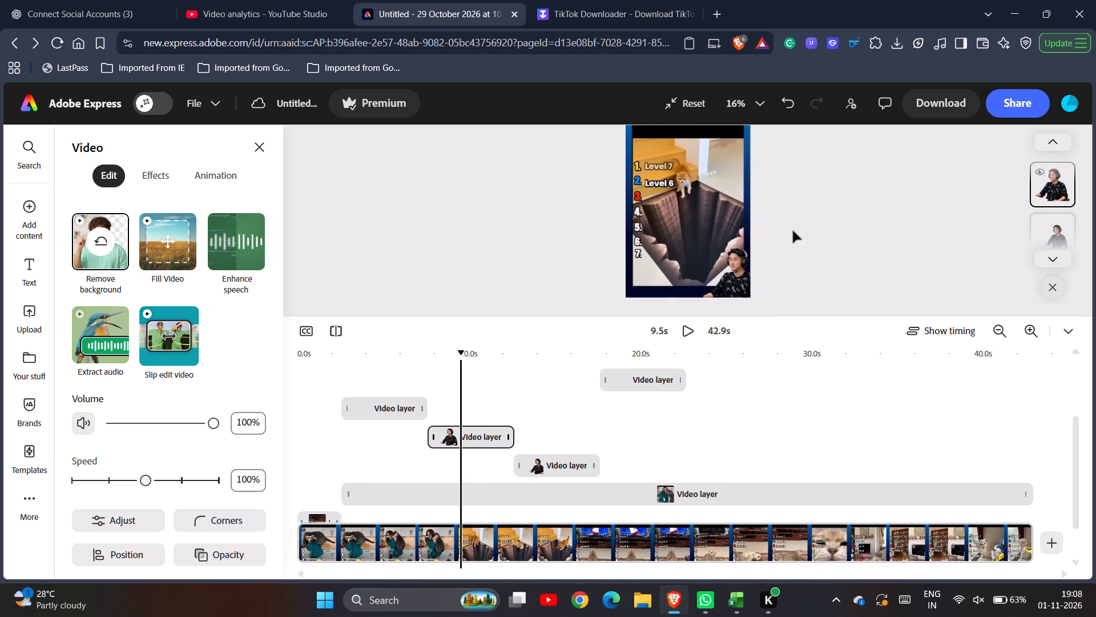
drag(739, 269, 730, 262)
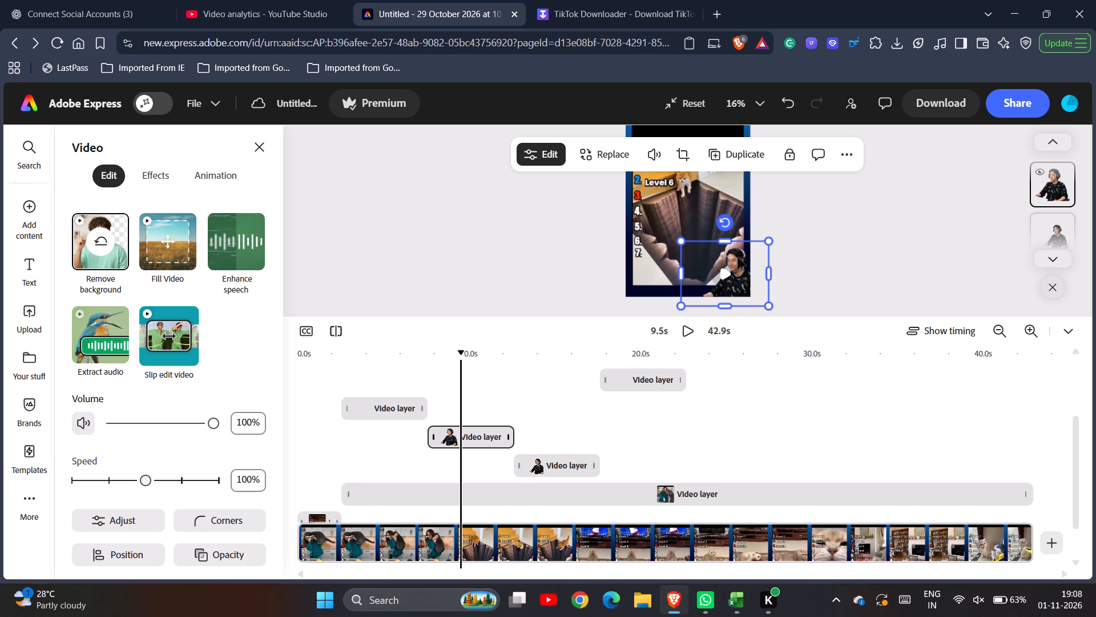
drag(738, 257, 730, 247)
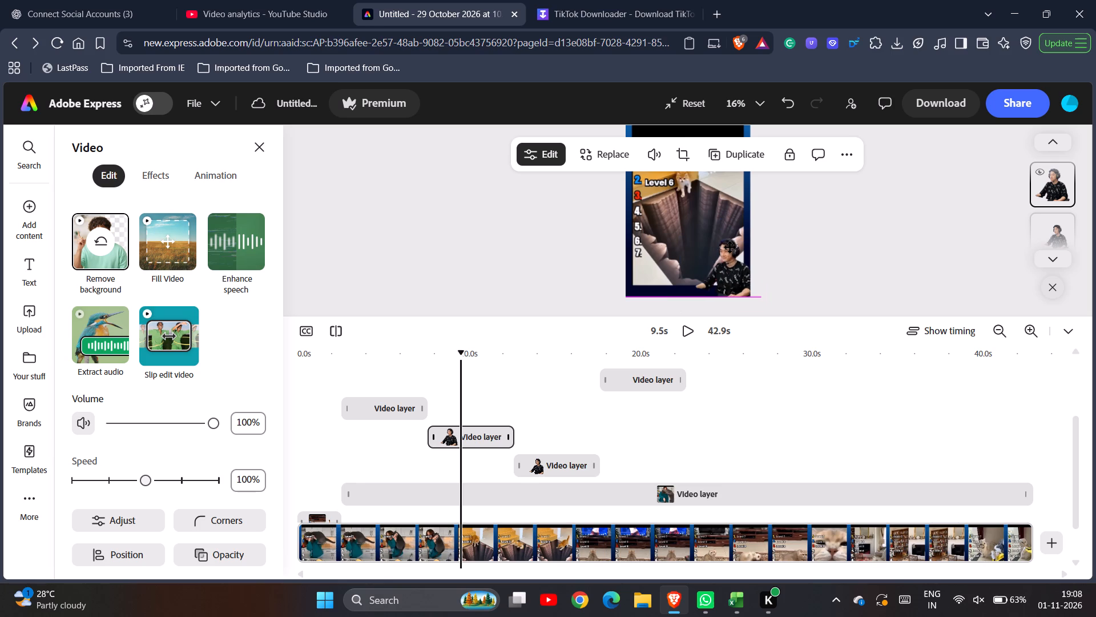
drag(730, 247, 729, 248)
Select the third headset clip, starting at 12.6 s, and move it slightly up to align with the page's bottom edge.
click(551, 472)
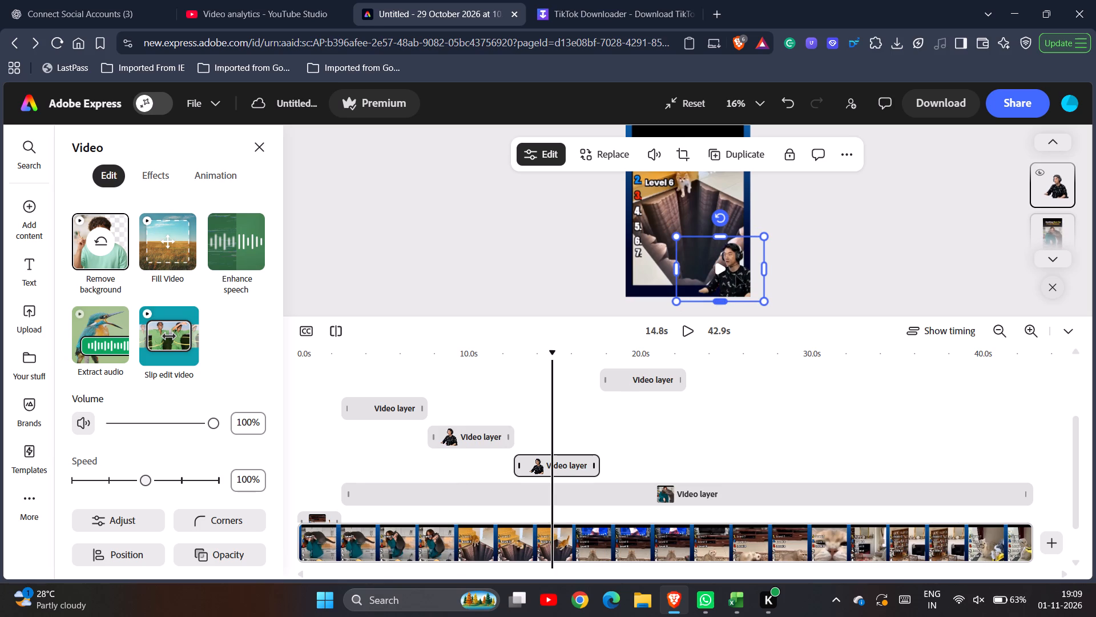
drag(741, 251, 738, 245)
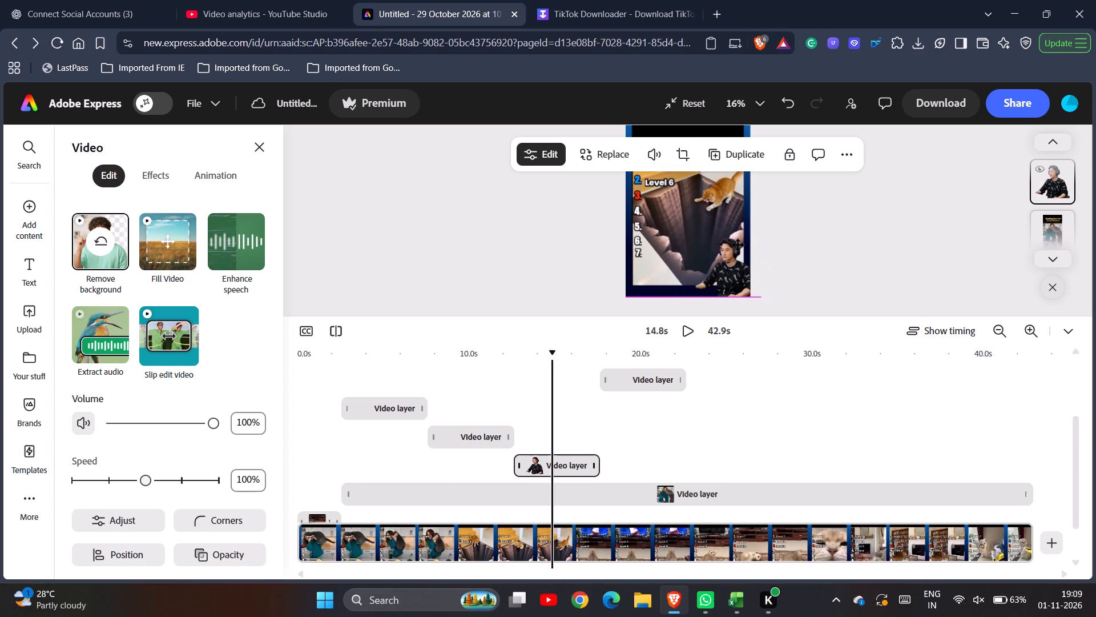
Nudge the third headset clip slightly left on the canvas, keeping its bottom edge aligned with the page's bottom edge.
drag(738, 245, 737, 246)
Move the fourth headset clip up and left on the canvas so its bottom edge aligns with the page's bottom edge, and deselect it.
click(650, 383)
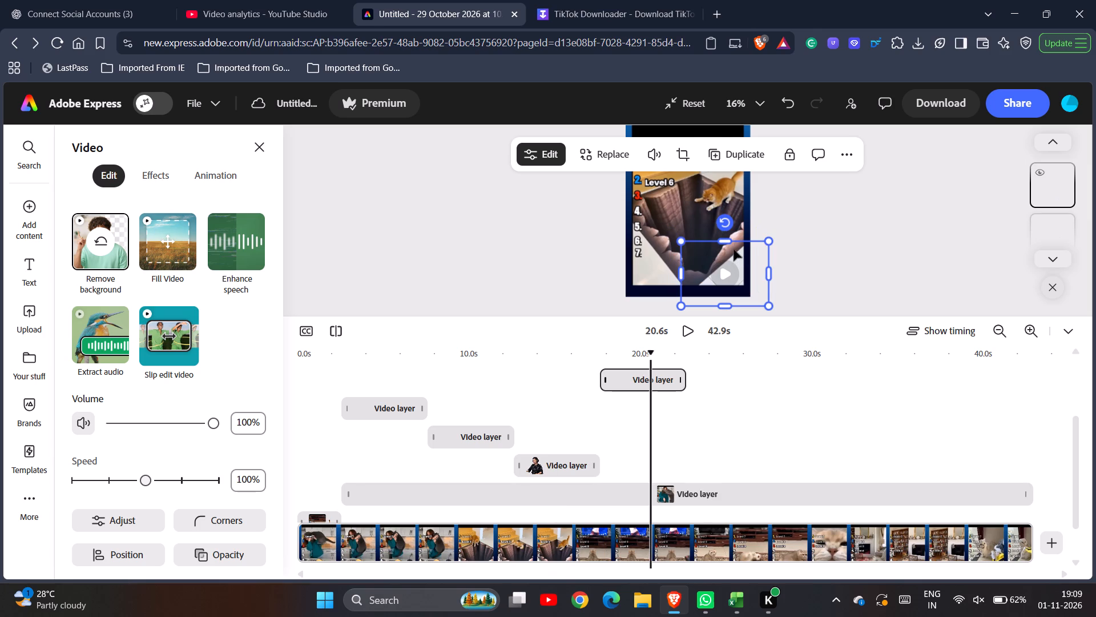
drag(734, 249, 733, 246)
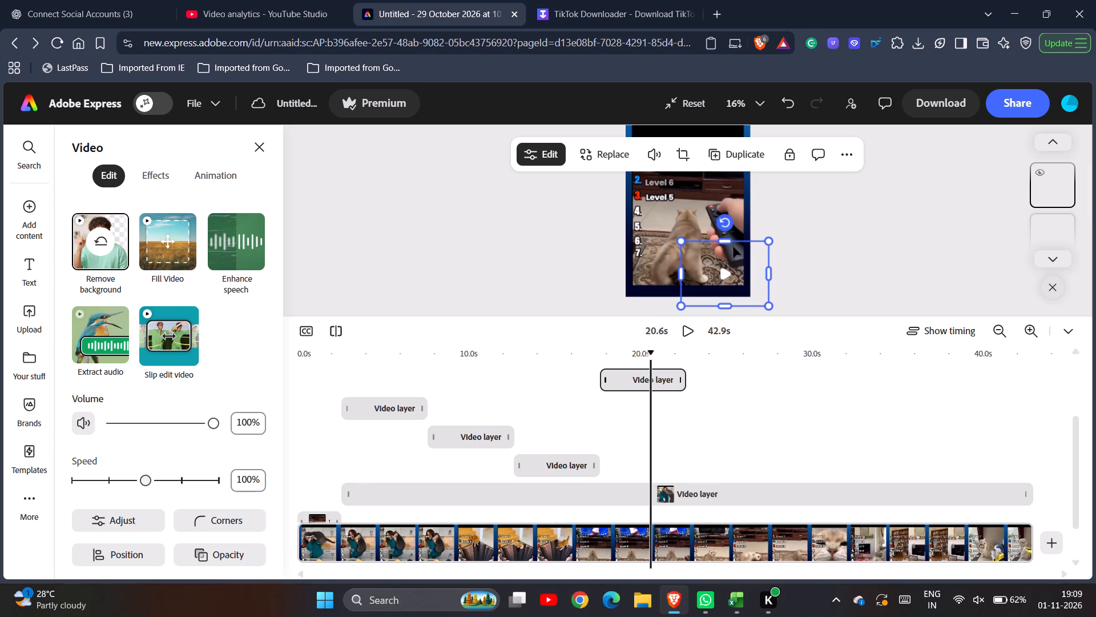
drag(733, 246, 728, 240)
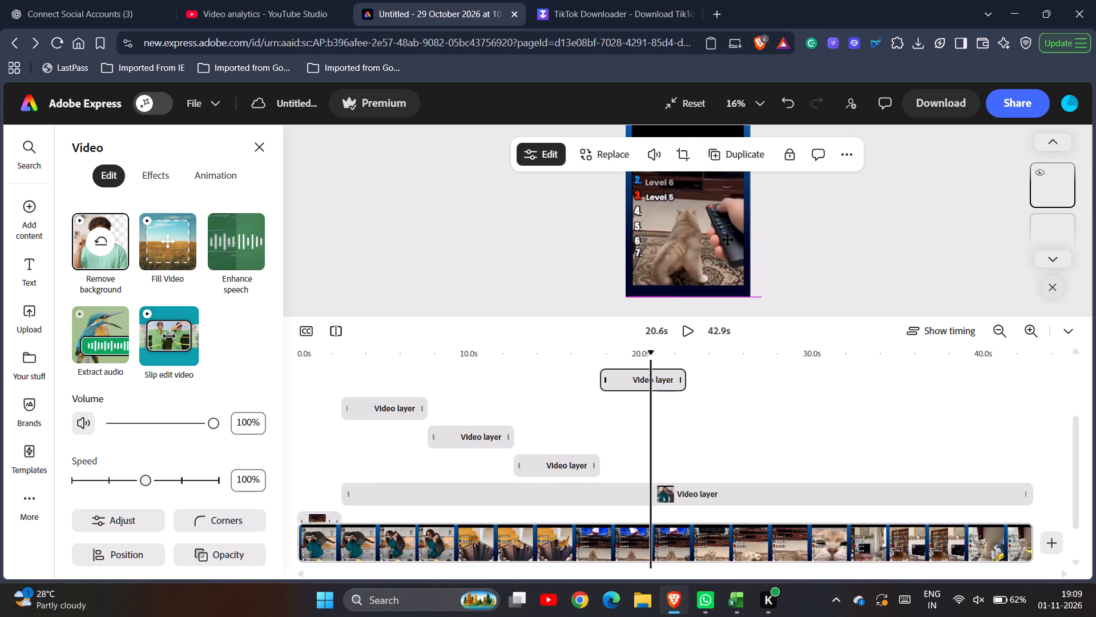
drag(728, 240, 724, 242)
drag(724, 242, 721, 244)
click(831, 265)
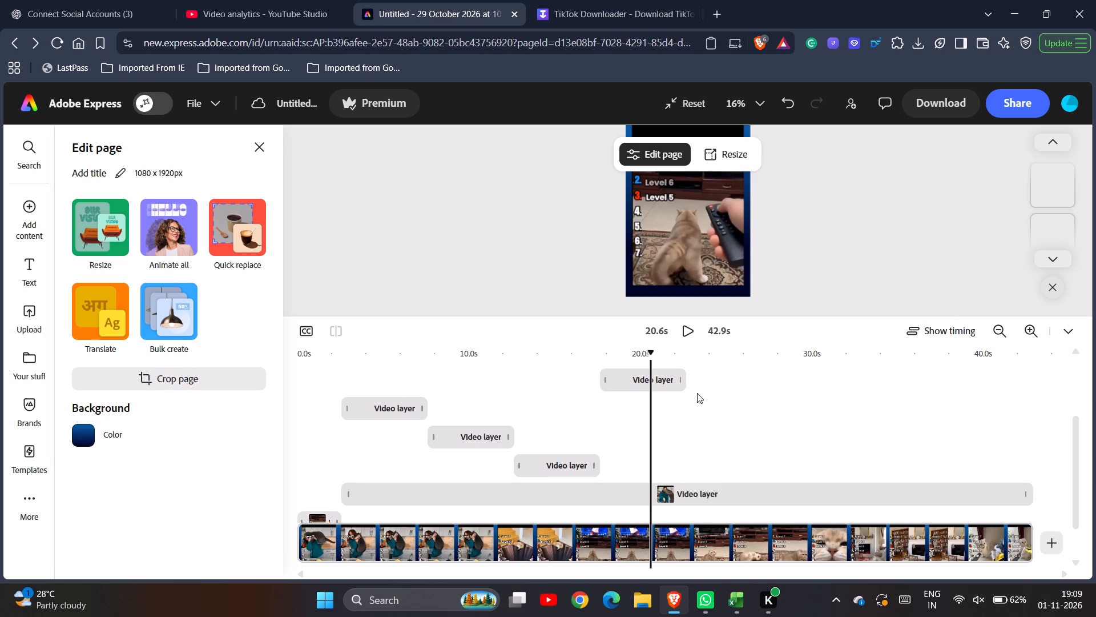
Move the fifth headset clip up and left on the canvas, aligning its bottom edge with the page's bottom edge.
scroll(697, 393, up, 1)
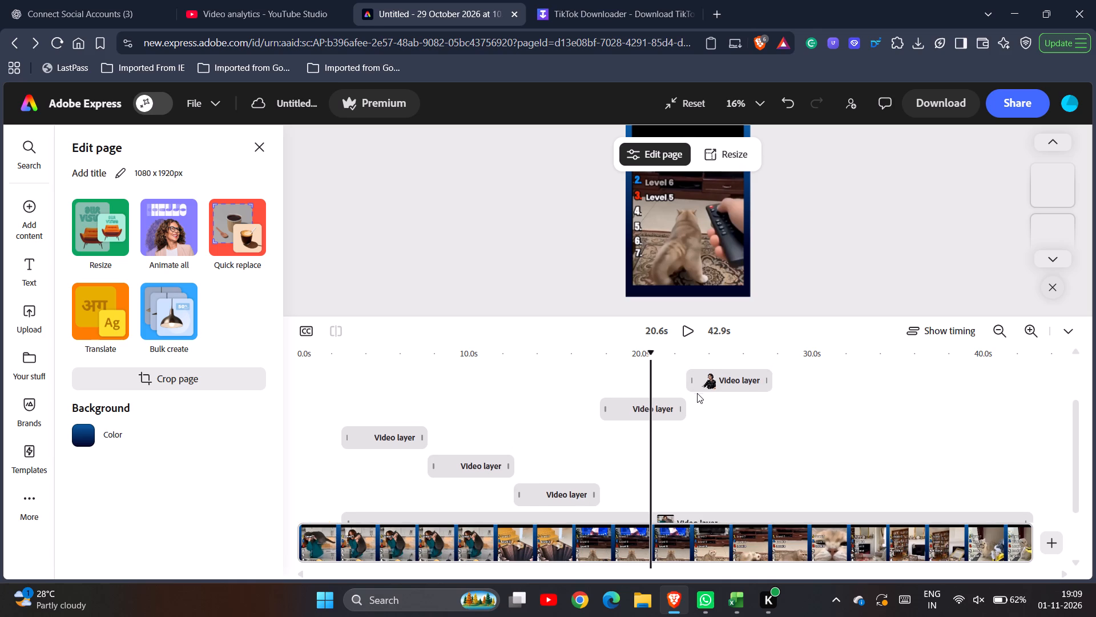
scroll(697, 393, up, 1)
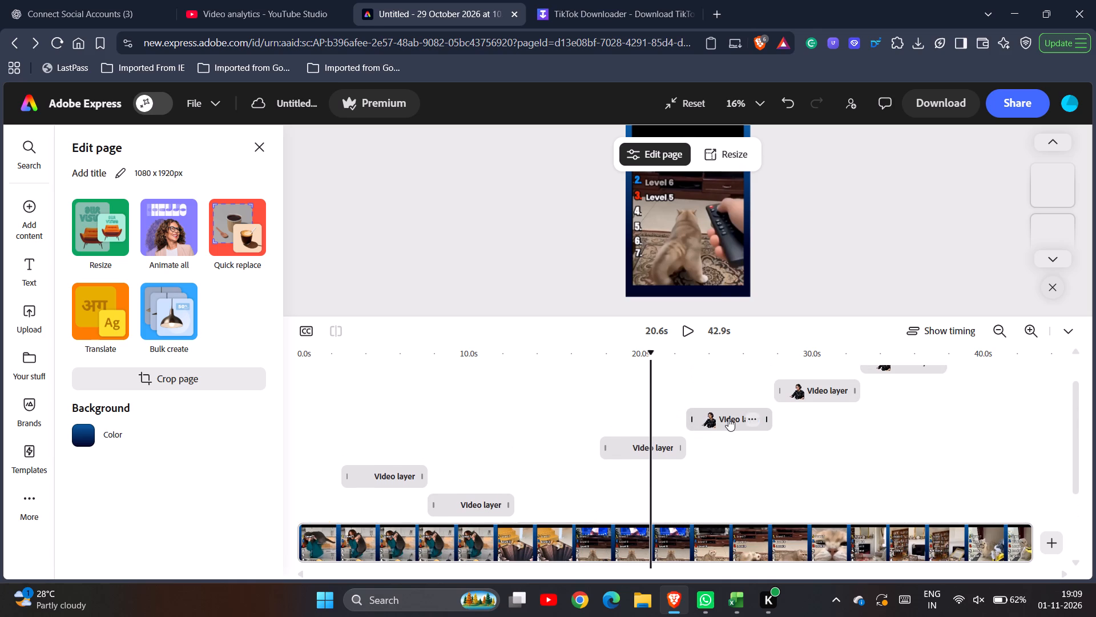
click(728, 418)
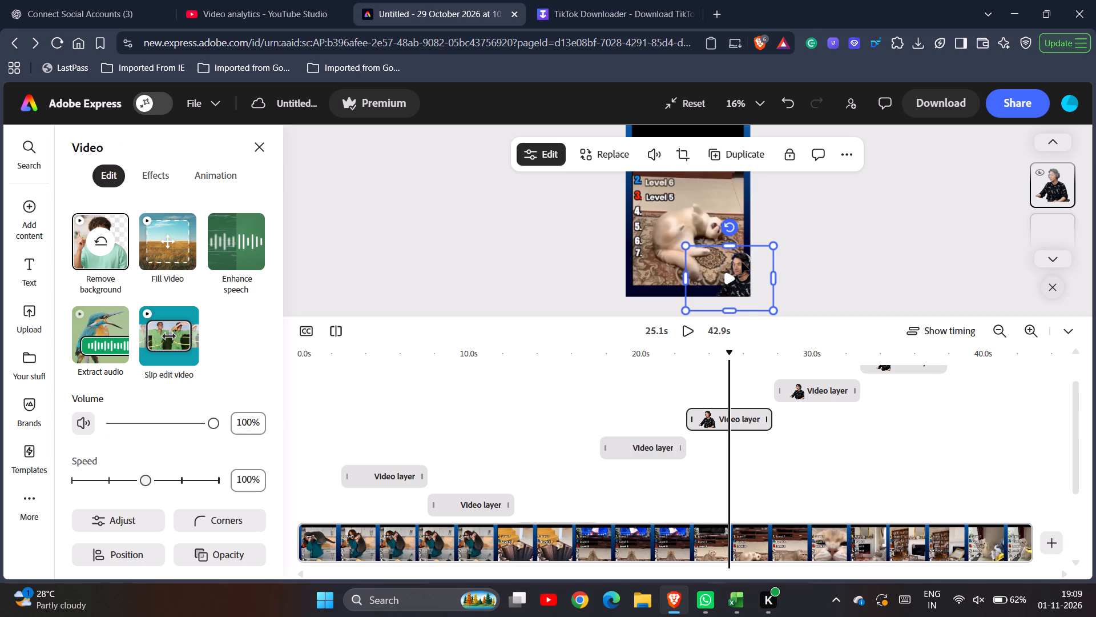
drag(742, 262, 733, 253)
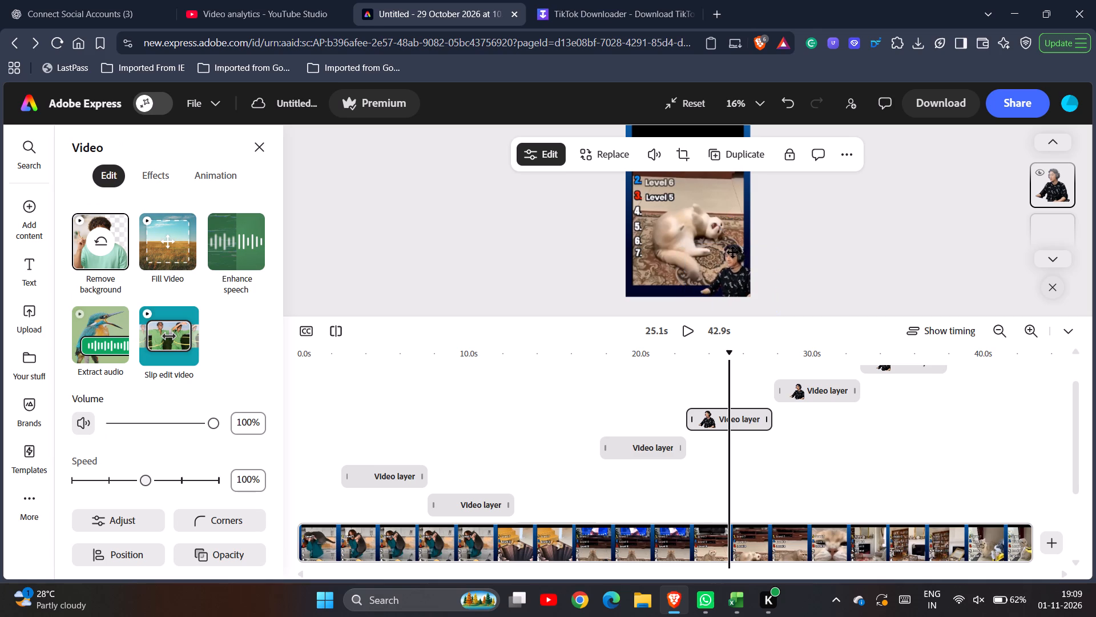
drag(733, 253, 727, 248)
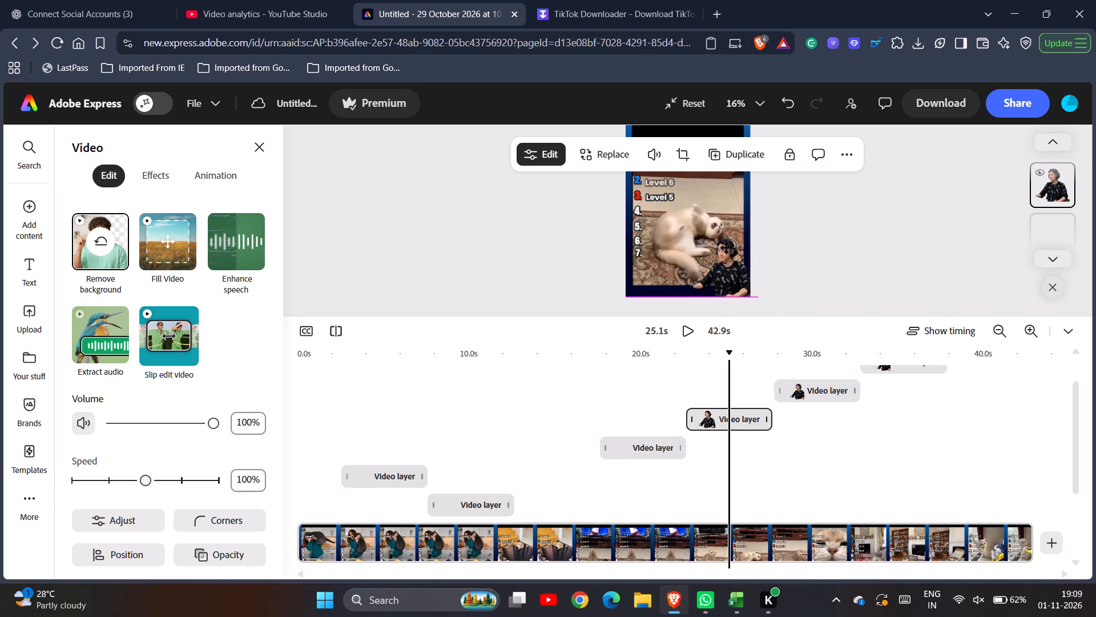
drag(727, 248, 727, 249)
drag(727, 249, 725, 249)
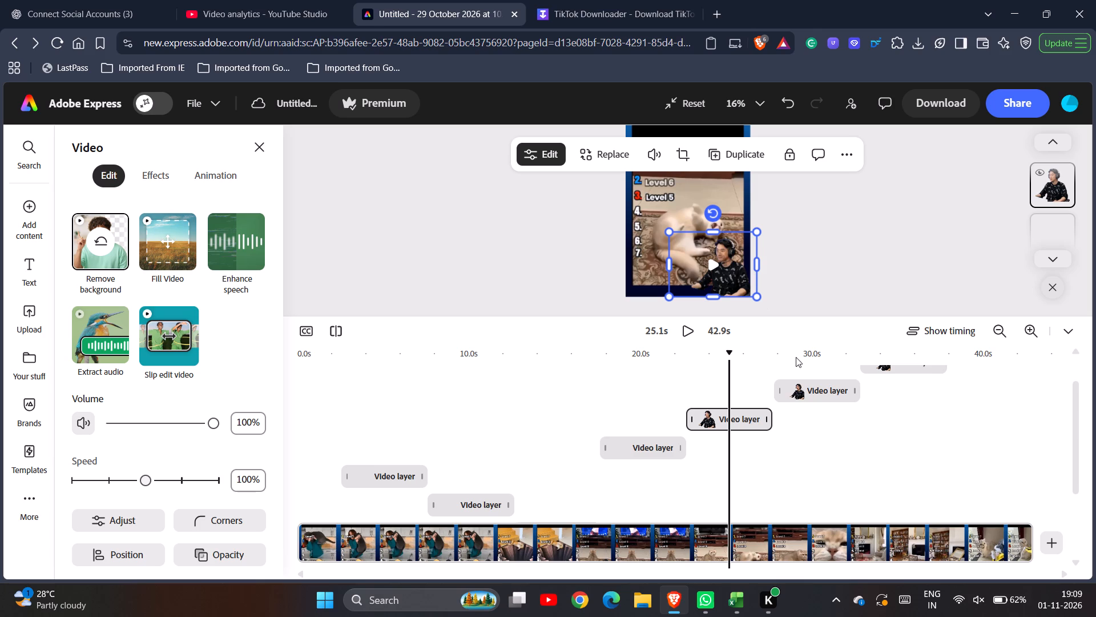
Move the sixth headset clip up and left on the canvas, aligning its bottom edge with the page's bottom edge.
click(816, 386)
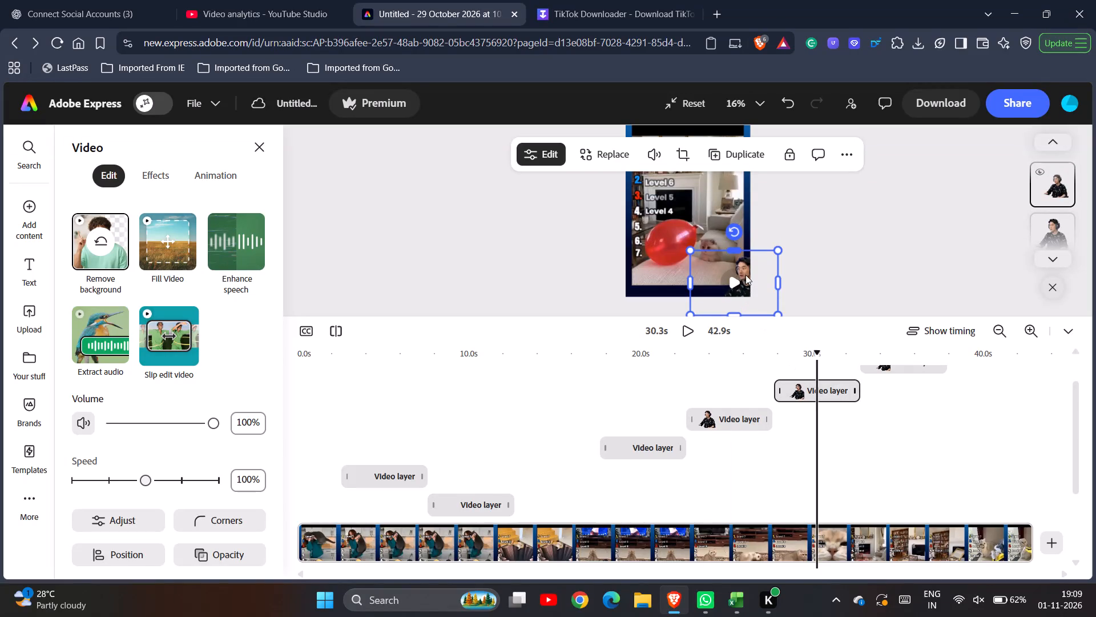
drag(743, 262, 733, 249)
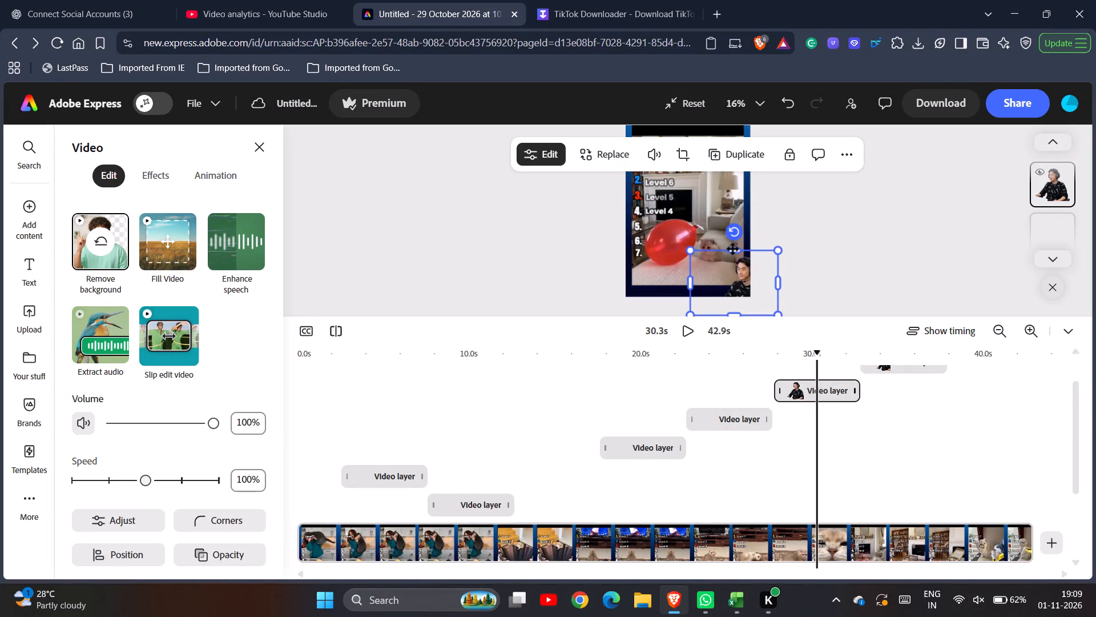
drag(733, 249, 726, 248)
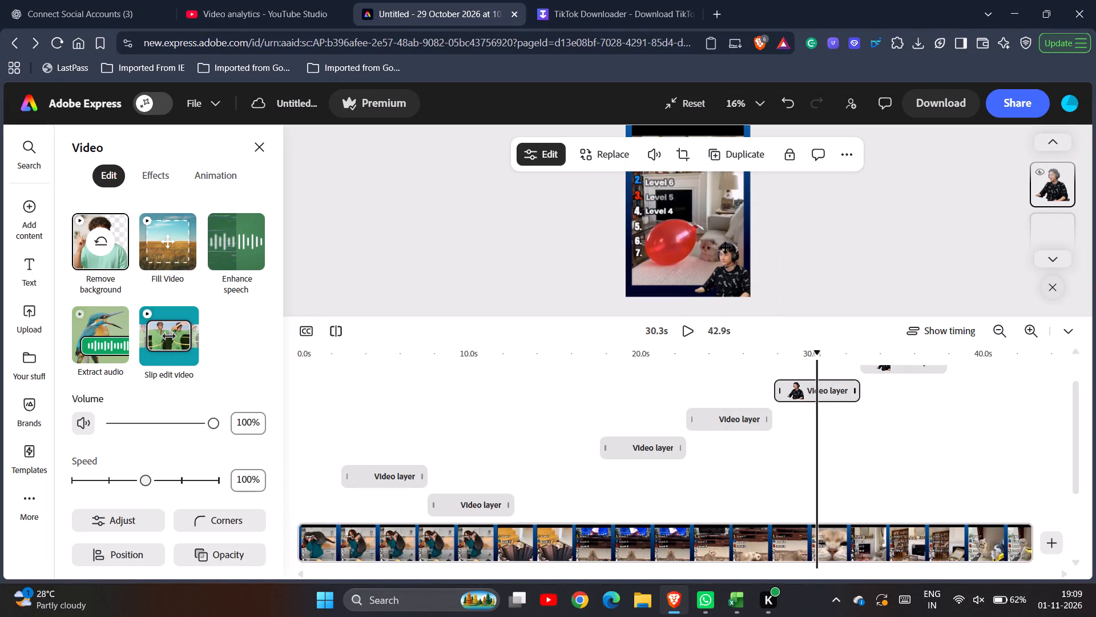
drag(726, 248, 725, 245)
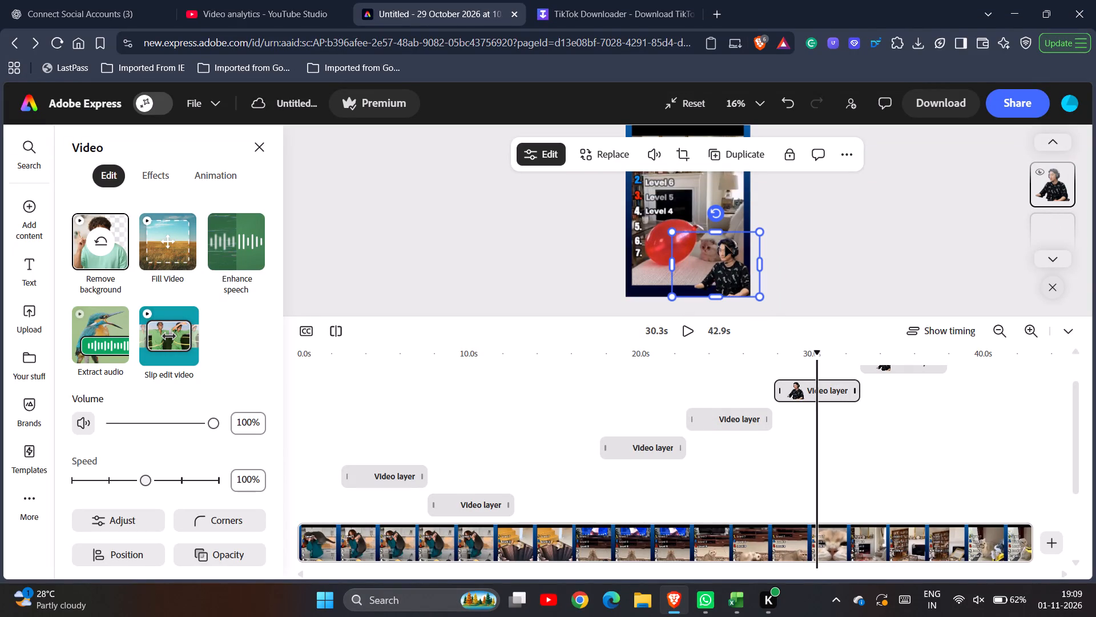
Move the seventh headset clip, starting at 32.8 s, up and left on the canvas to align with the page's bottom edge.
scroll(860, 393, up, 1)
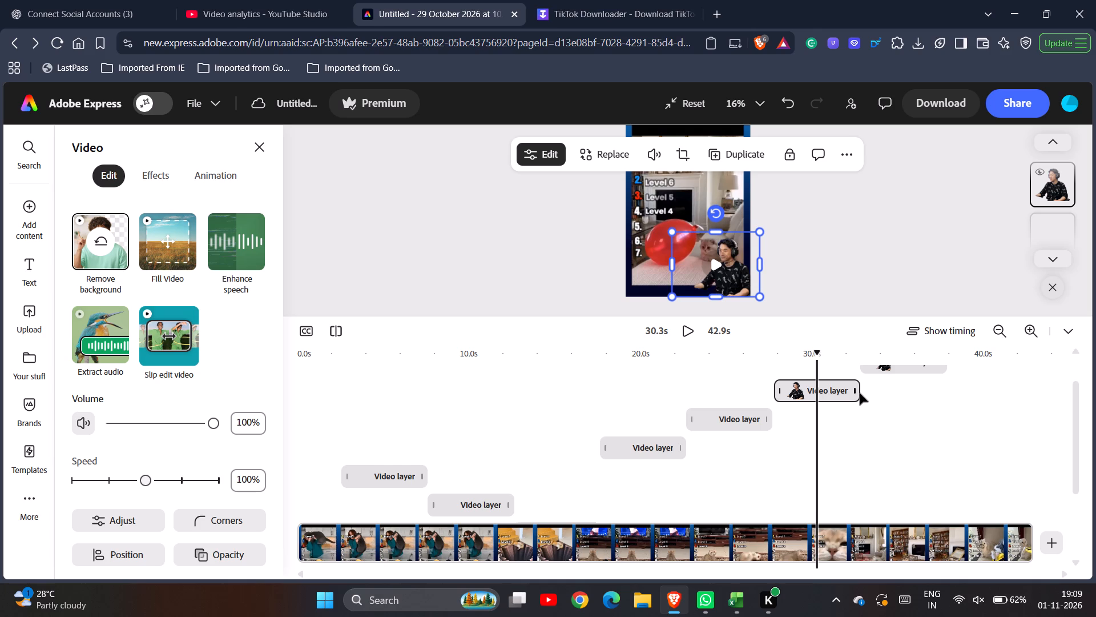
scroll(900, 410, up, 1)
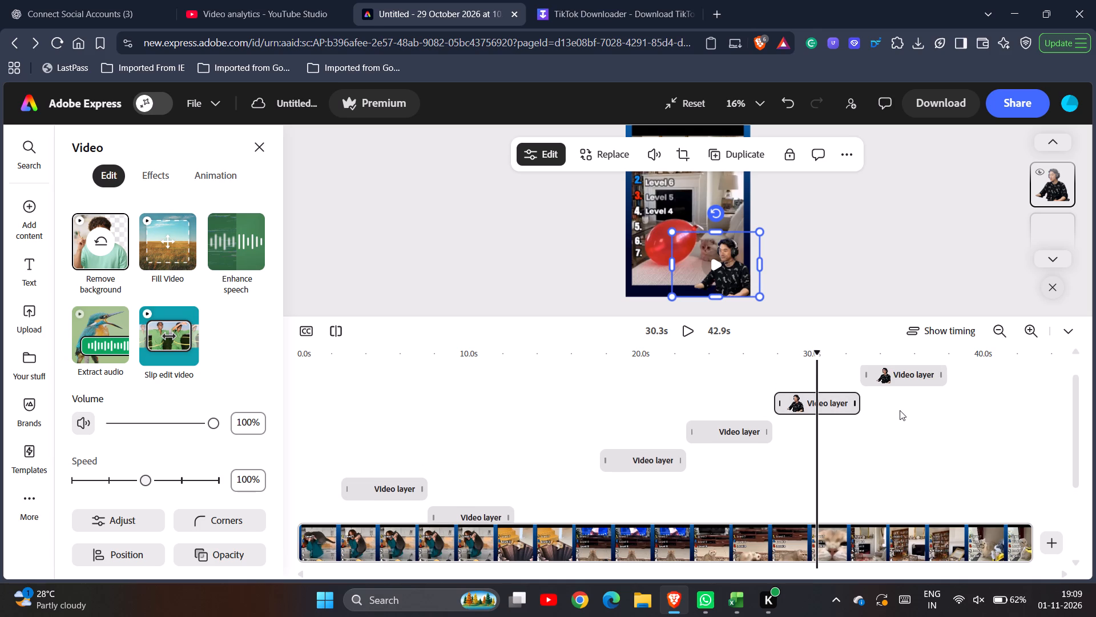
click(908, 380)
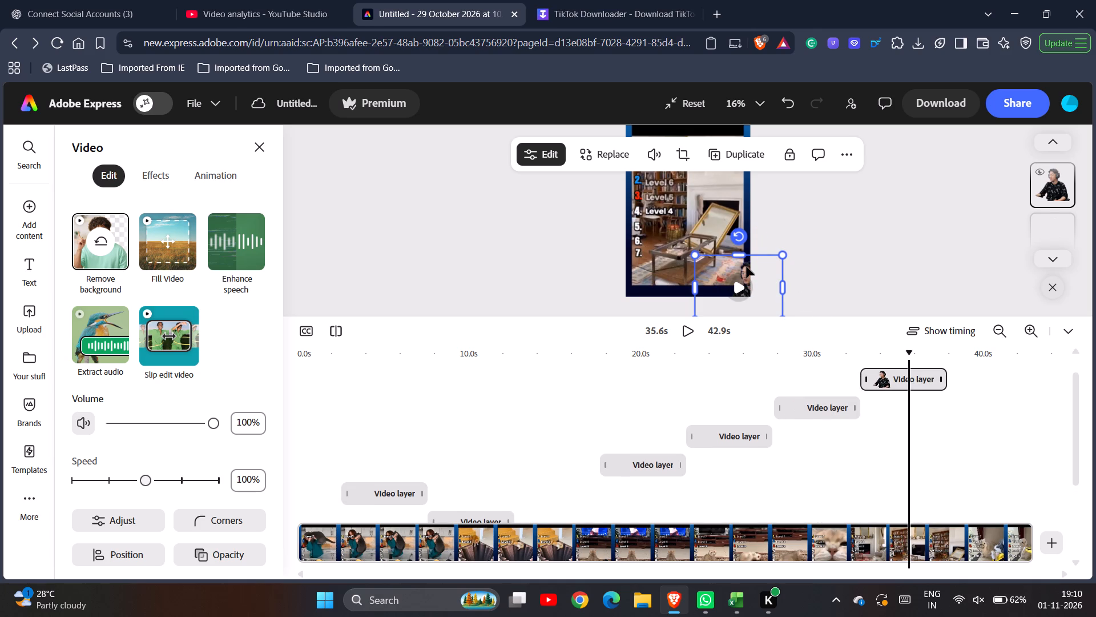
drag(746, 266, 730, 253)
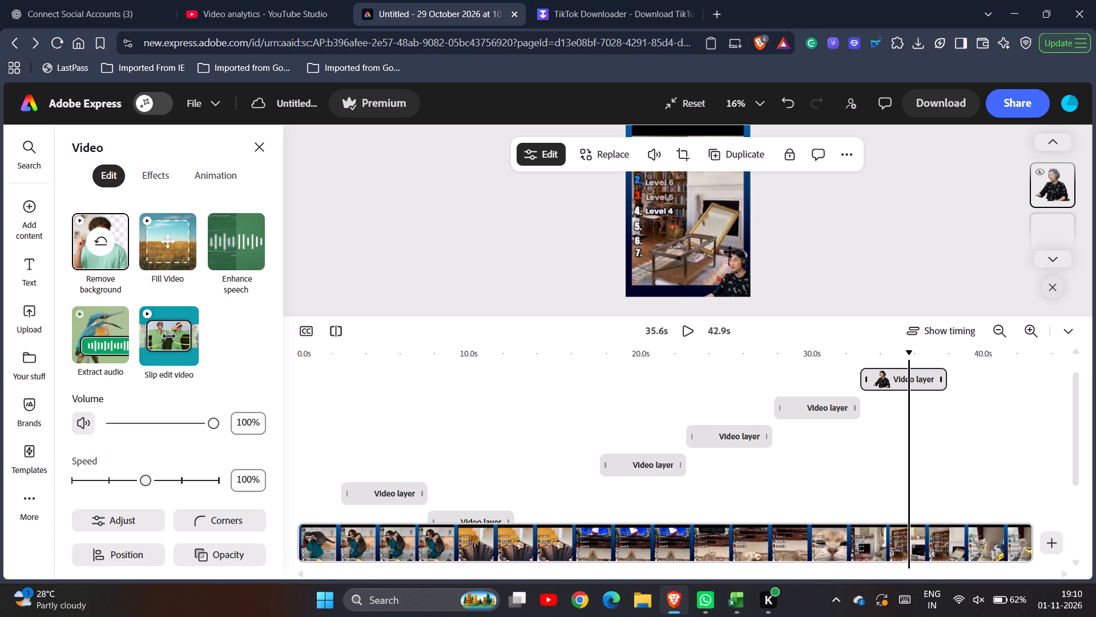
drag(730, 253, 726, 249)
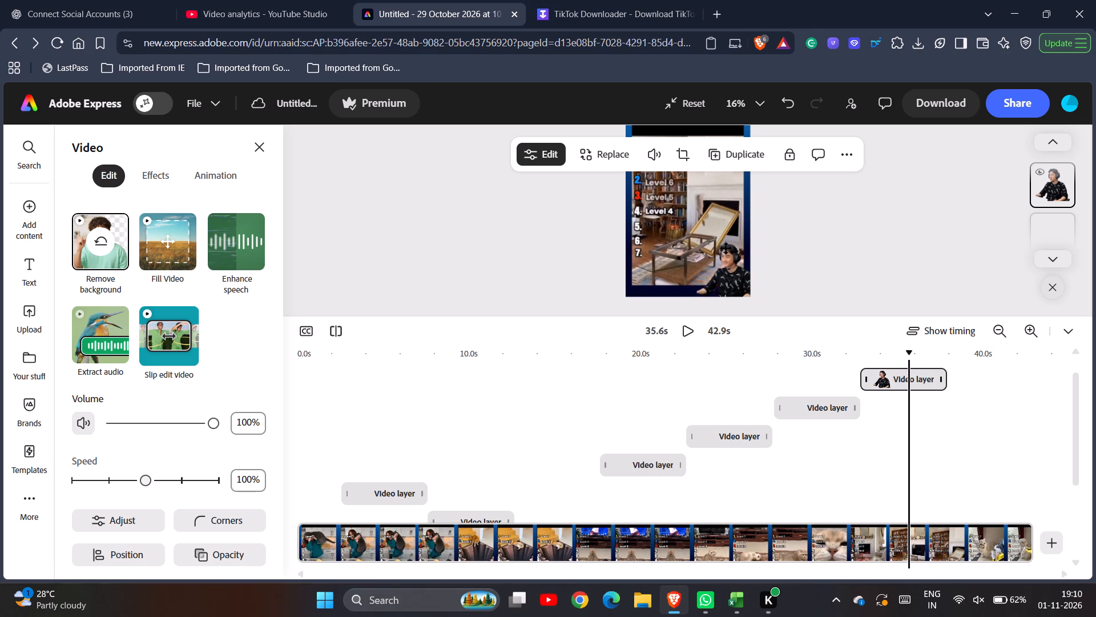
drag(726, 249, 724, 247)
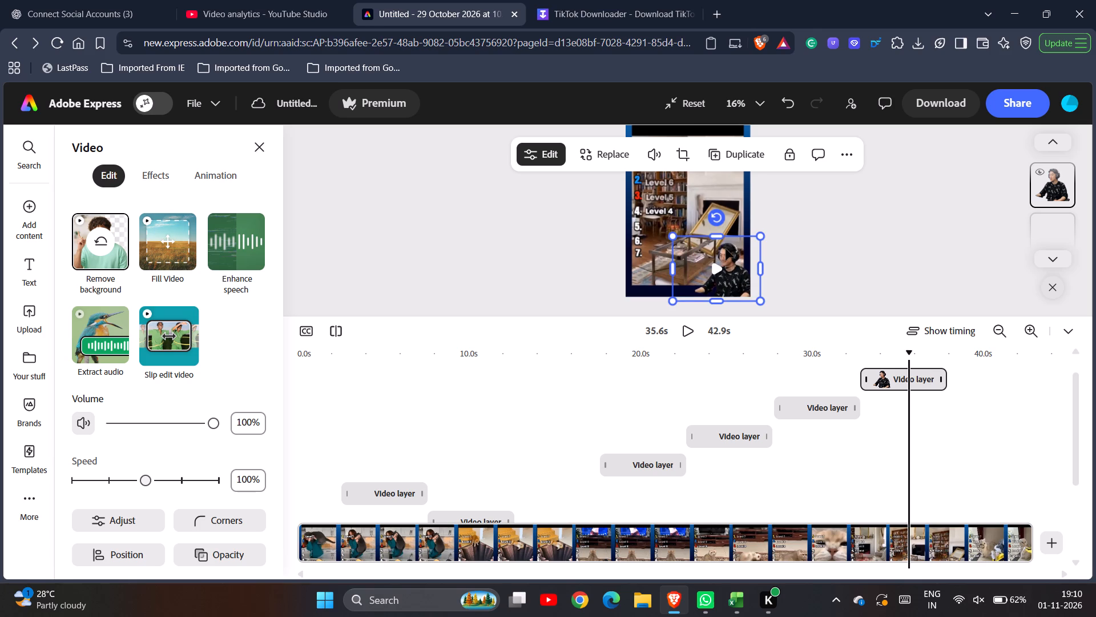
drag(724, 249, 740, 243)
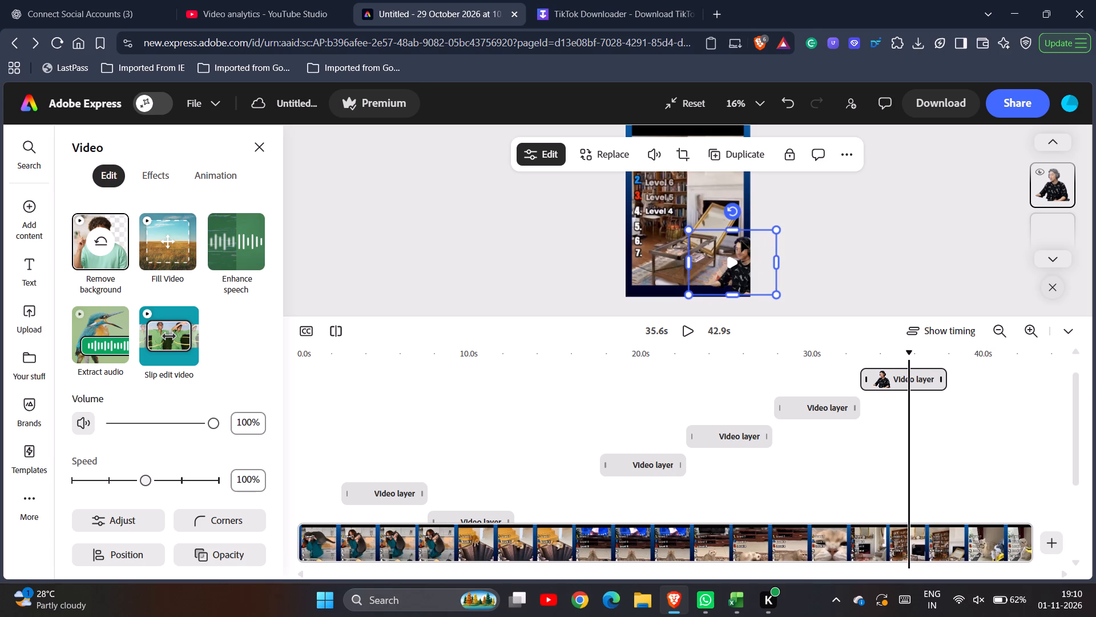
drag(737, 243, 721, 242)
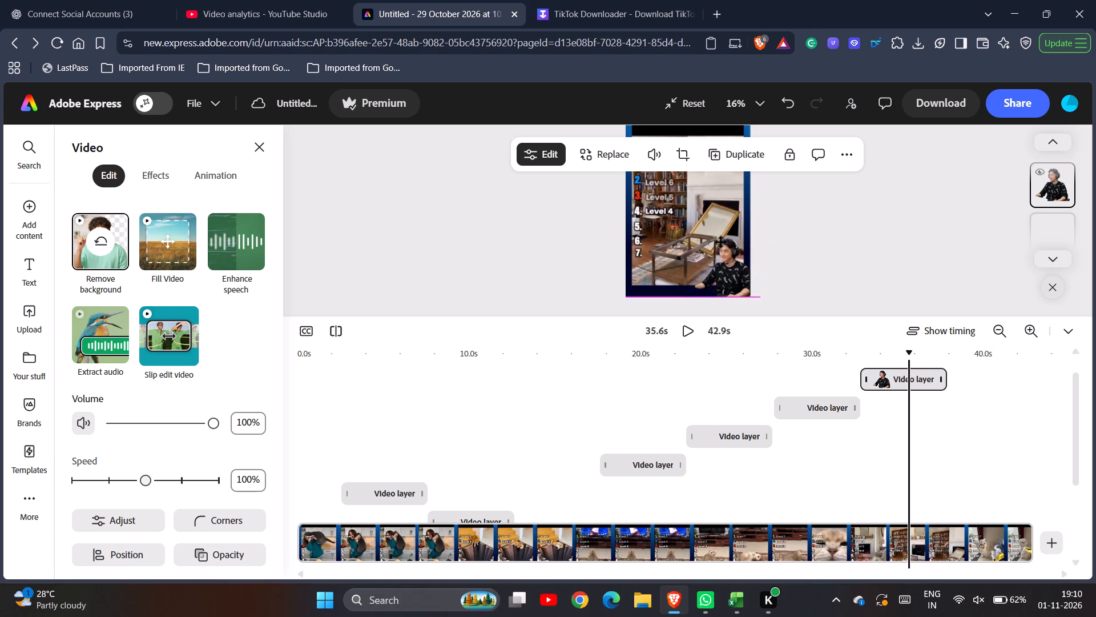
drag(721, 242, 720, 243)
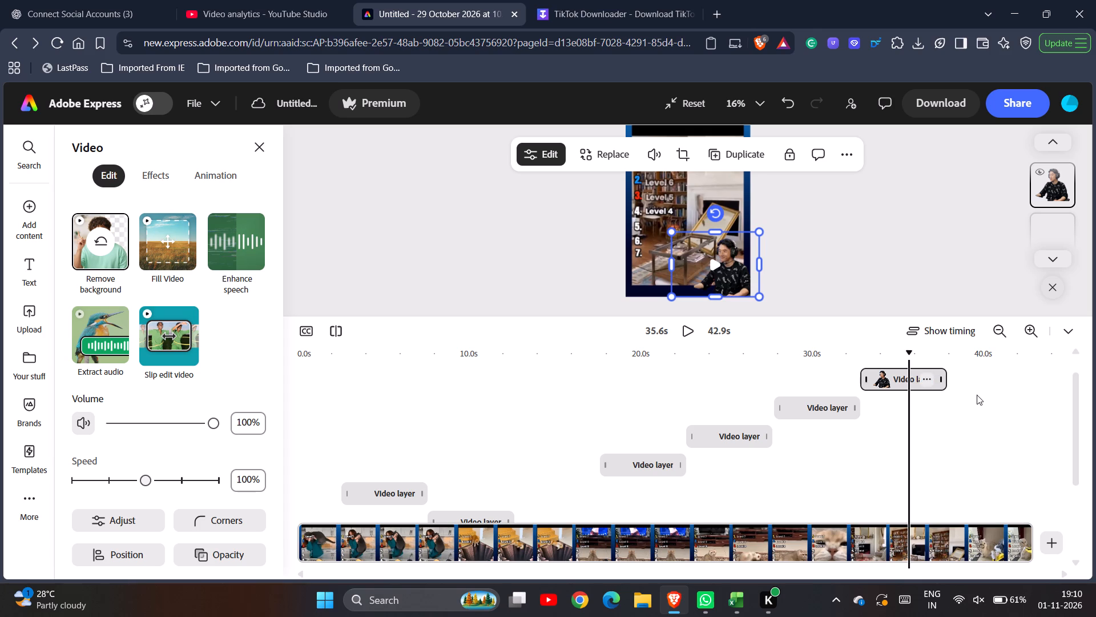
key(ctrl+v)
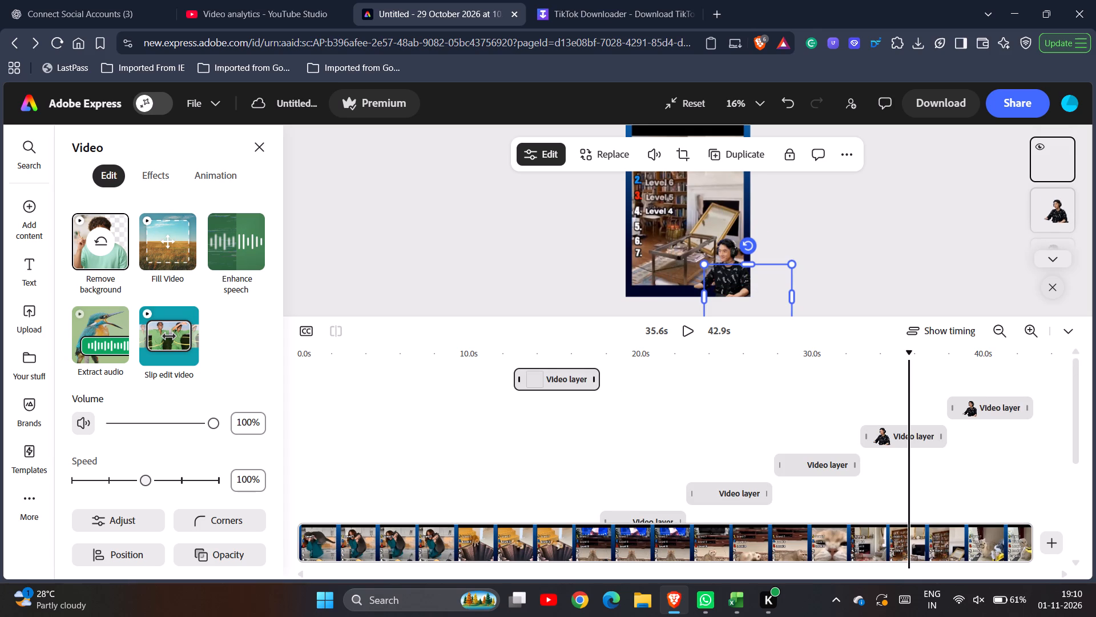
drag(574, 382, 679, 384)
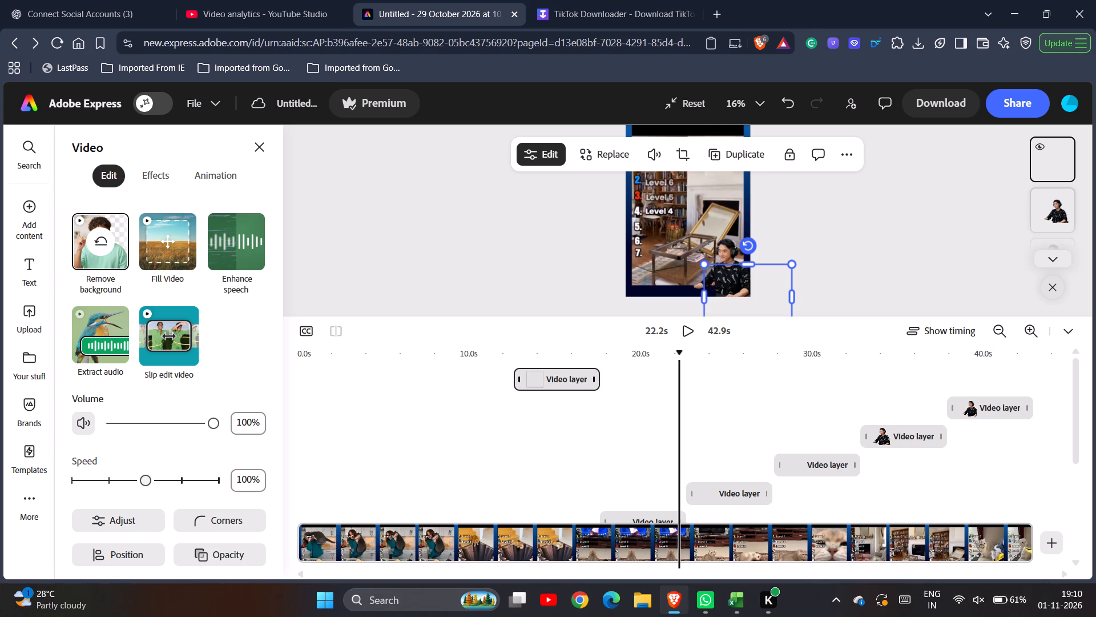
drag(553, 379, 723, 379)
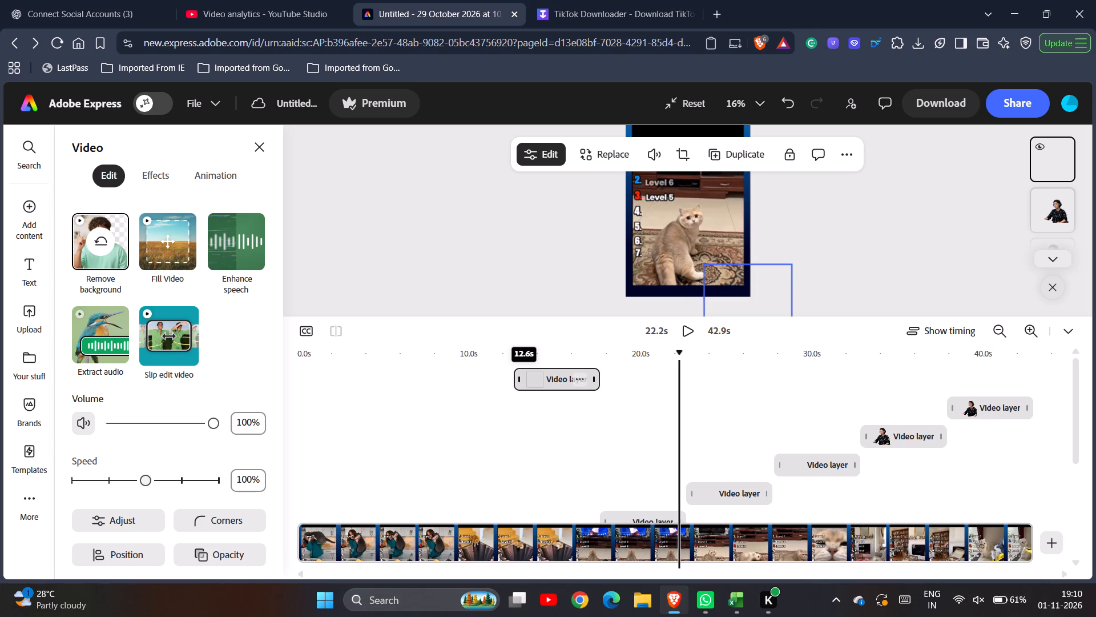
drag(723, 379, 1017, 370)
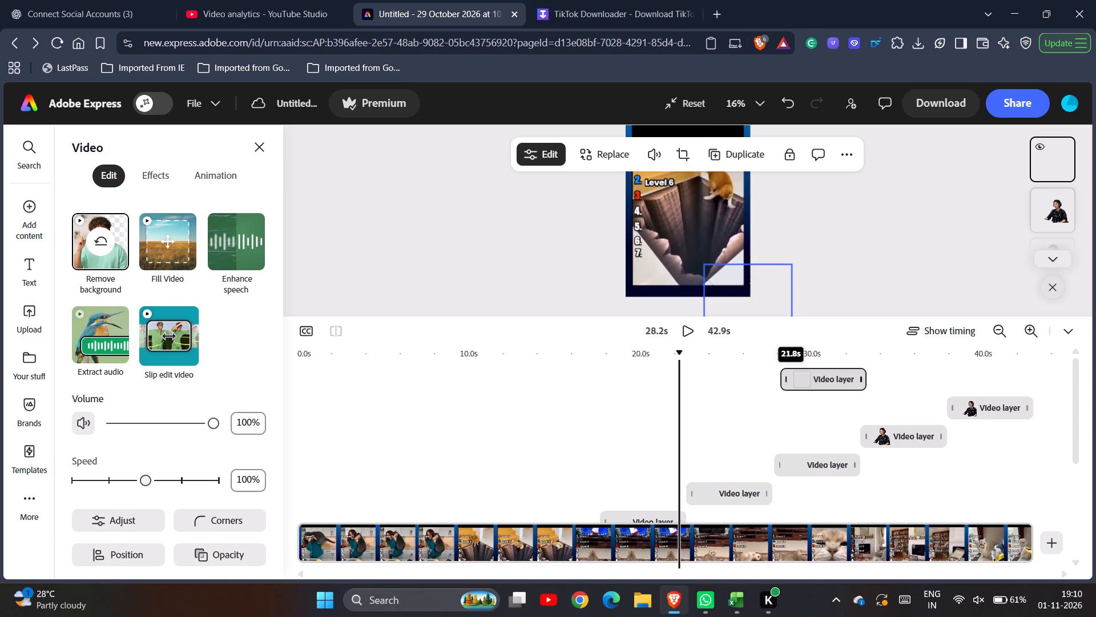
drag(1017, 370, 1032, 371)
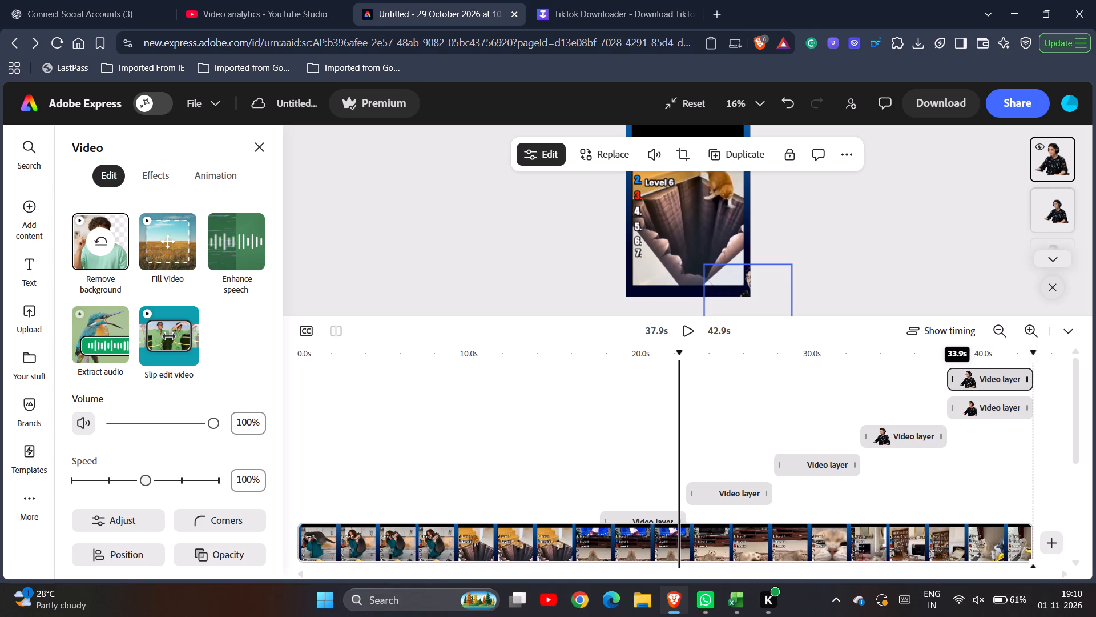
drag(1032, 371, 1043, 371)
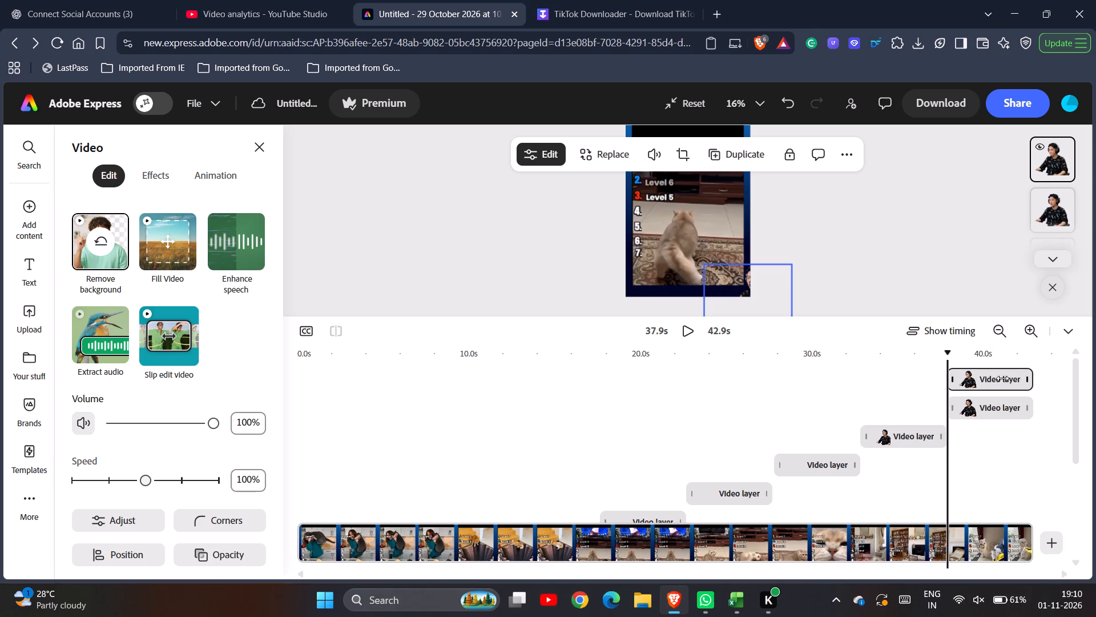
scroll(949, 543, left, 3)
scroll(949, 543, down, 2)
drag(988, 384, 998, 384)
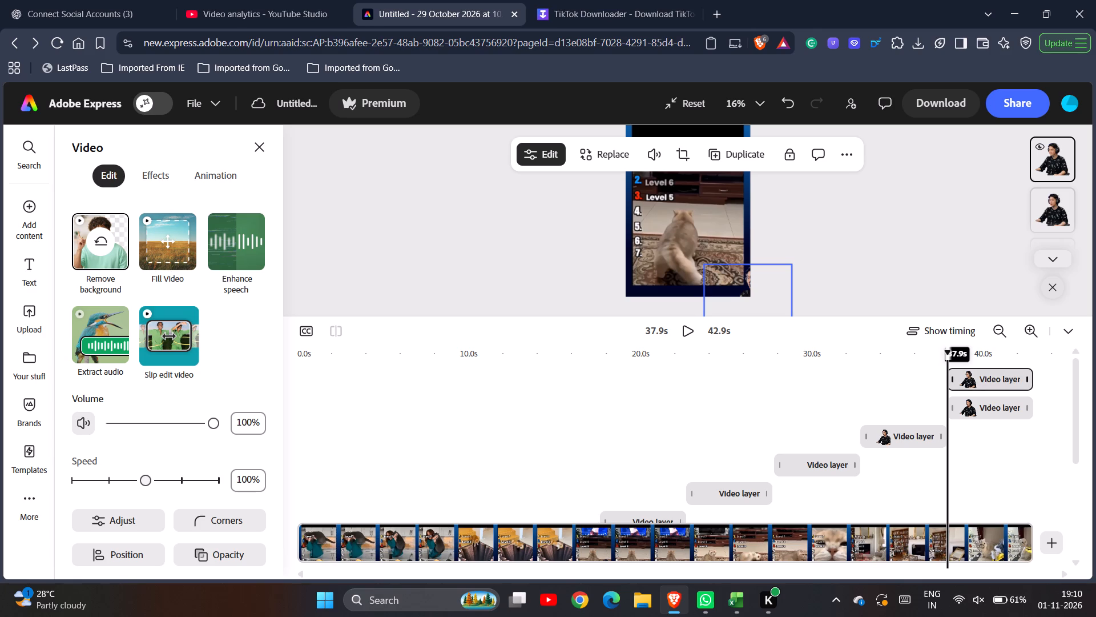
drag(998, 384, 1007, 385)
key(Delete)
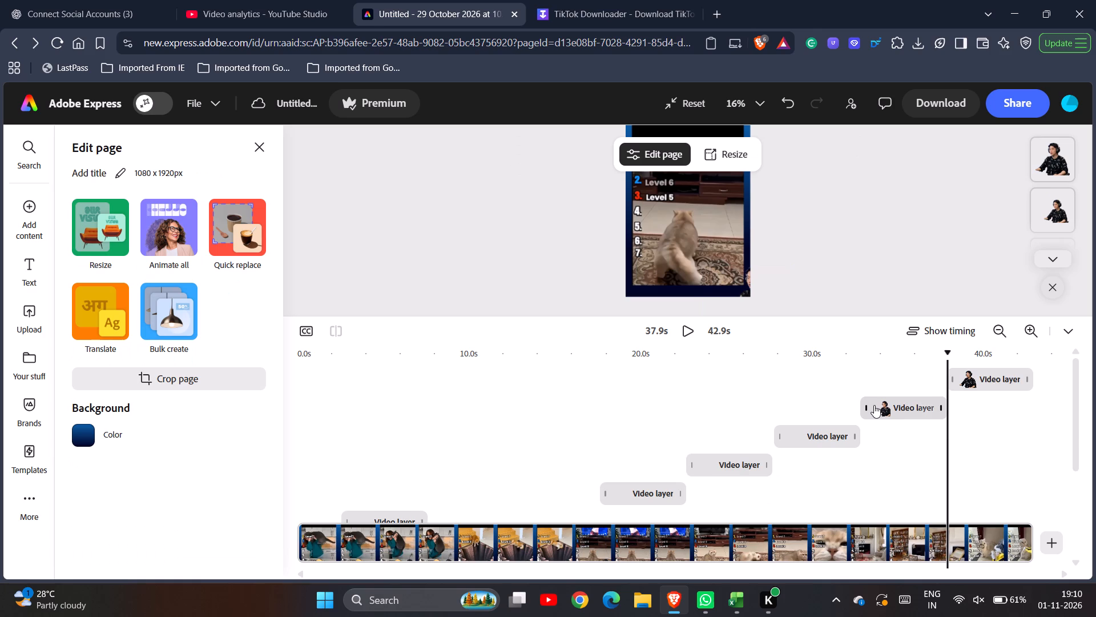
Select the headset clip that spans the 20 s mark and preview its playback on the canvas.
scroll(751, 424, down, 2)
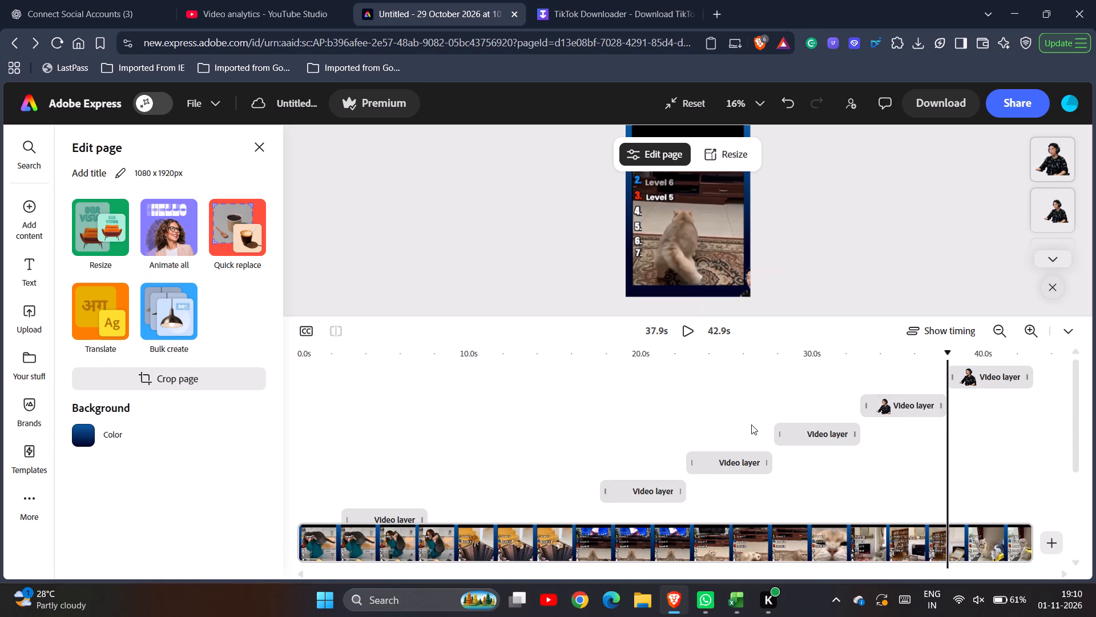
click(640, 496)
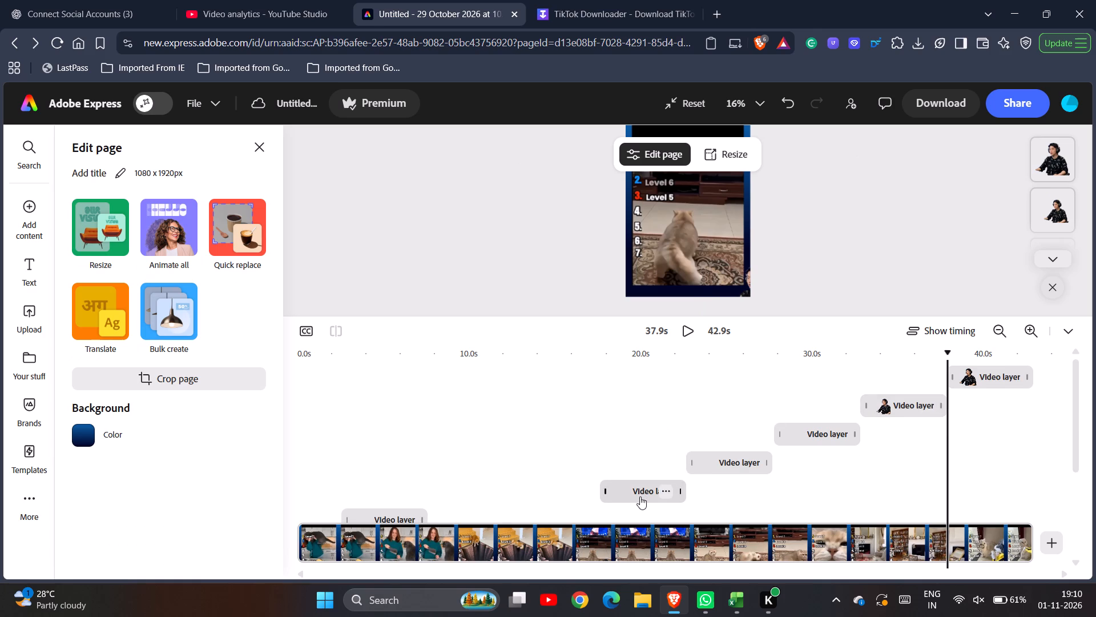
click(712, 267)
click(712, 267)
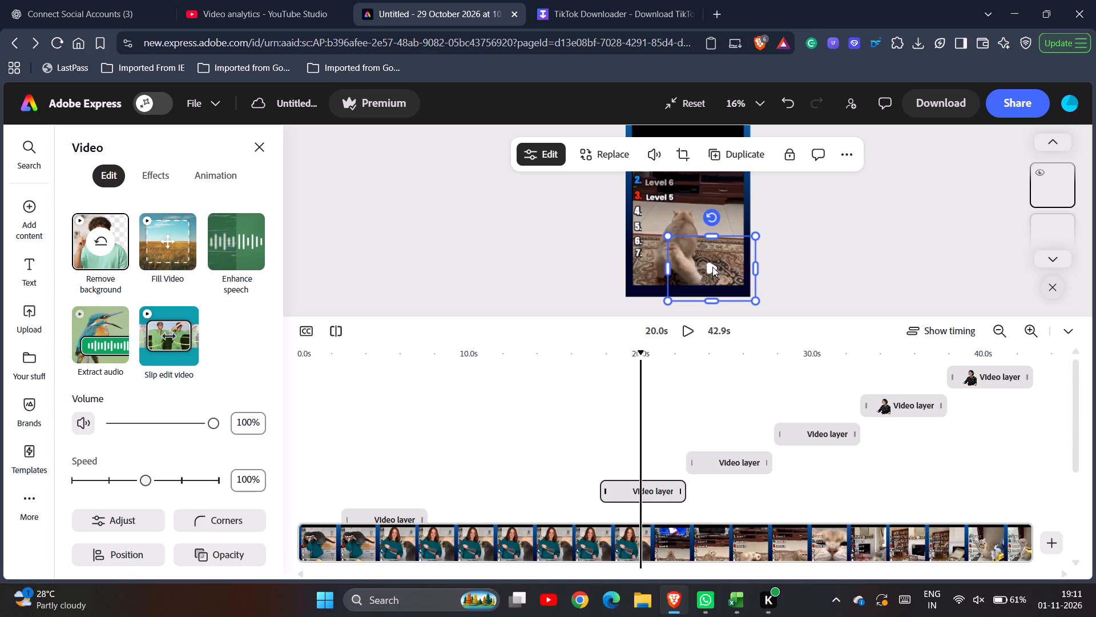
click(712, 267)
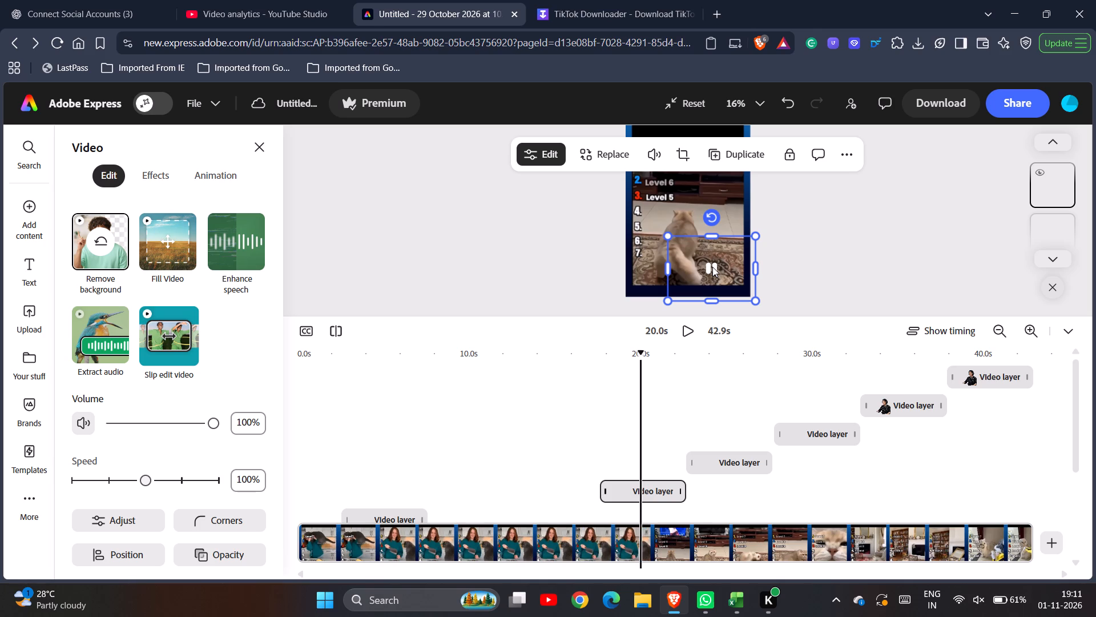
click(712, 267)
Play the video from about 12.3 s to review the headset clips over the cat footage.
scroll(694, 389, down, 1)
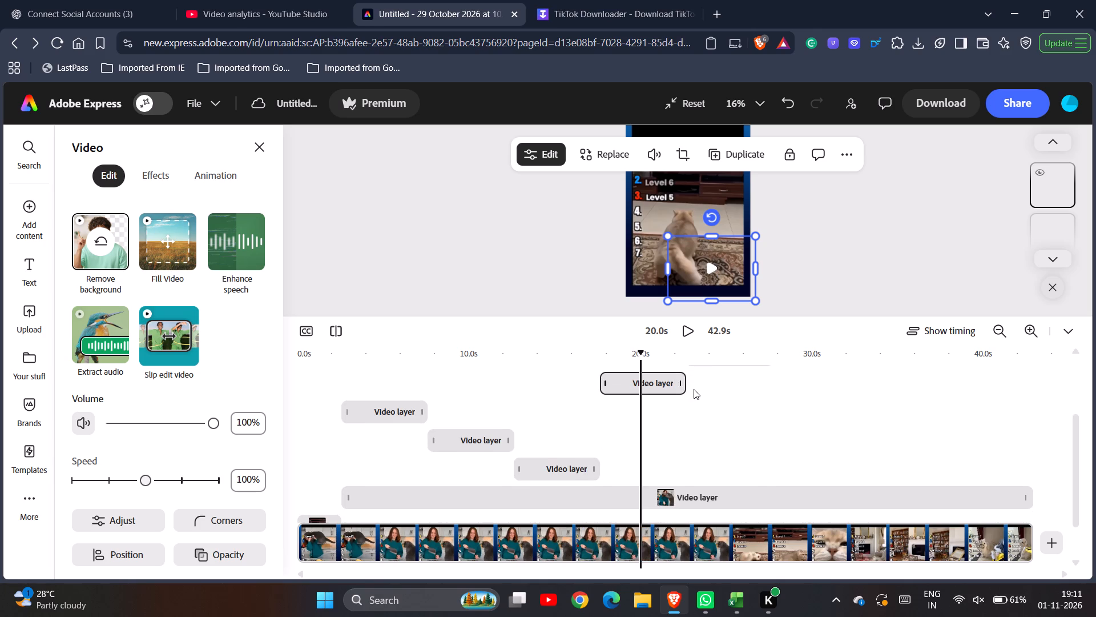
scroll(694, 389, up, 1)
click(508, 389)
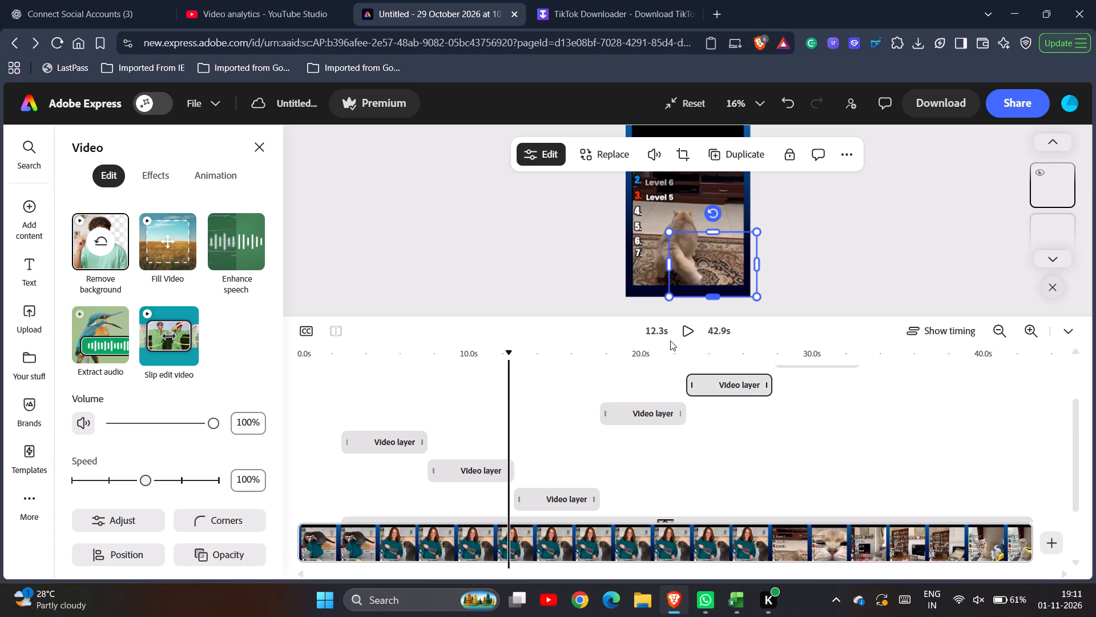
click(688, 328)
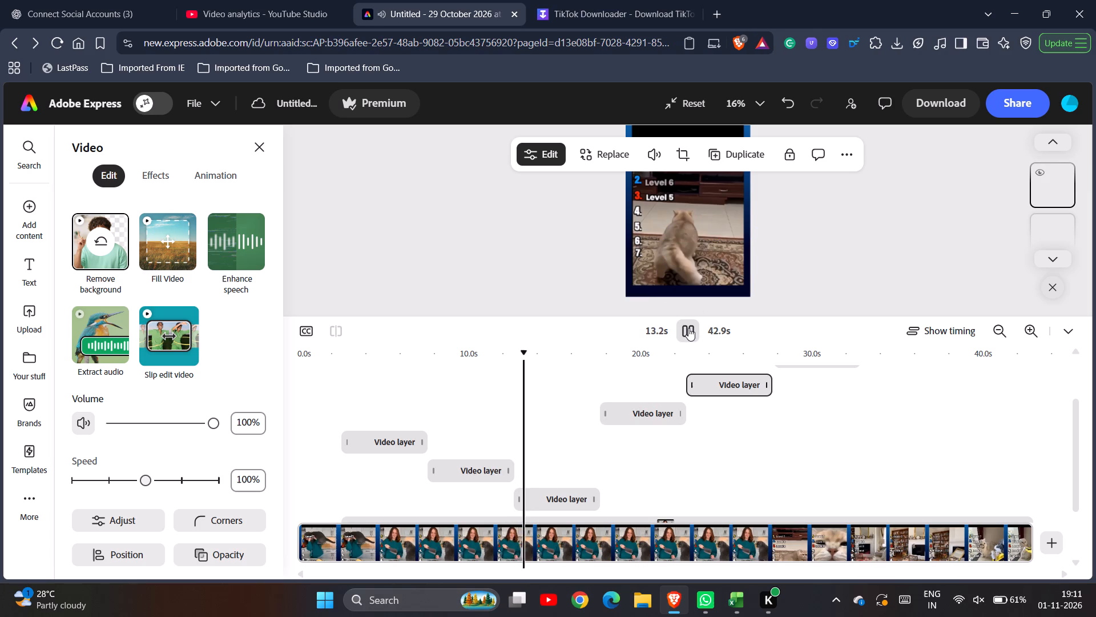
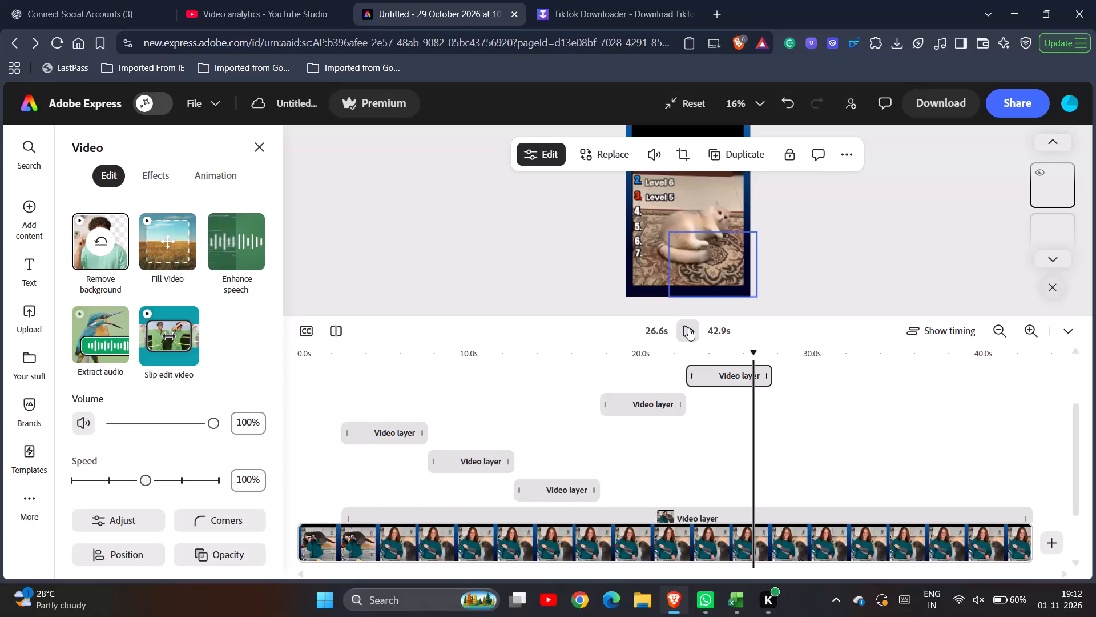
Resume the video from about 26.6 s and look over the lower layers of the timeline.
click(688, 328)
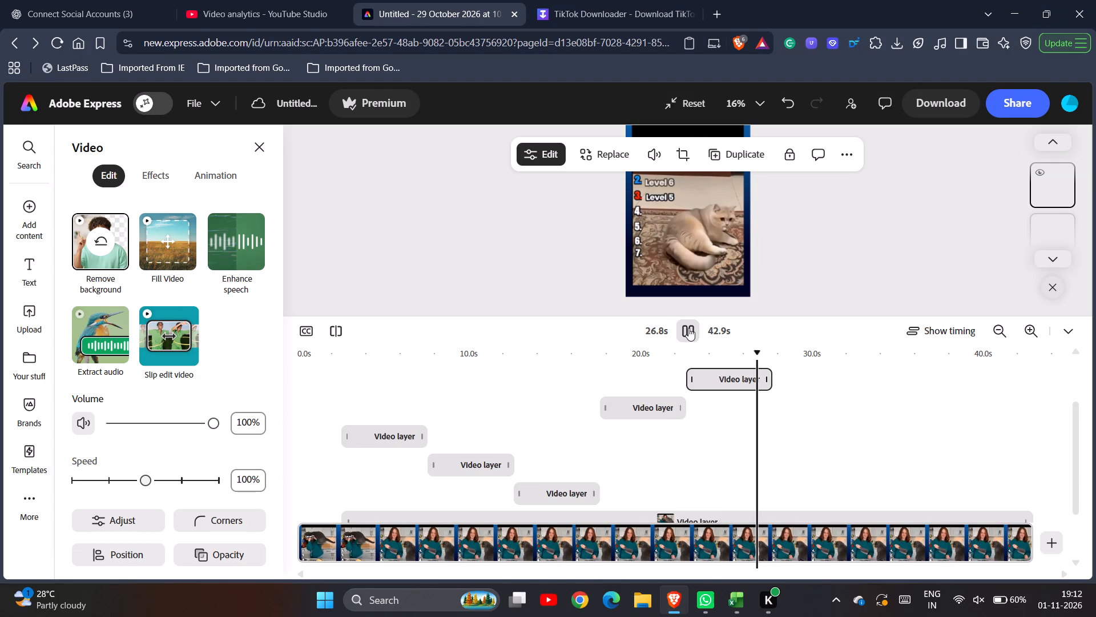
scroll(655, 467, down, 4)
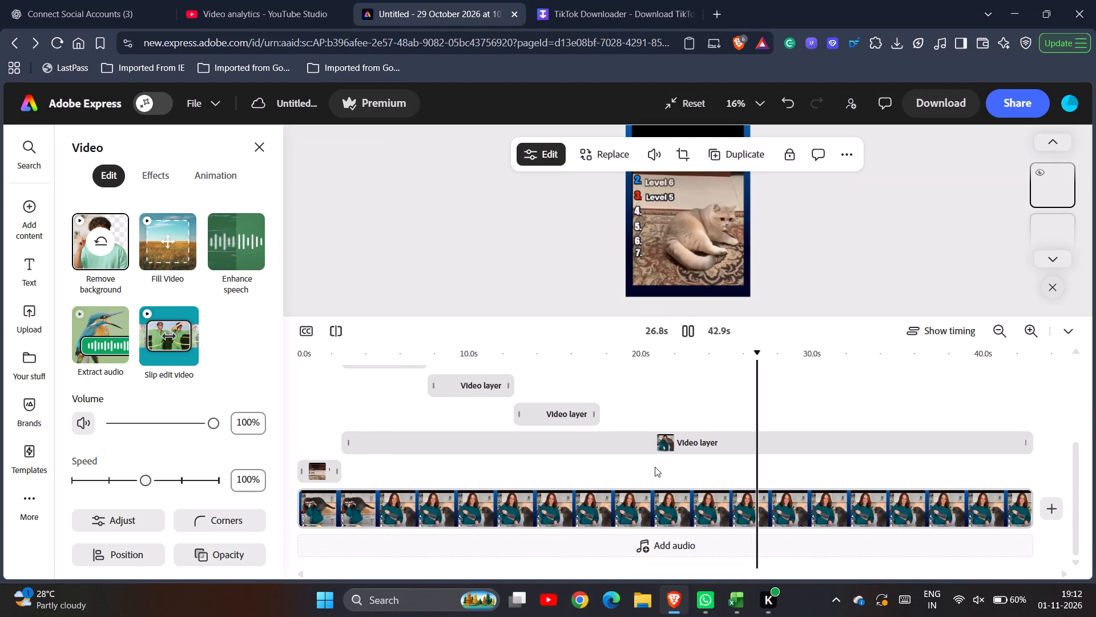
scroll(655, 467, down, 1)
Leave the project editor and reopen the Adobe Express app from its landing page.
click(13, 38)
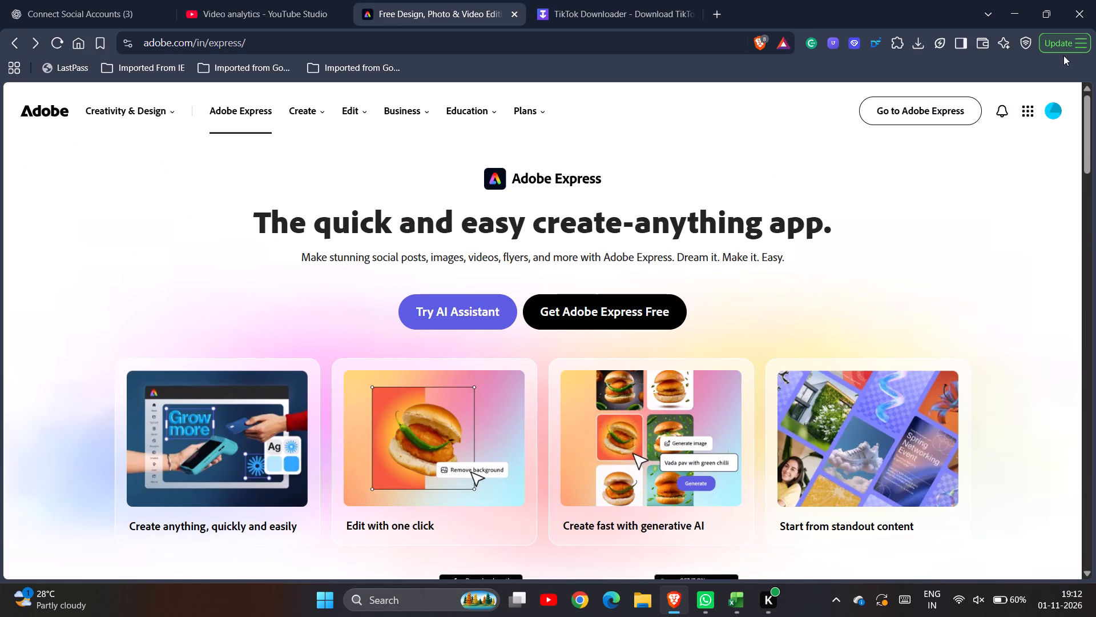
click(916, 111)
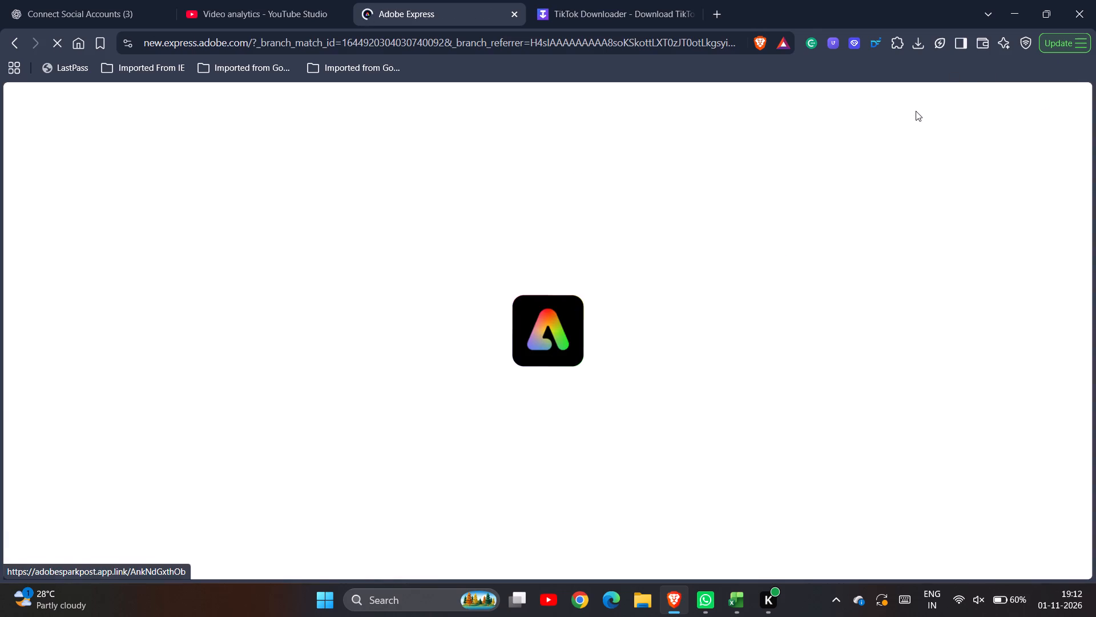
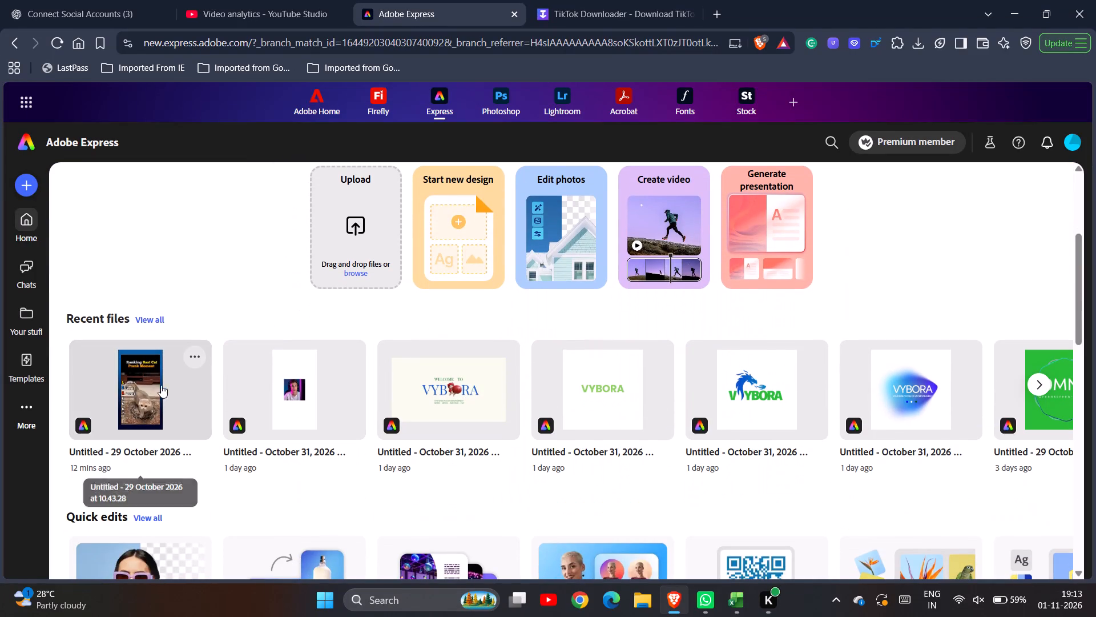
Open the most recent cat prank ranking project from the recent files.
click(158, 388)
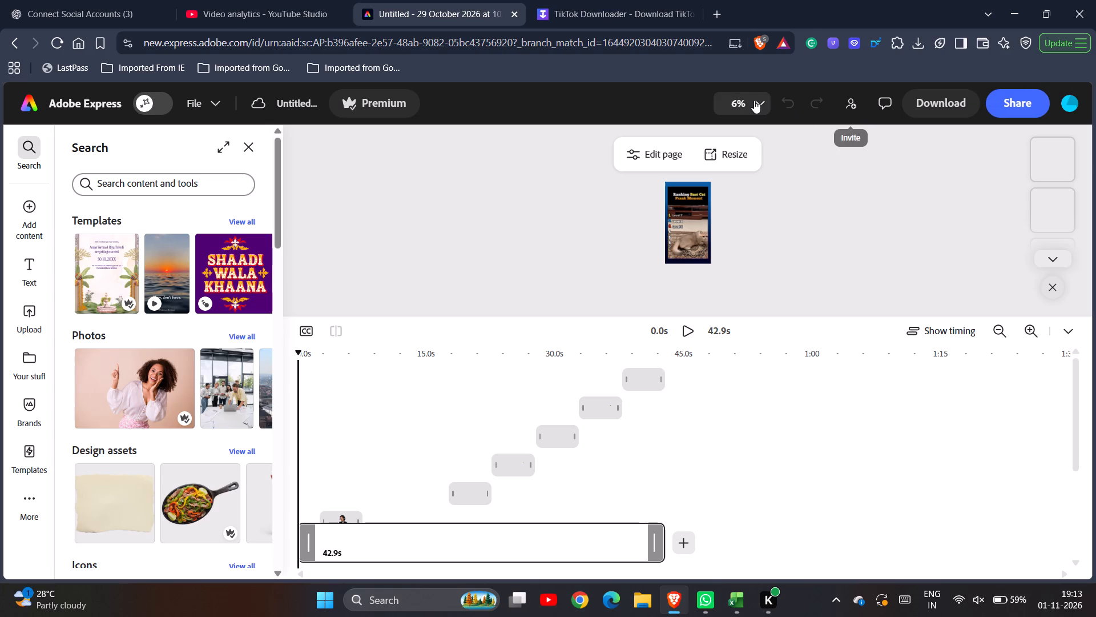
Make the timeline area shorter to give the preview more room and enlarge the page view to 18%.
click(752, 101)
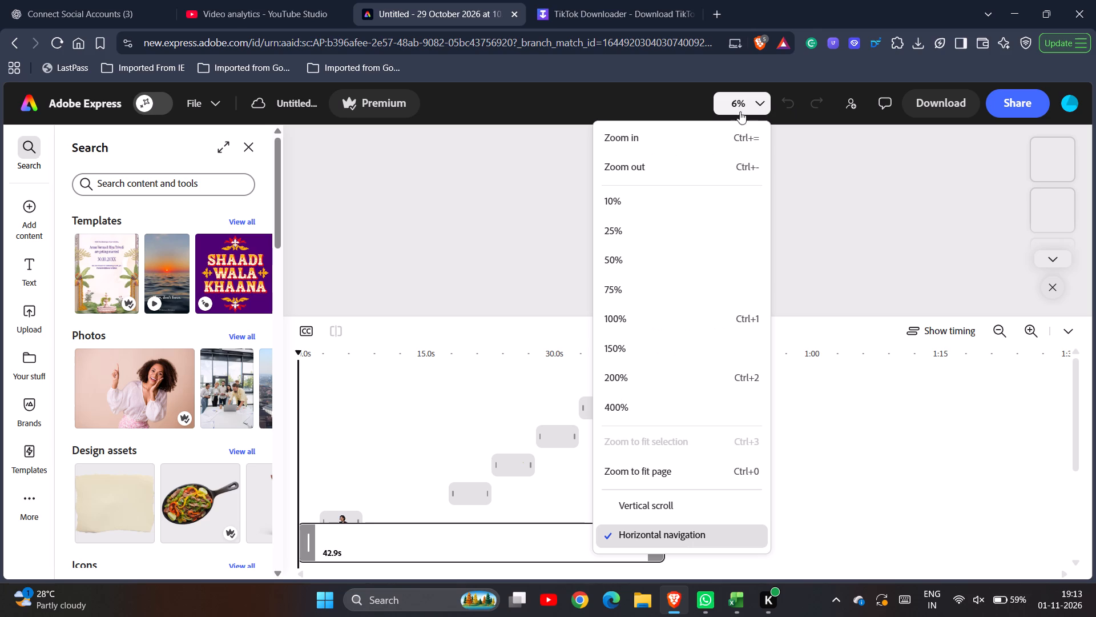
click(833, 222)
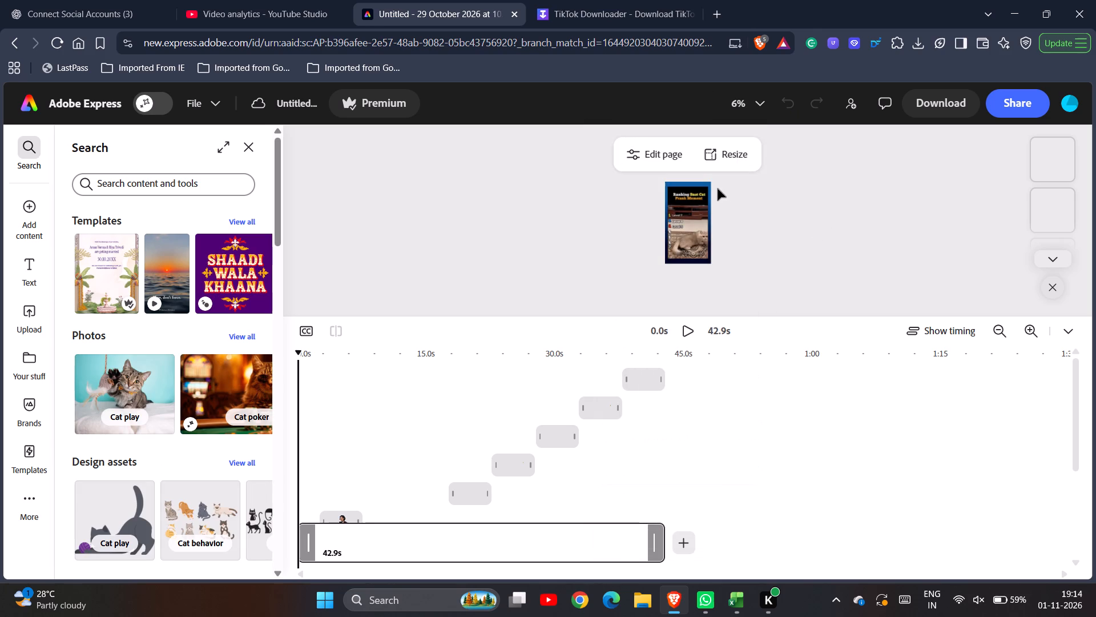
scroll(686, 225, left, 1)
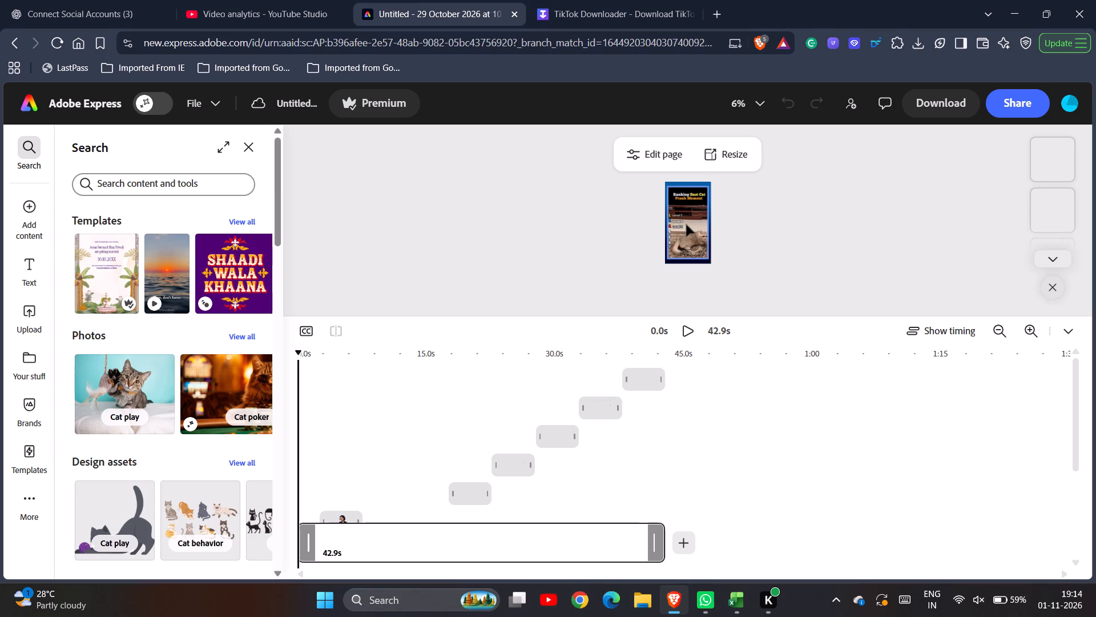
scroll(686, 225, left, 1)
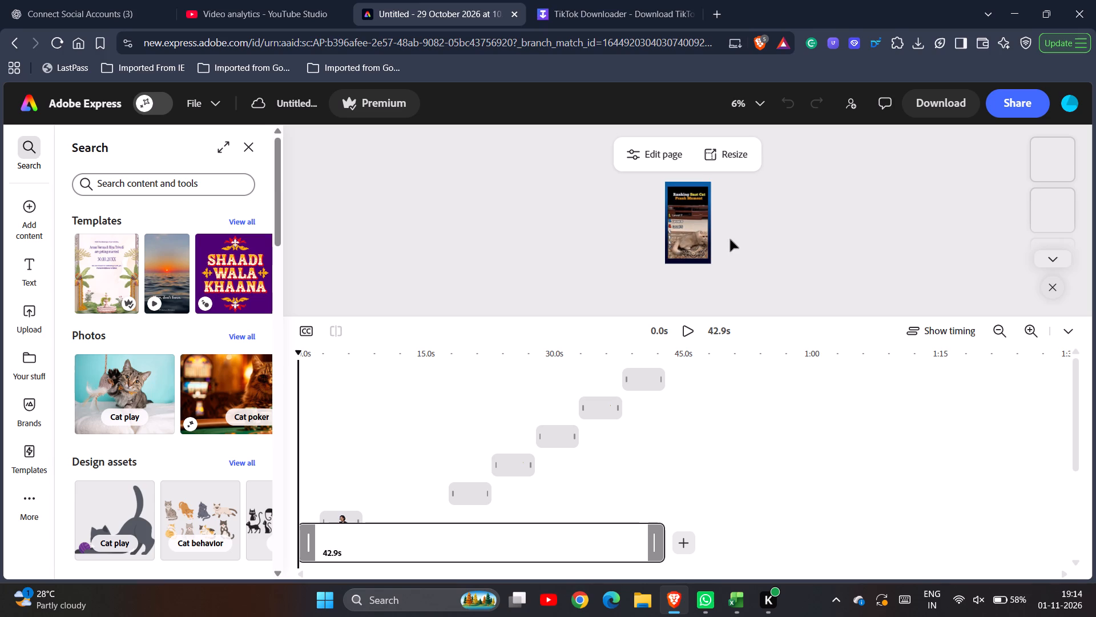
scroll(730, 239, left, 1)
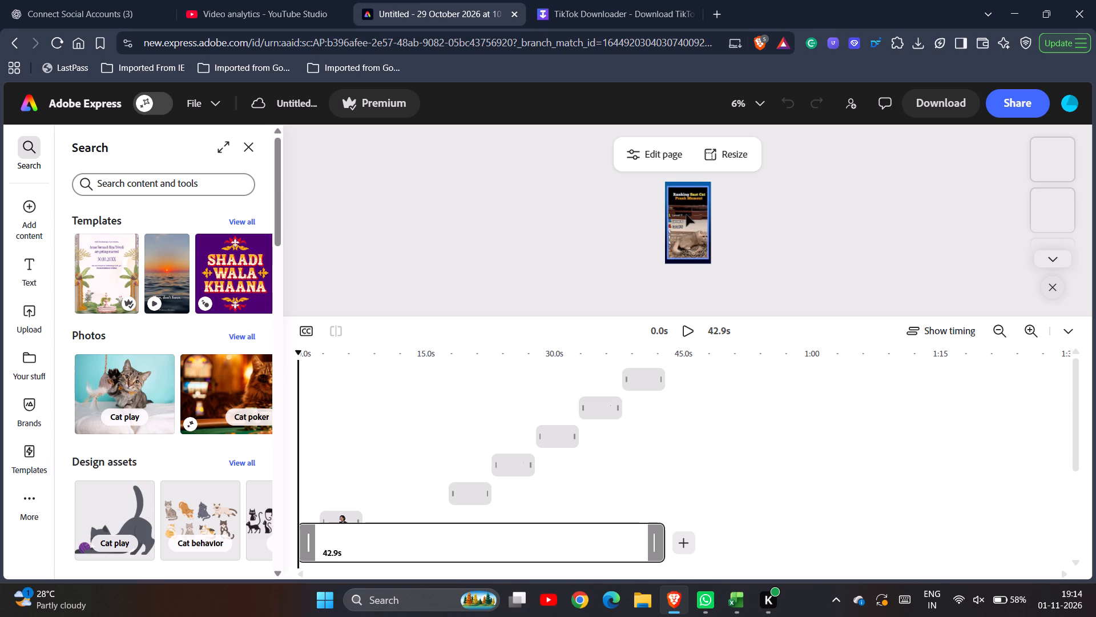
click(686, 214)
click(784, 218)
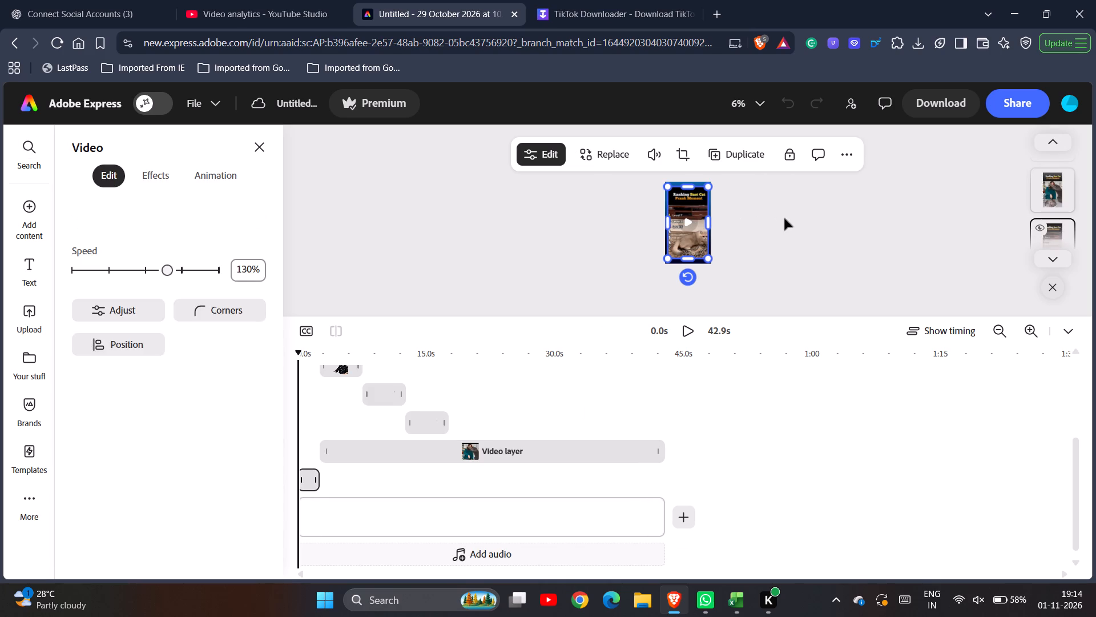
scroll(776, 217, left, 1)
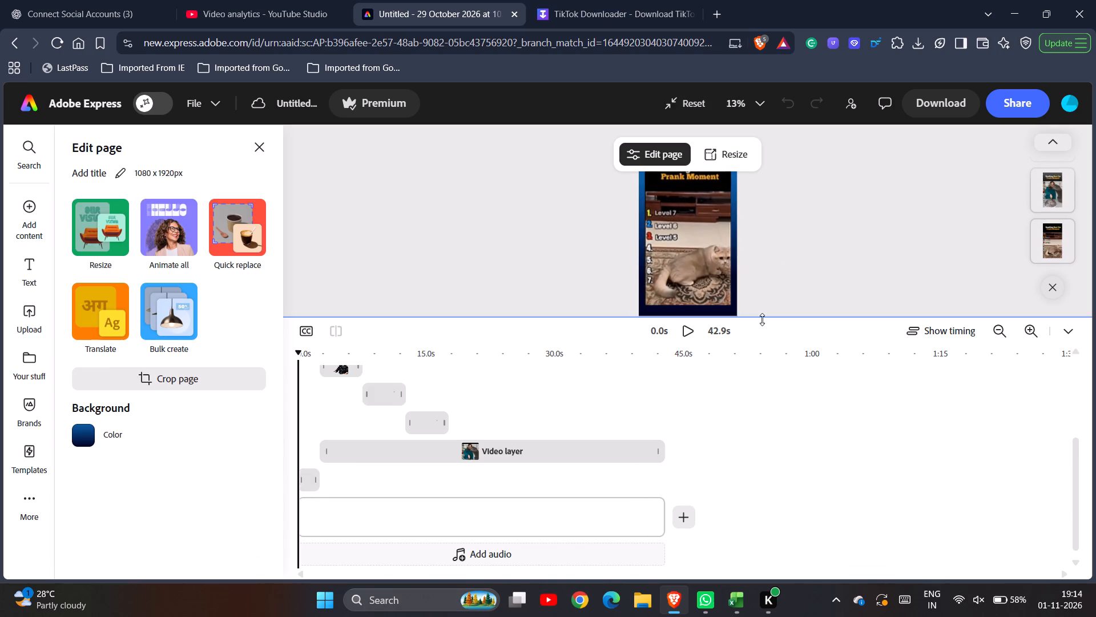
drag(762, 321, 762, 353)
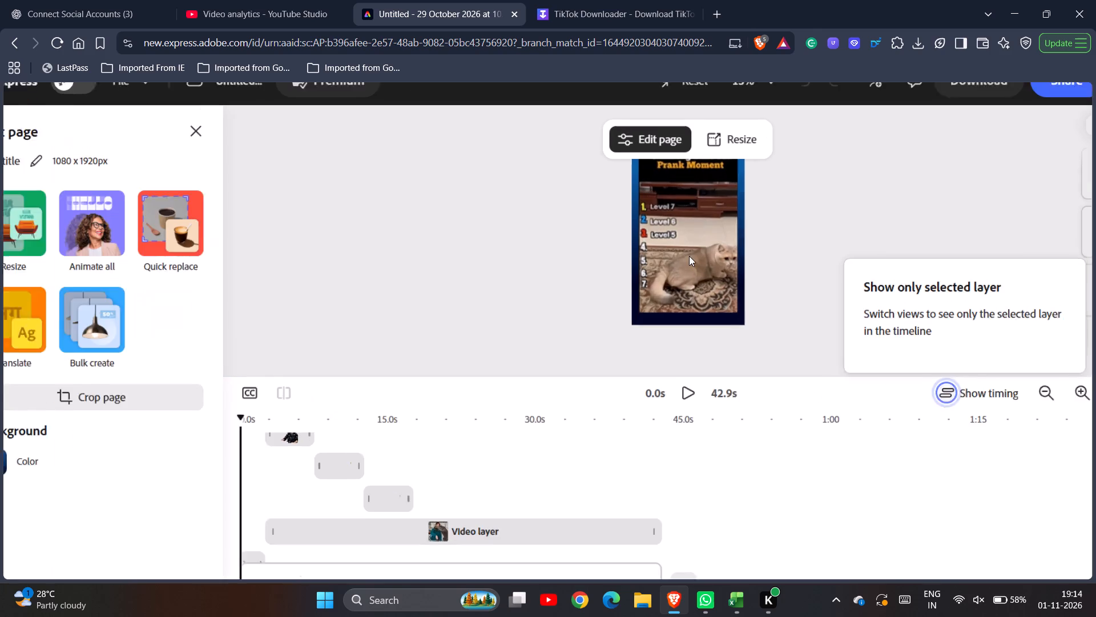
click(684, 237)
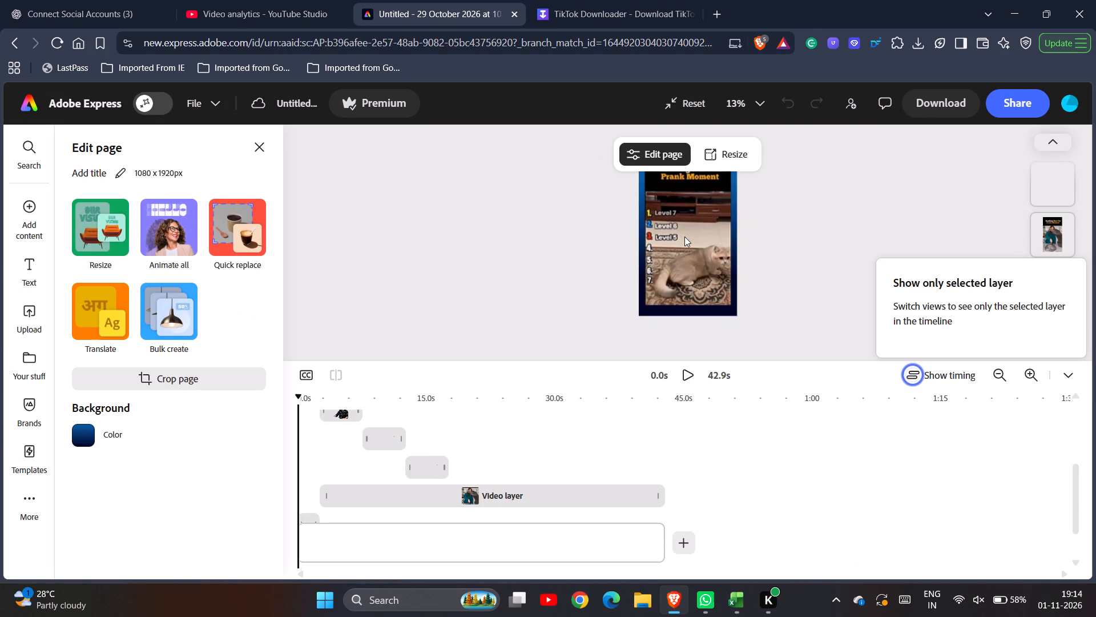
click(767, 235)
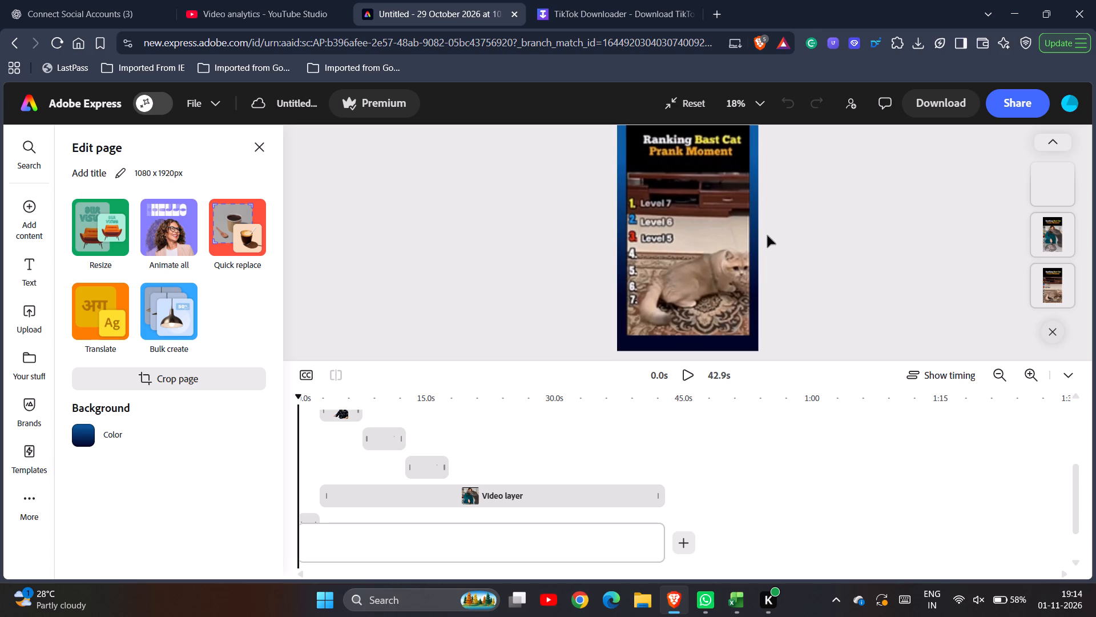
click(767, 235)
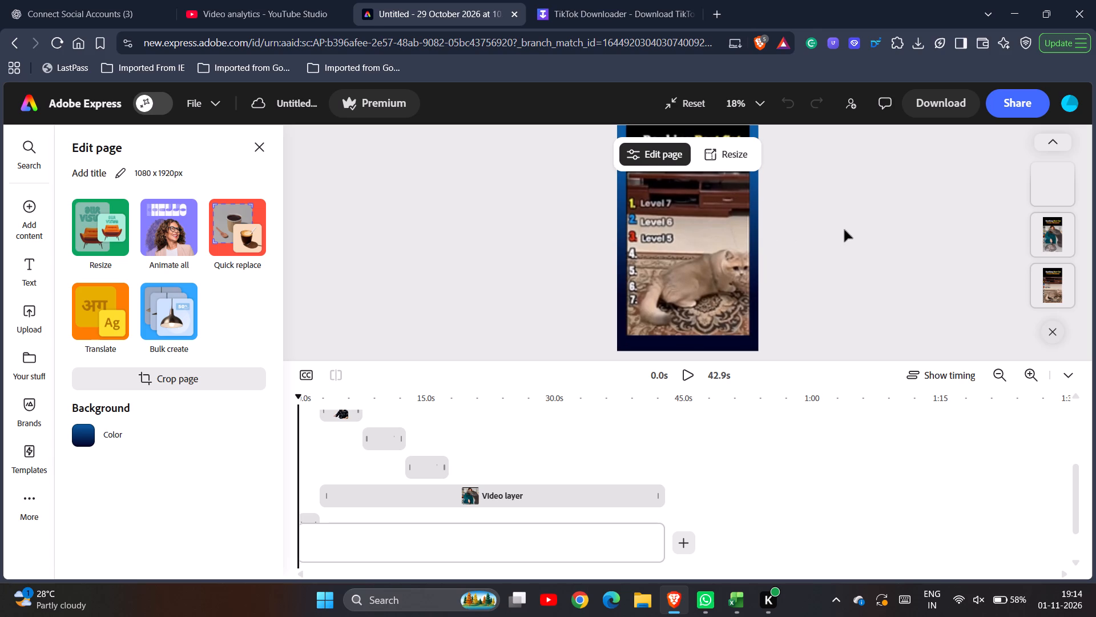
click(844, 230)
scroll(728, 241, up, 1)
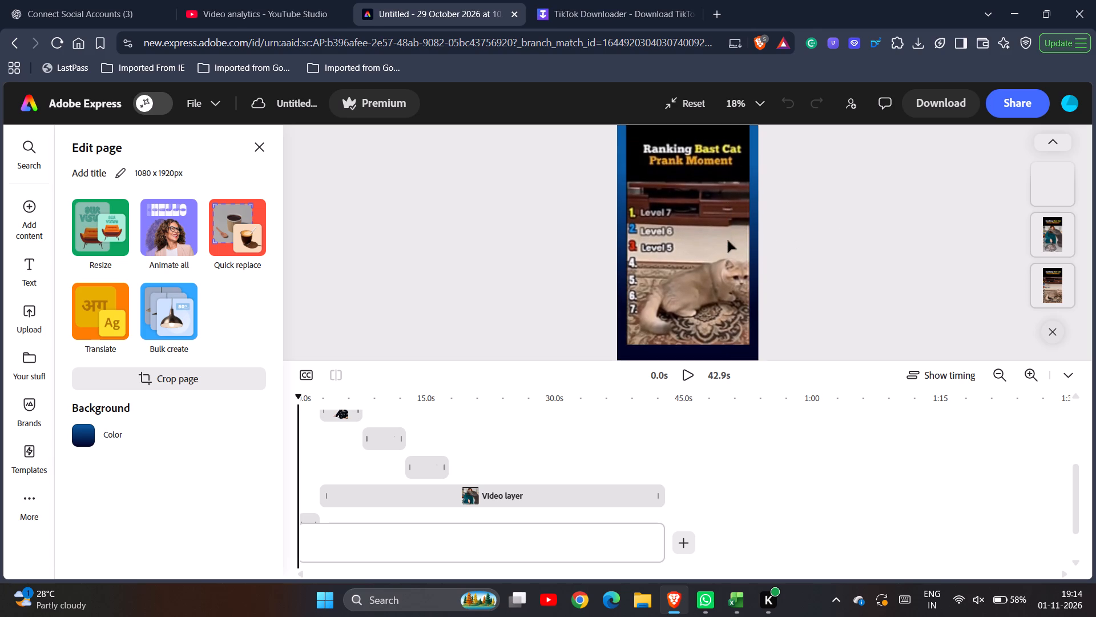
scroll(728, 241, up, 1)
click(815, 233)
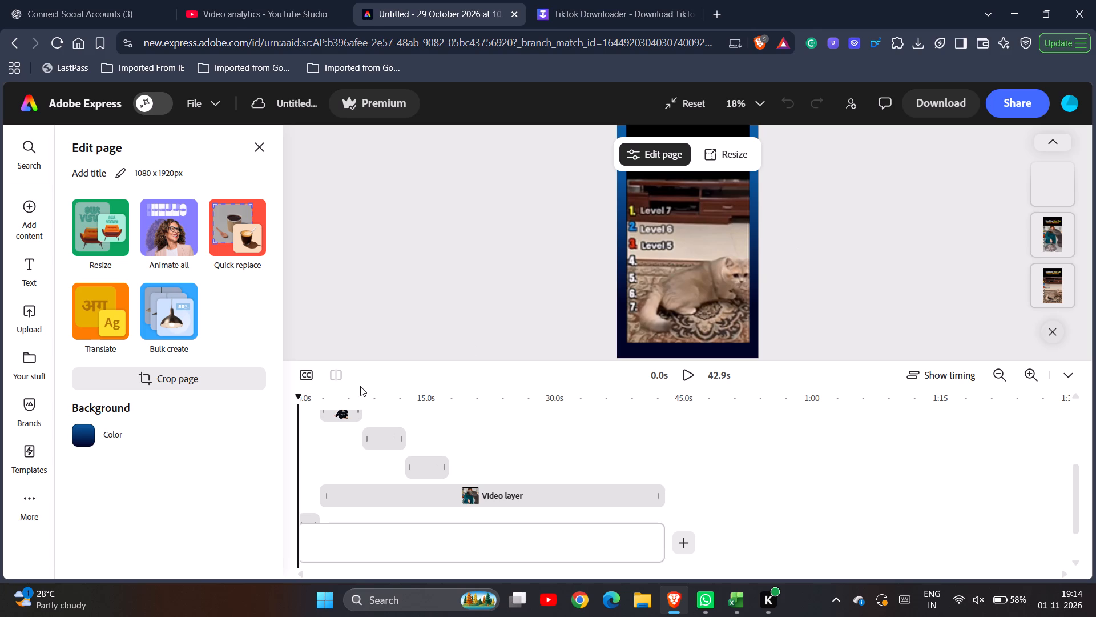
click(686, 375)
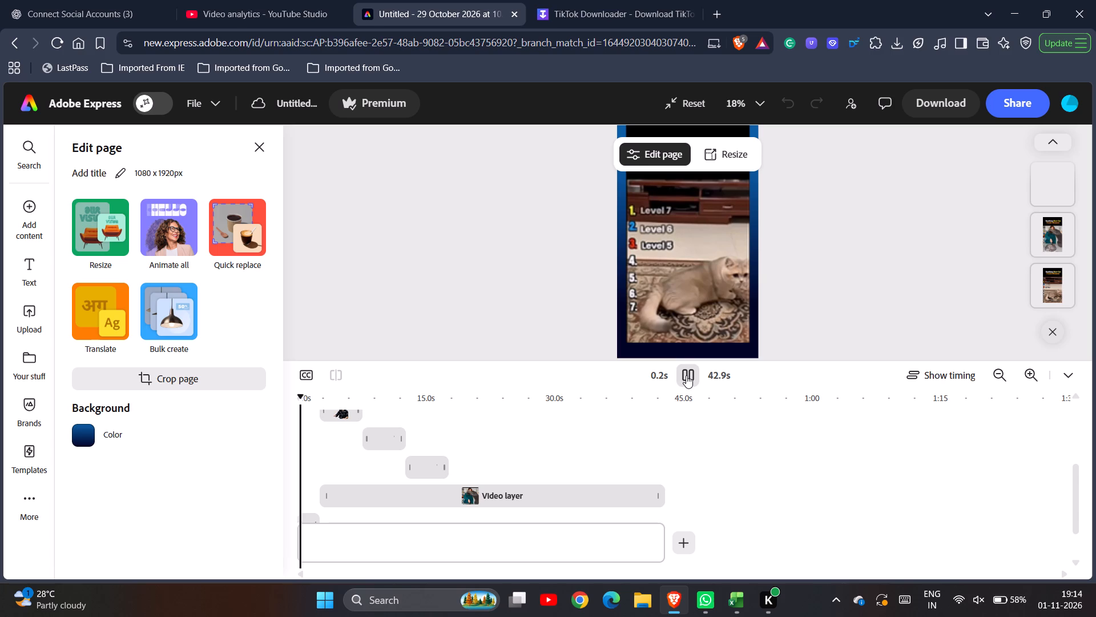
click(686, 375)
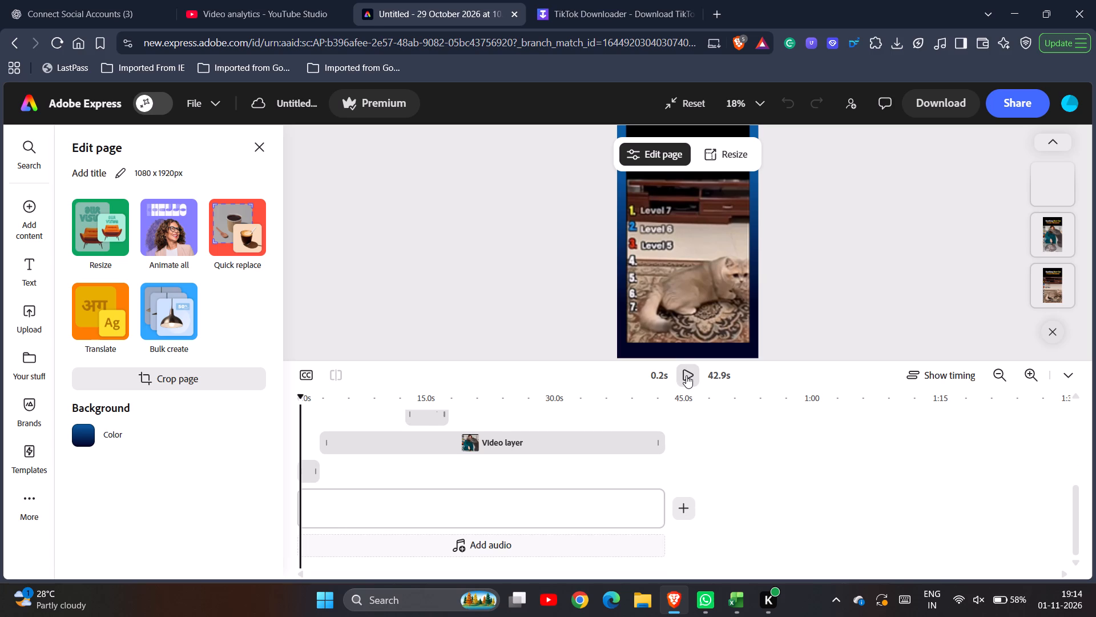
click(686, 375)
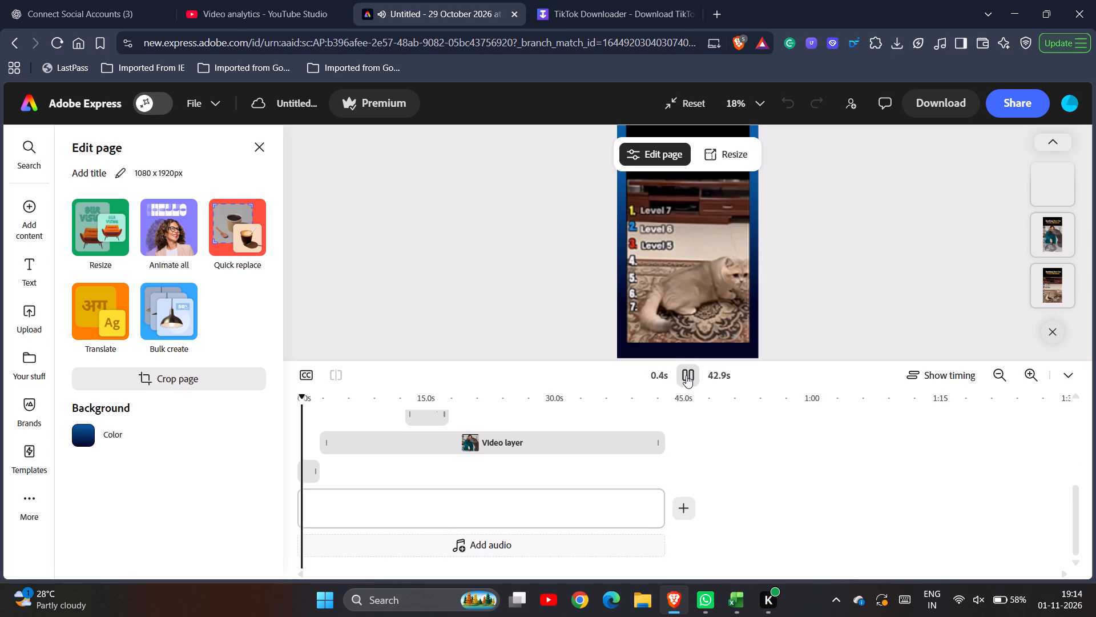
click(686, 375)
click(686, 375)
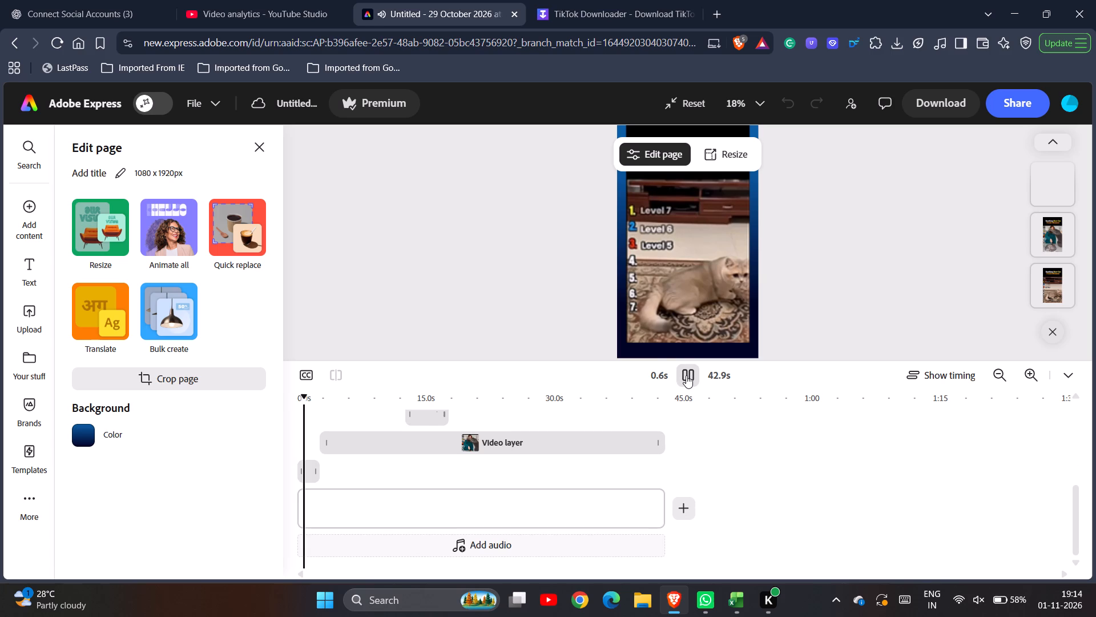
click(686, 375)
click(686, 375)
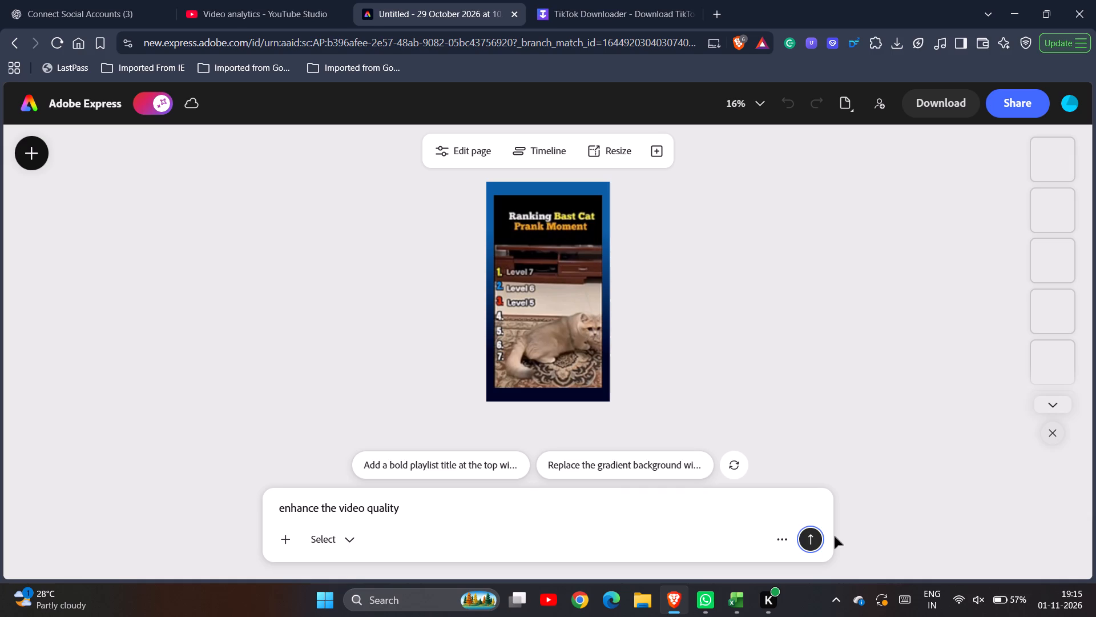
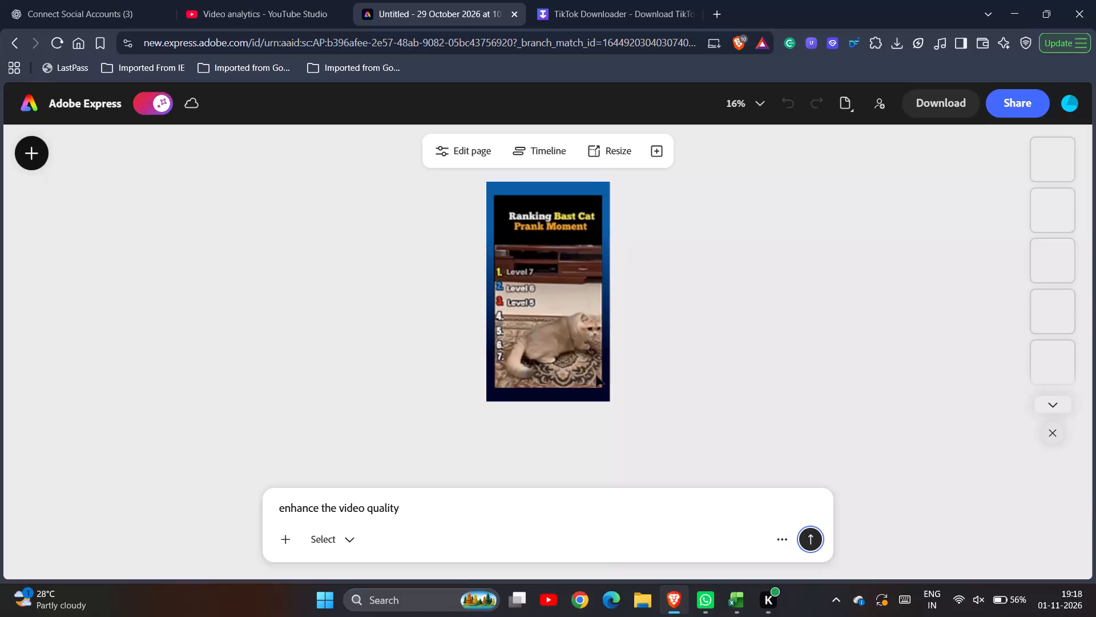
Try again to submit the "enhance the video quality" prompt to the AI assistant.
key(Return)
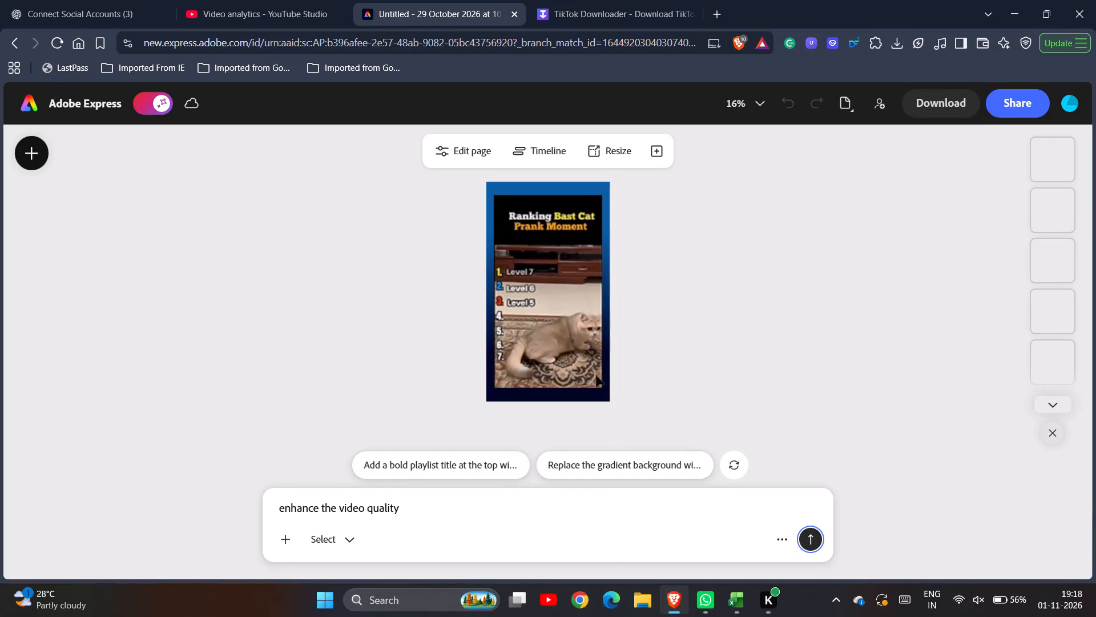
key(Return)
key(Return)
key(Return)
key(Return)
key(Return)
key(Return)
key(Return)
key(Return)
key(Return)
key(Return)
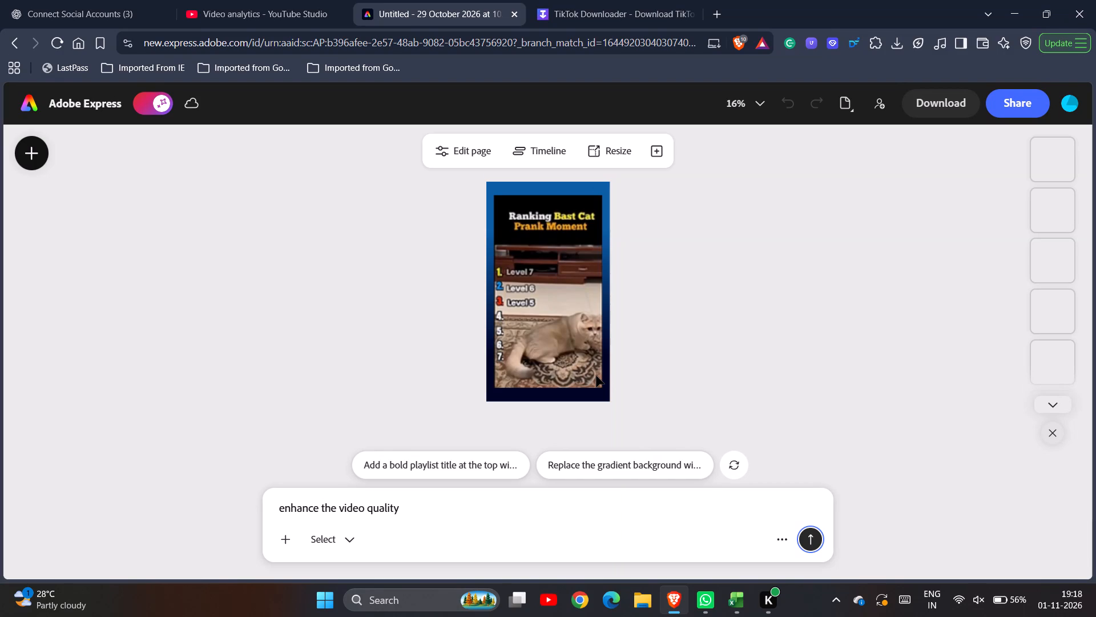
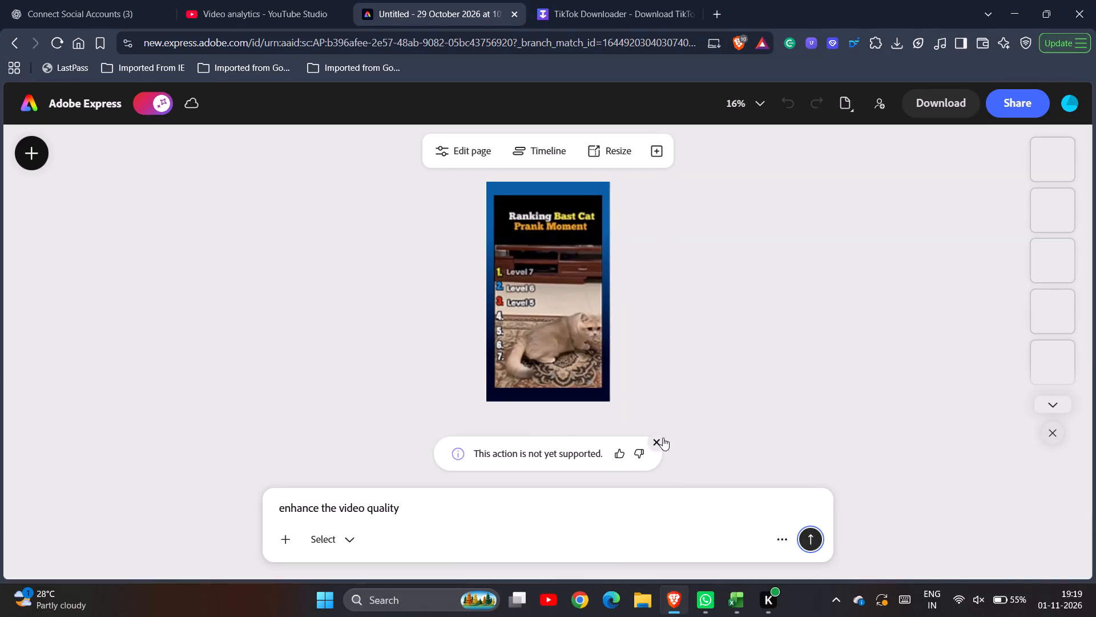
click(662, 438)
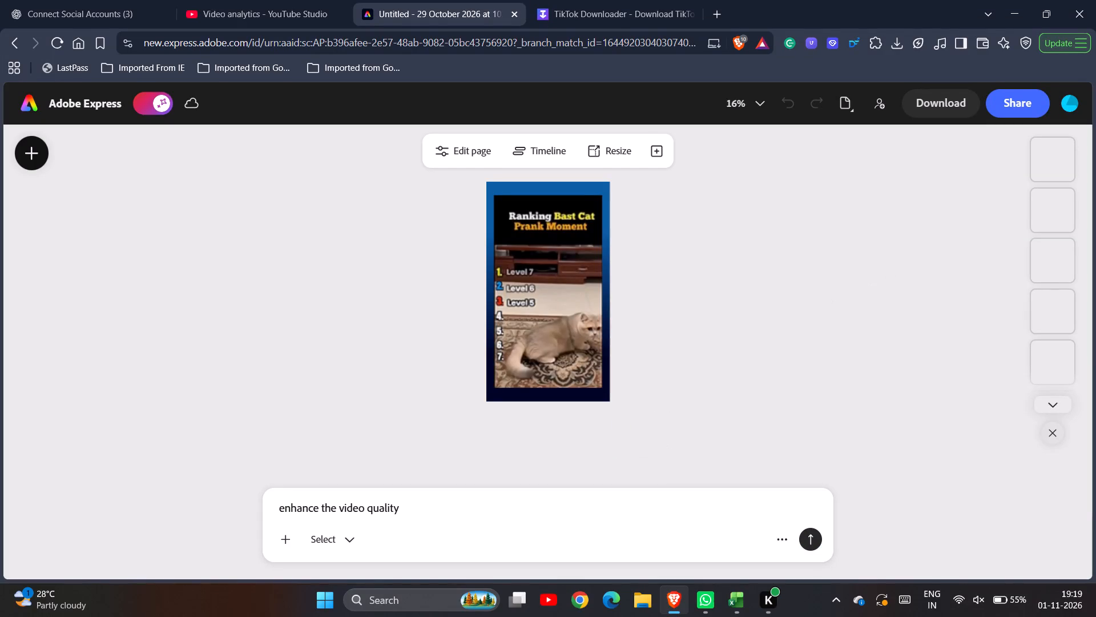
click(345, 537)
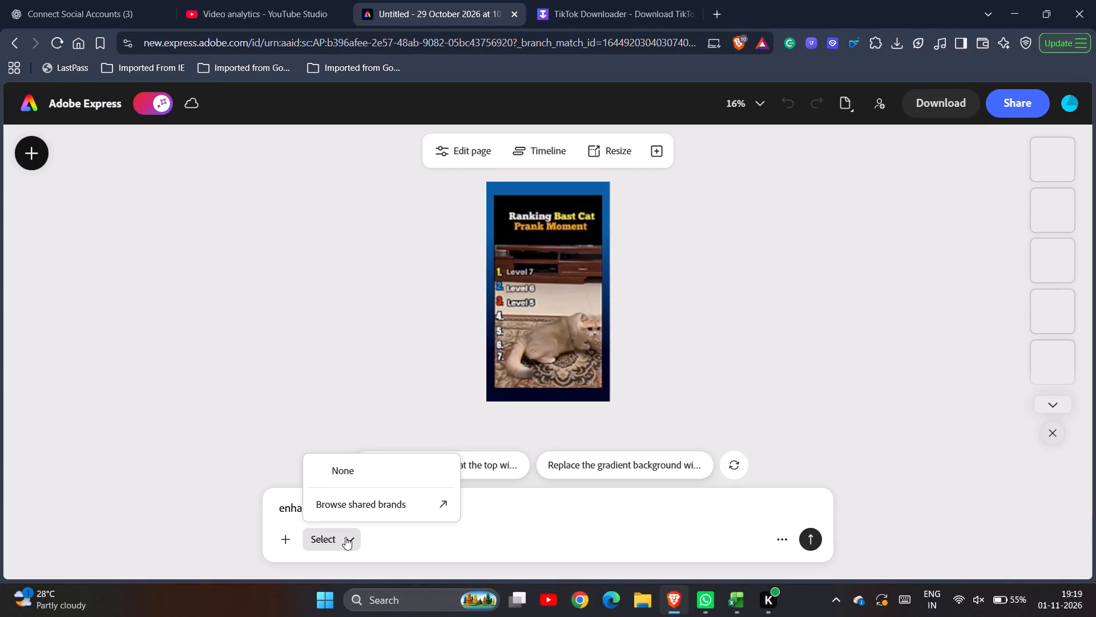
click(791, 394)
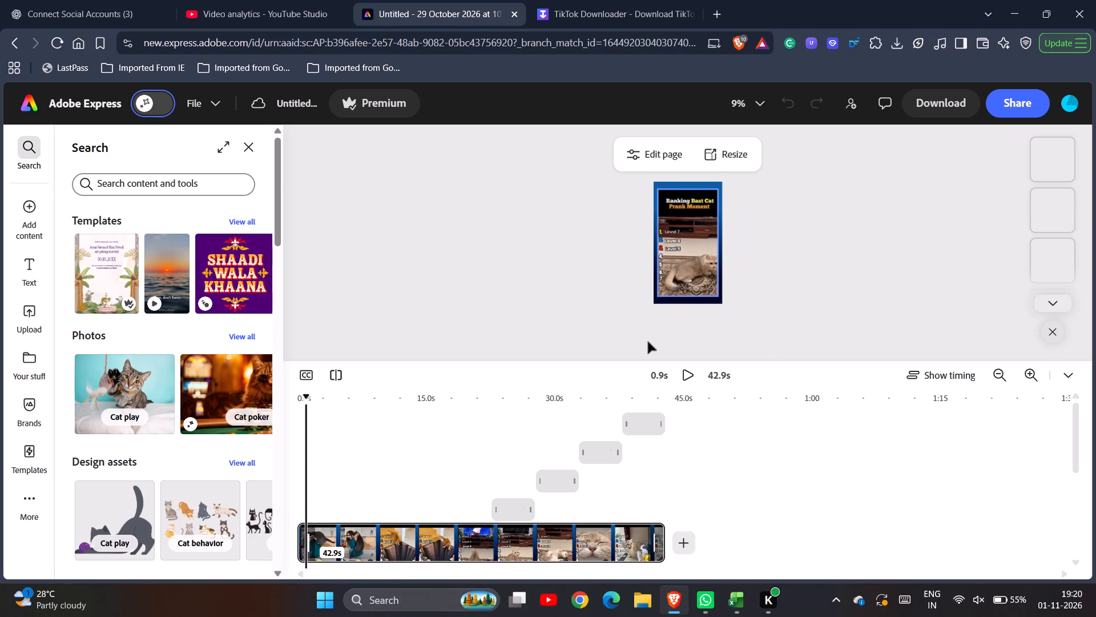
Download the cat prank ranking video as an MP4 with the video resolution set to 4K.
click(686, 376)
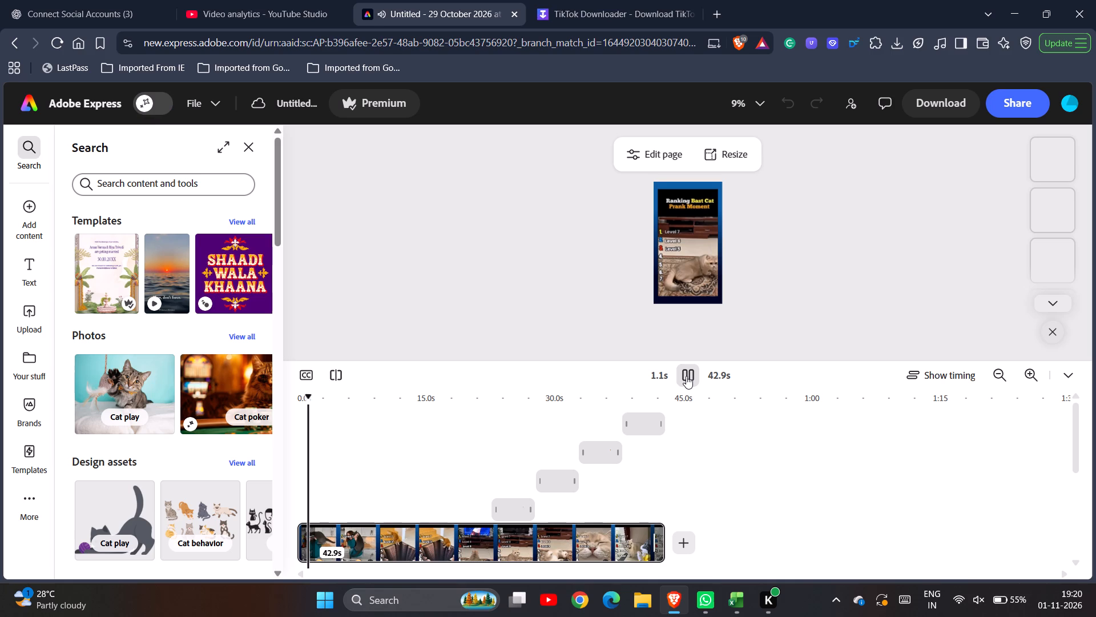
click(924, 109)
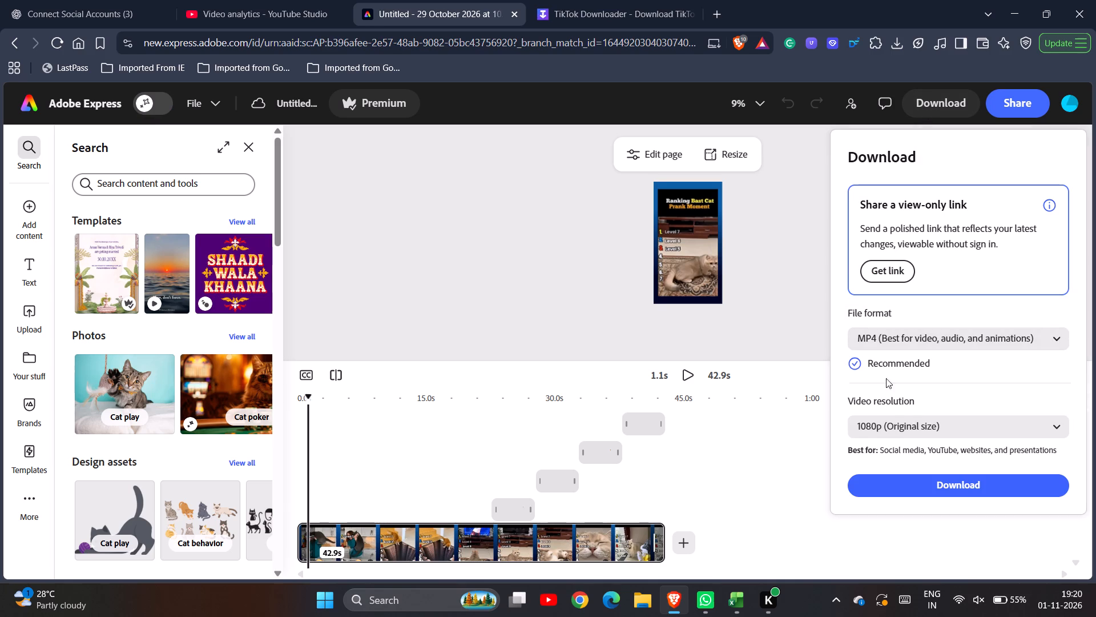
click(901, 421)
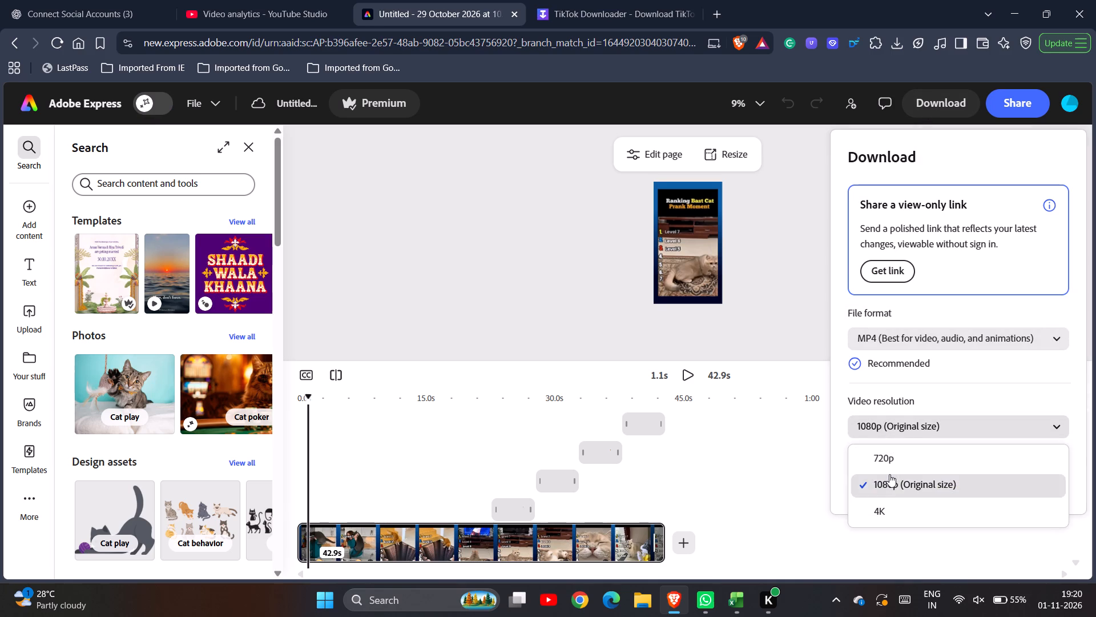
click(881, 516)
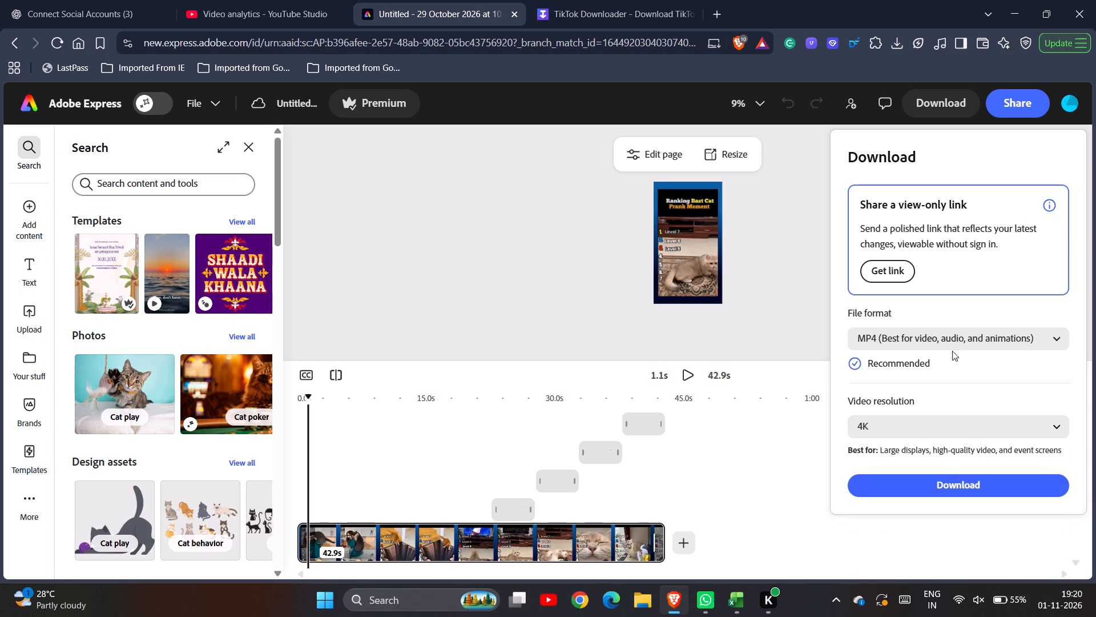
click(925, 485)
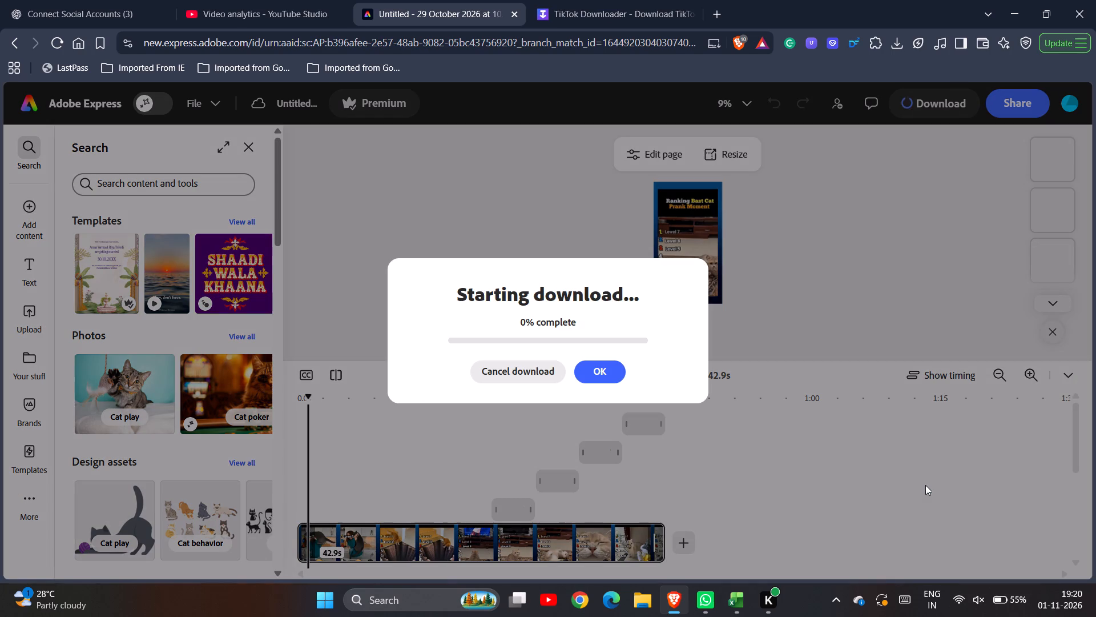
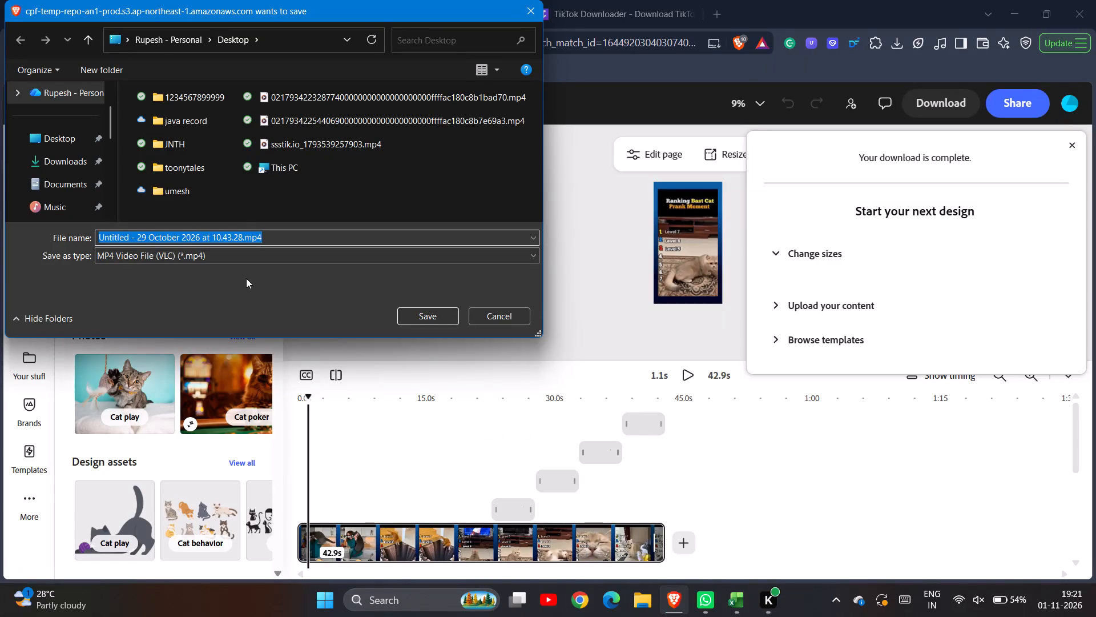
Save the downloaded MP4 in the toonytales folder on the Desktop under its suggested name and close the download-complete notice.
double_click(178, 176)
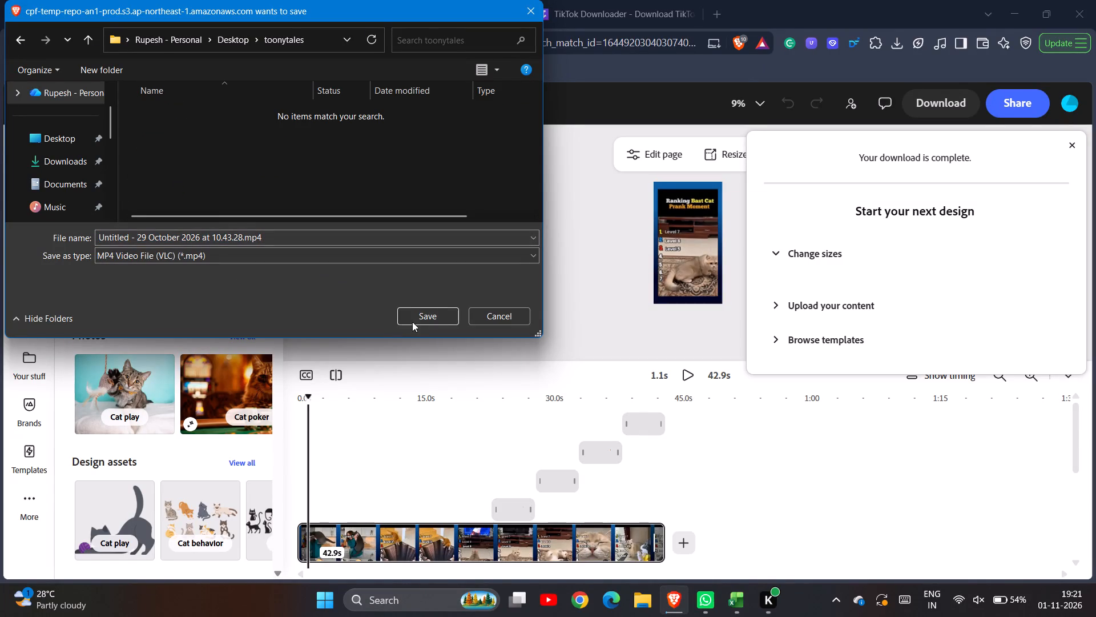
click(420, 316)
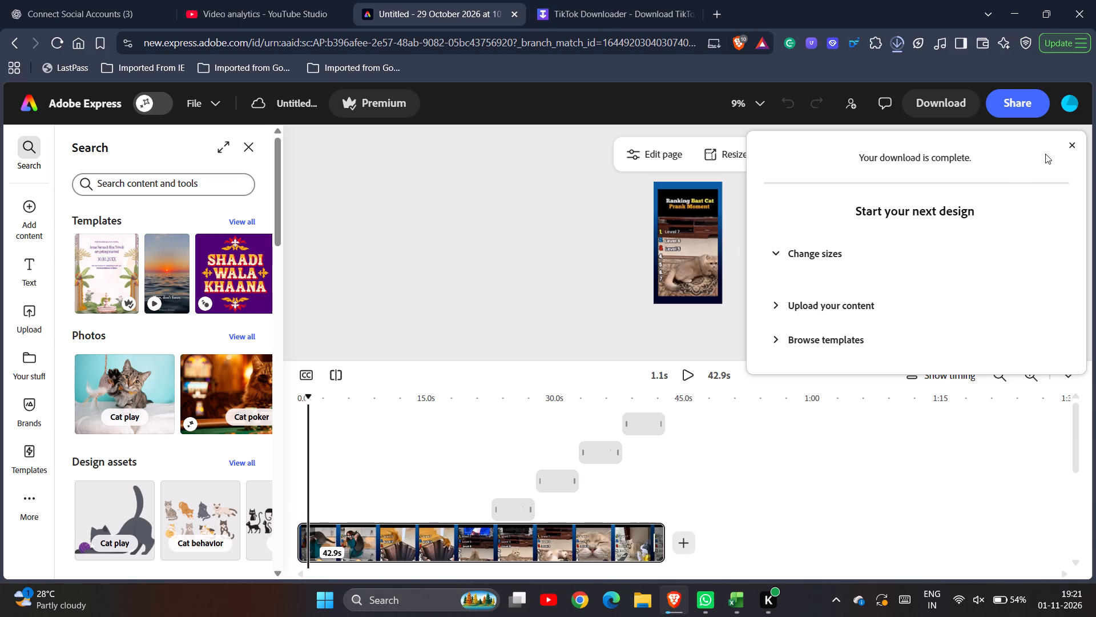
click(1070, 145)
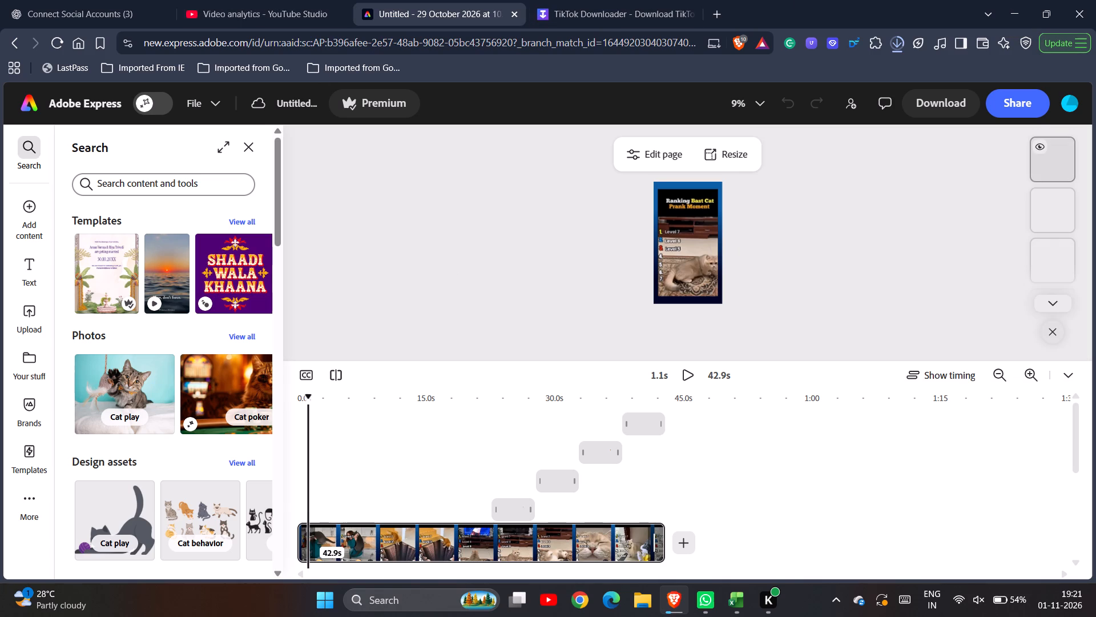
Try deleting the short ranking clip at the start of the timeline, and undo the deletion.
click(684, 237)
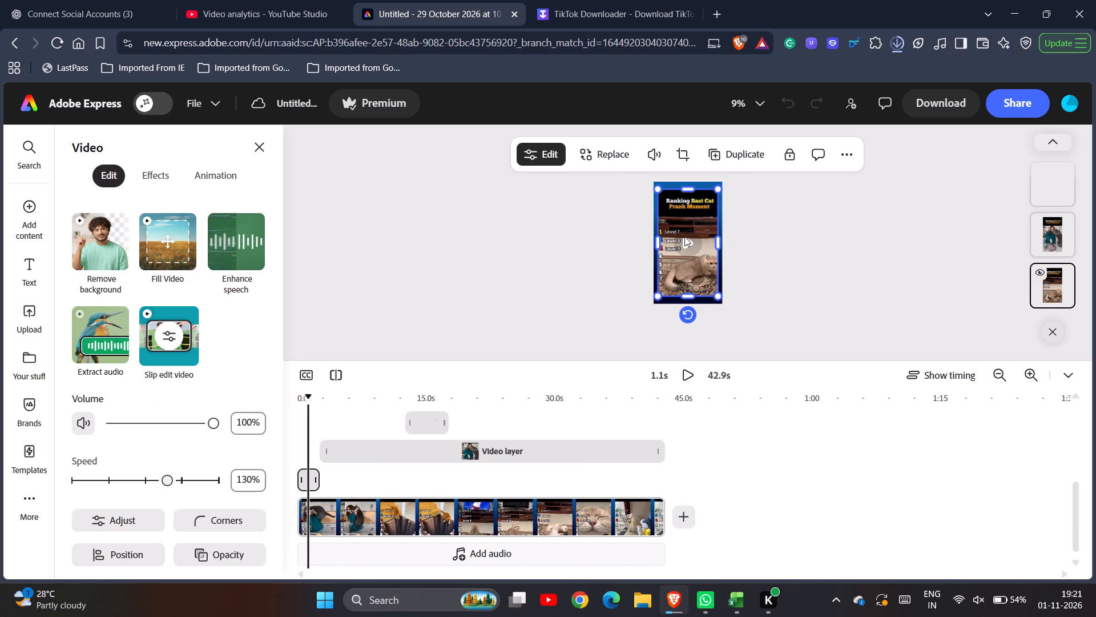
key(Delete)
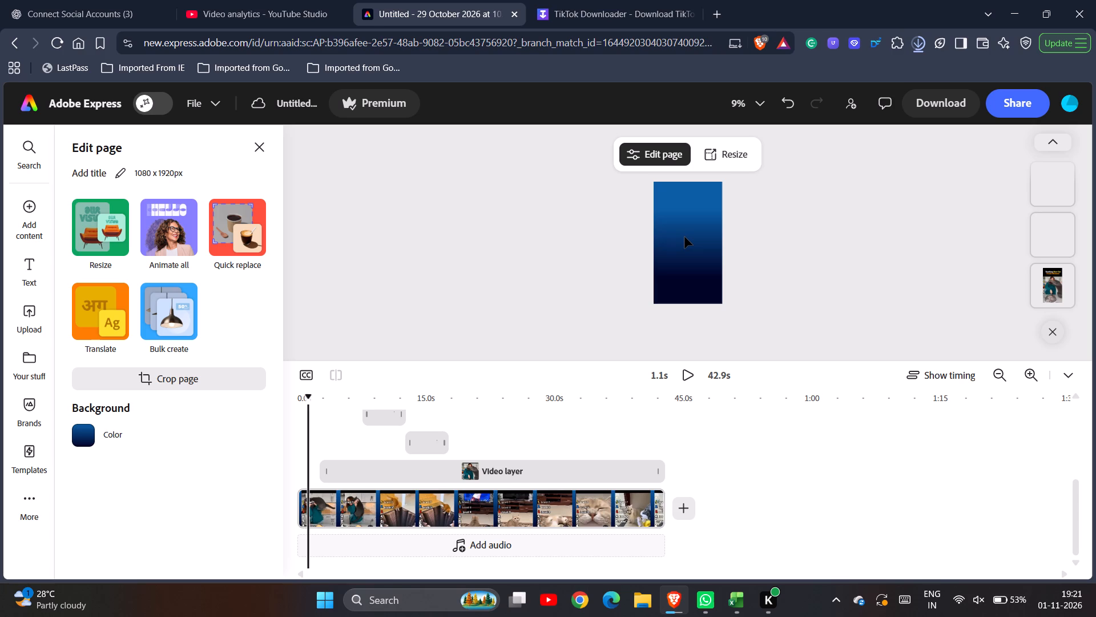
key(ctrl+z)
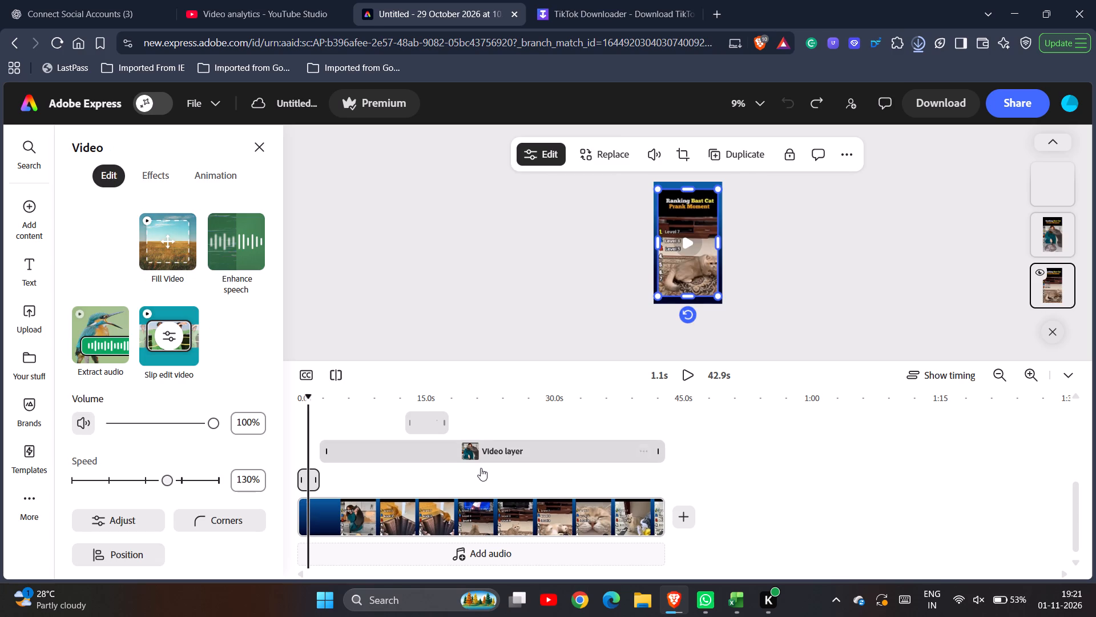
Delete the long ranking video layer and the short ranking clip at the start of the timeline.
click(506, 442)
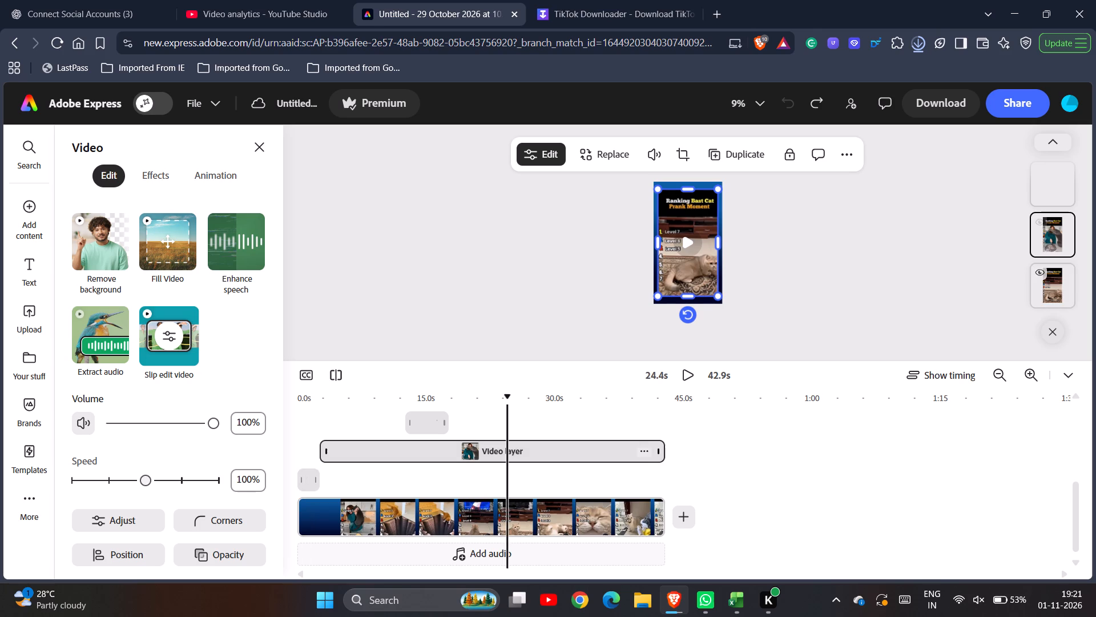
click(509, 457)
key(Delete)
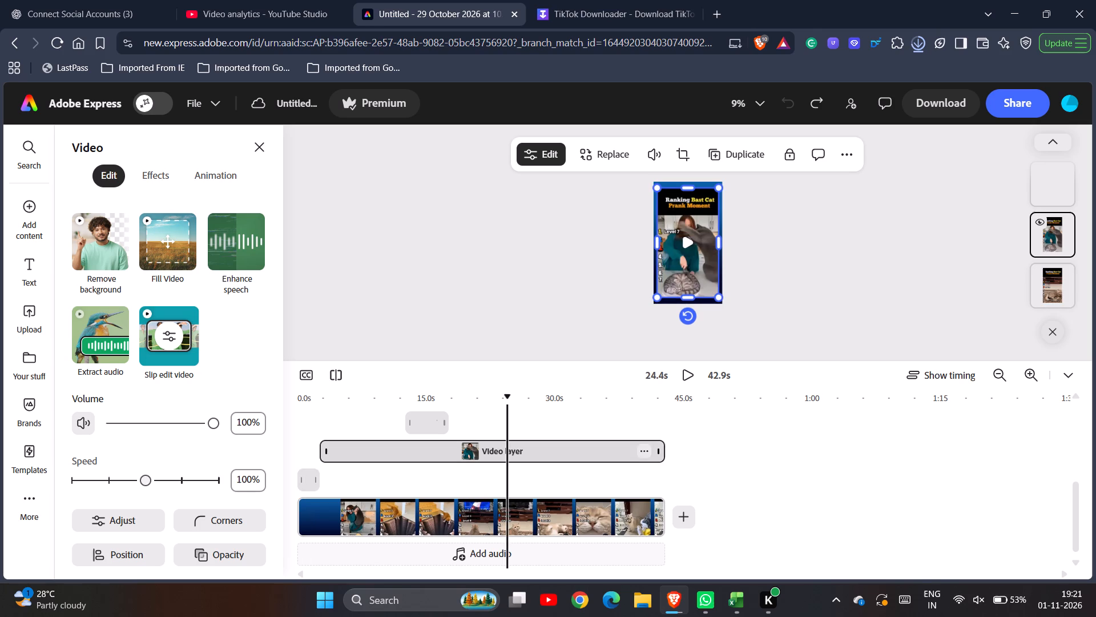
click(309, 471)
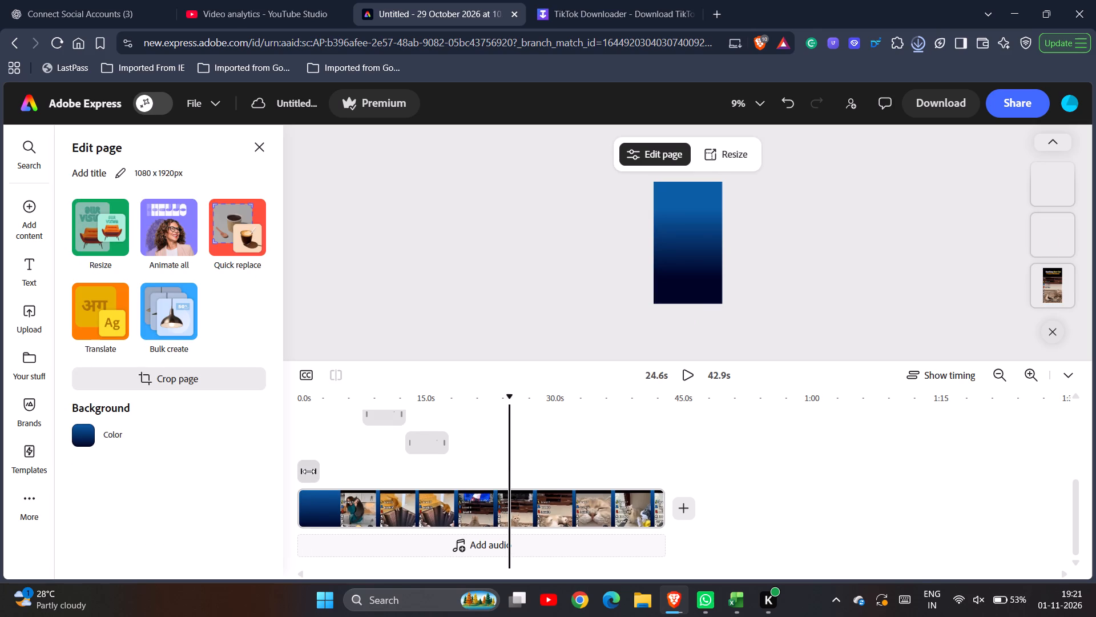
key(Delete)
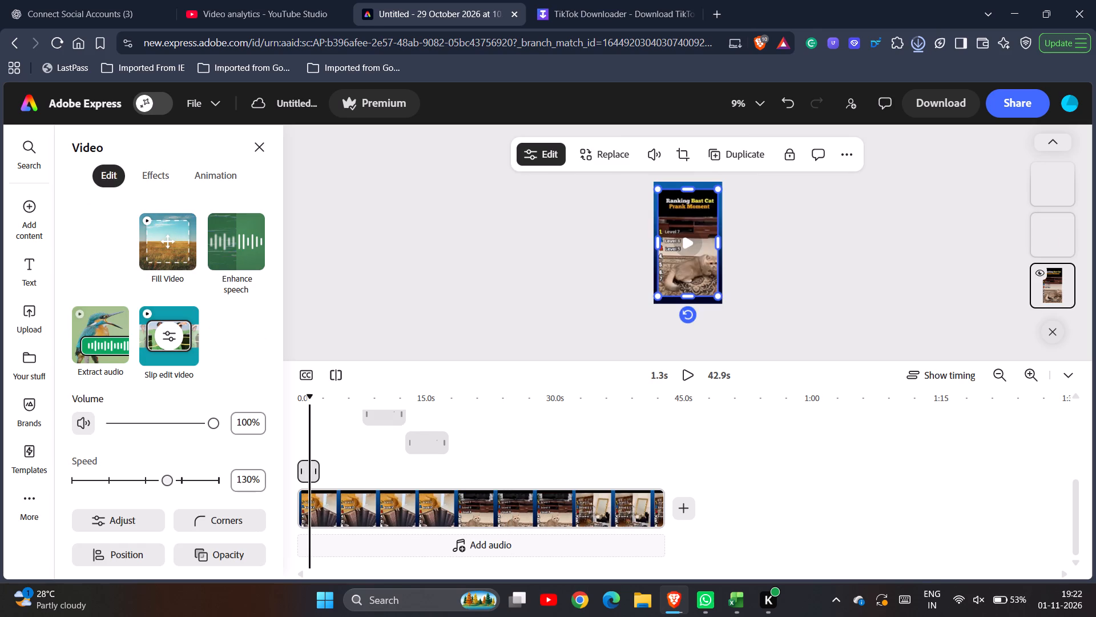
Play the timeline from near the start to review the remaining clips.
click(687, 378)
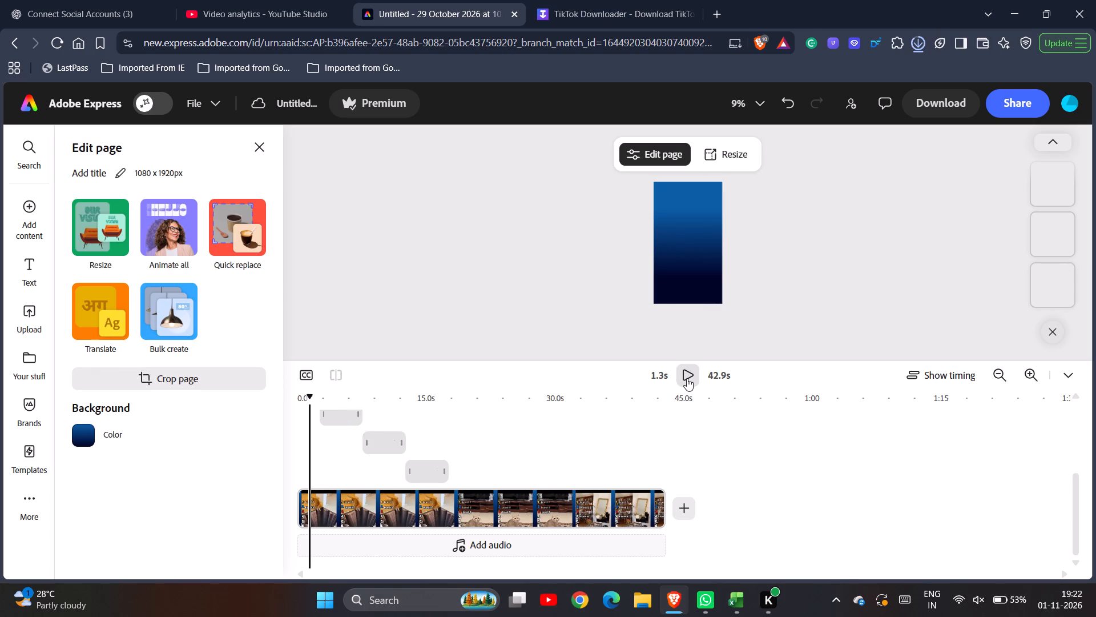
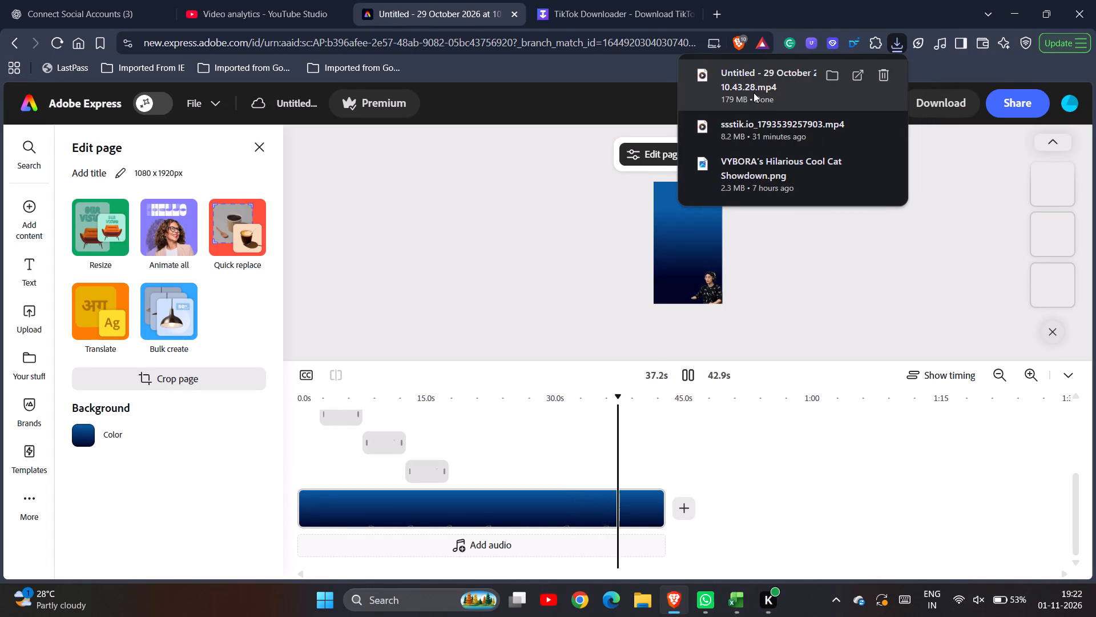
Pause the timeline playback at about 39 s, near the end of the remaining reaction clips.
click(686, 373)
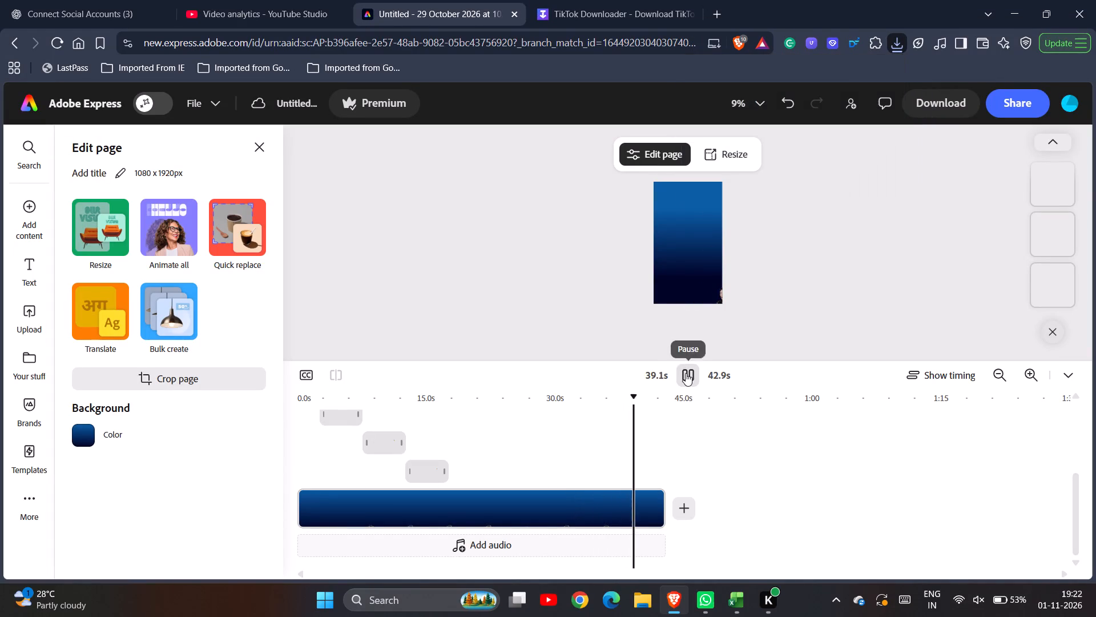
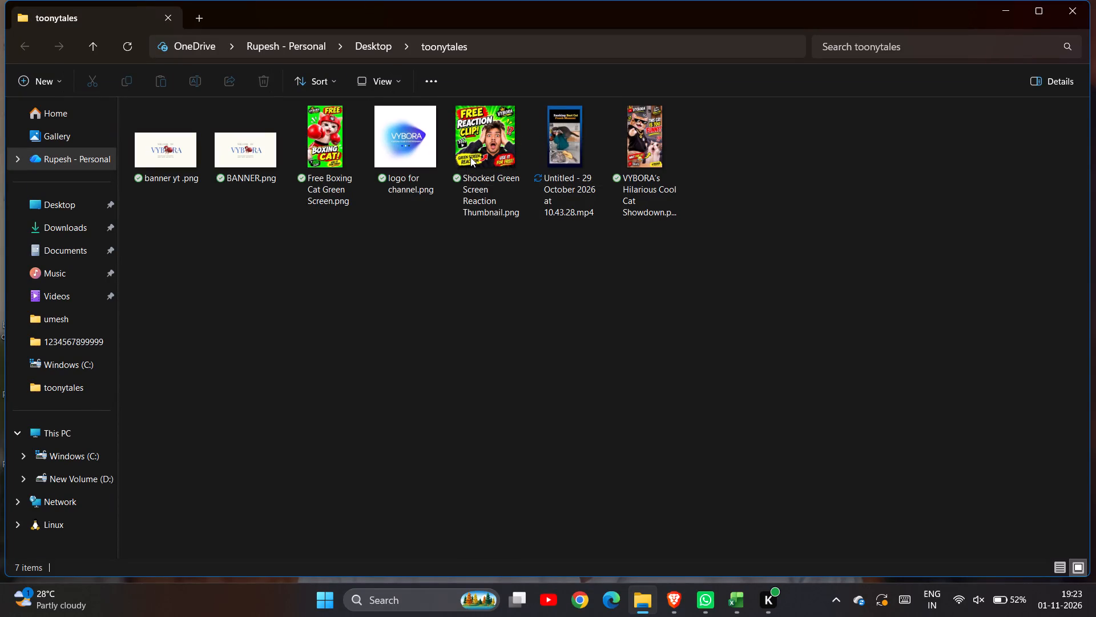
Review the exported cat prank ranking video from the toonytales folder, playing it nearly through and replaying about the first 10 seconds.
double_click(574, 160)
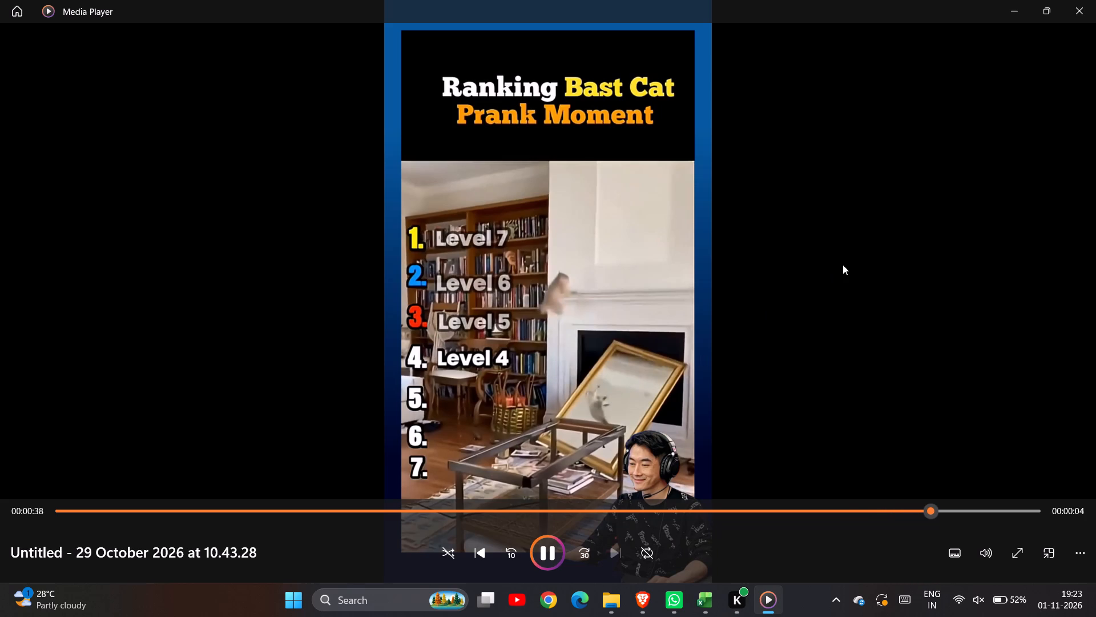
click(1078, 11)
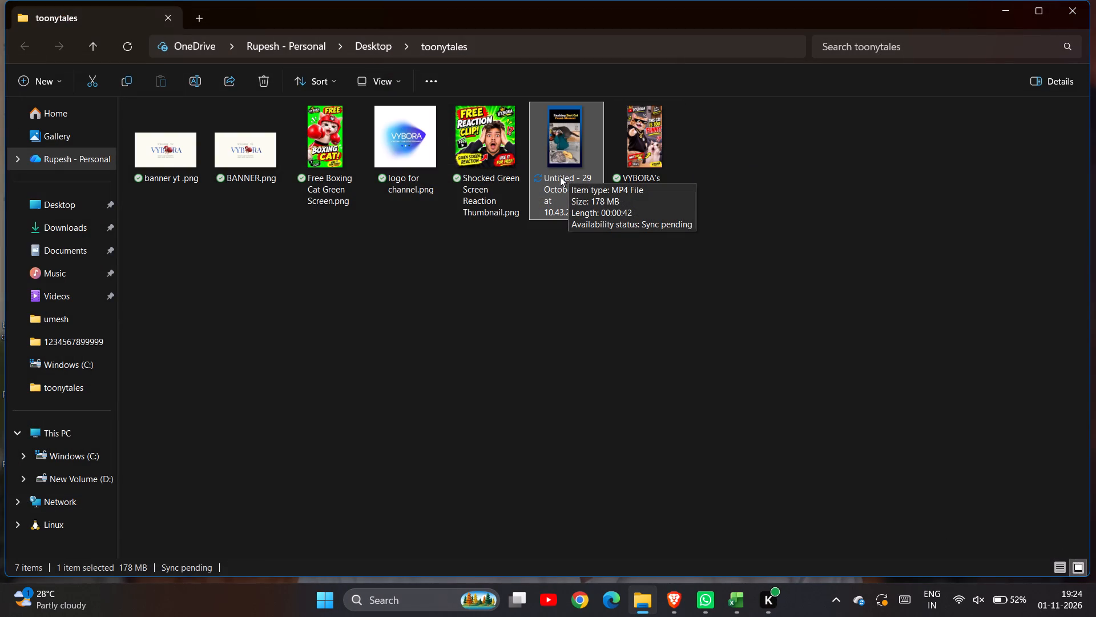
double_click(560, 177)
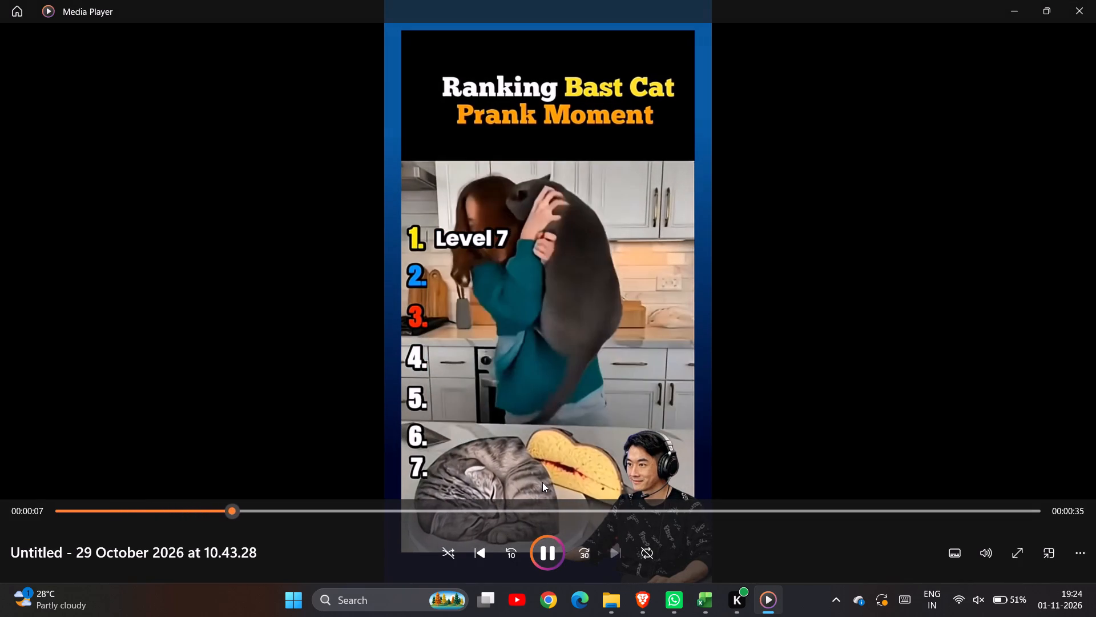
click(569, 374)
click(1095, 0)
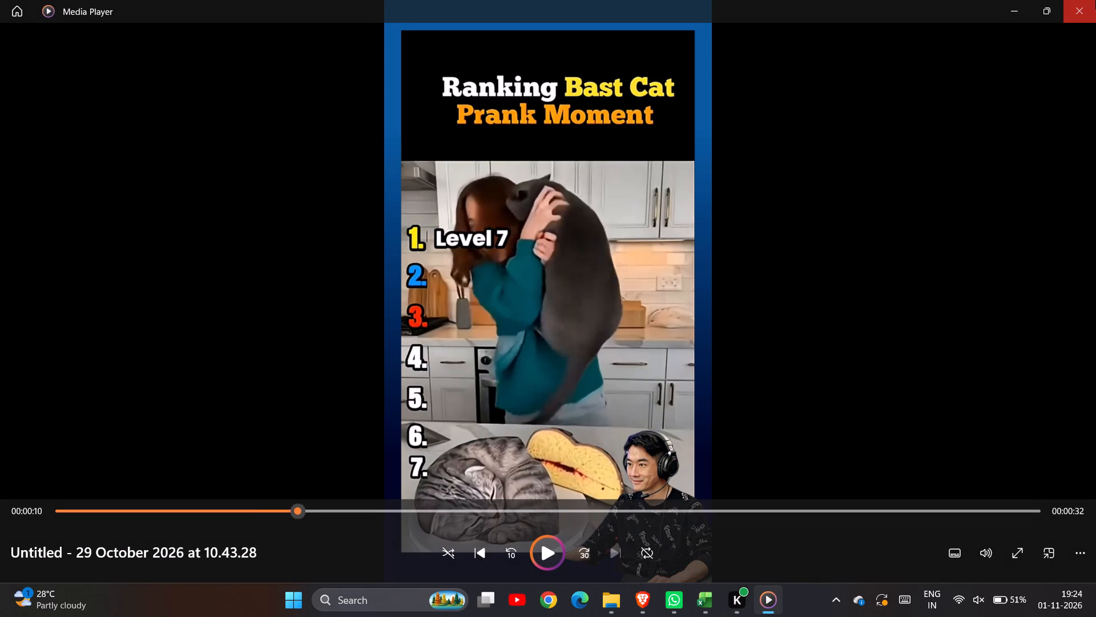
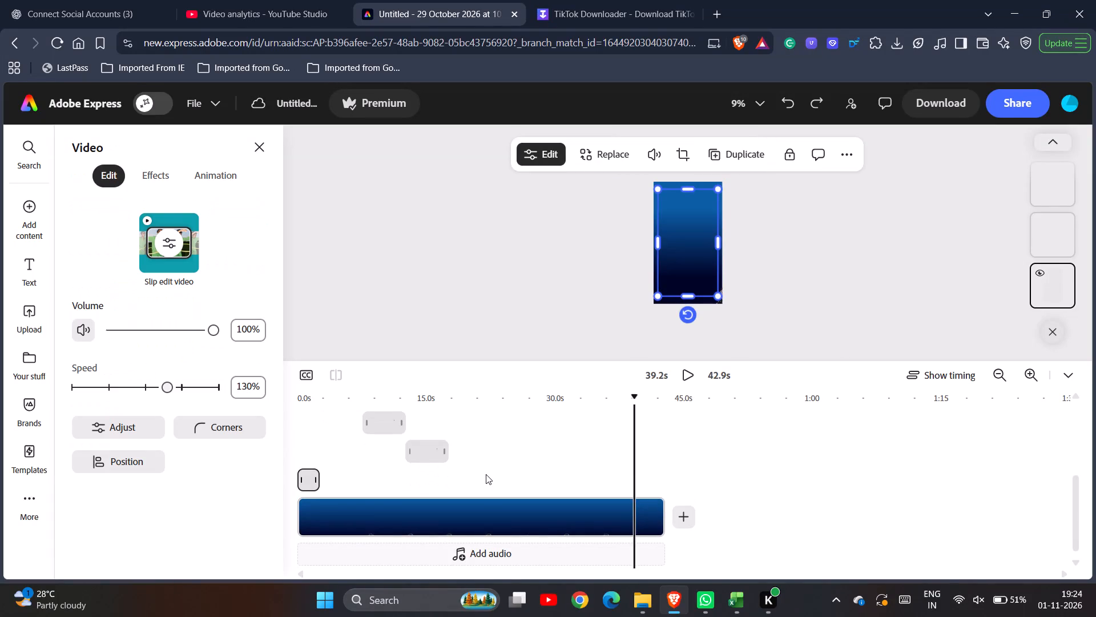
Undo the last change to the selected ranking video clip at the start of the Adobe Express timeline.
key(ctrl+z)
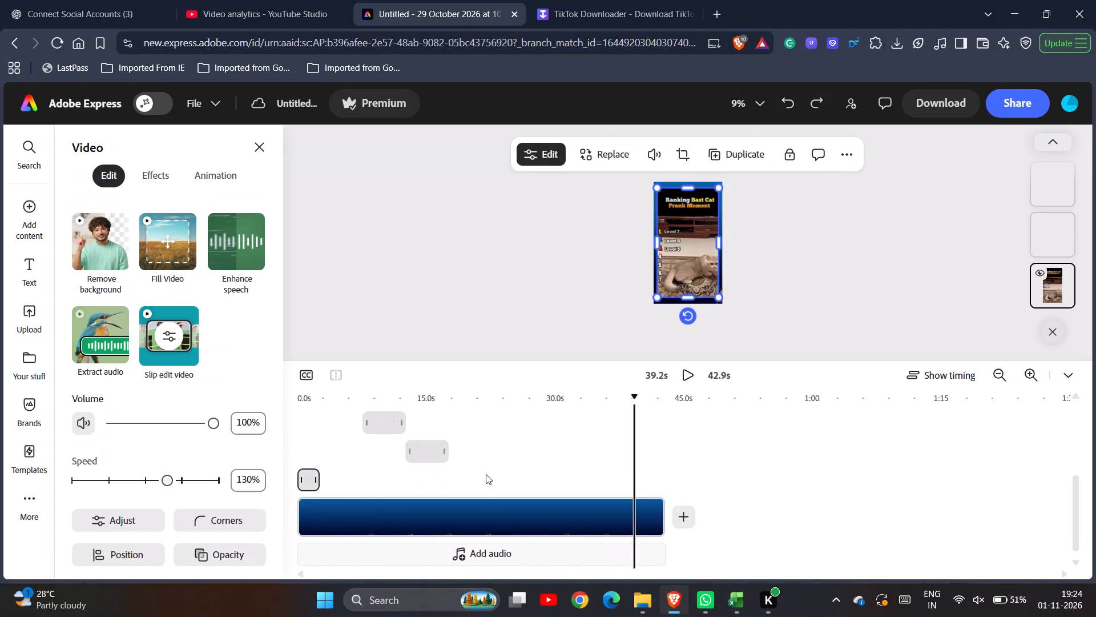
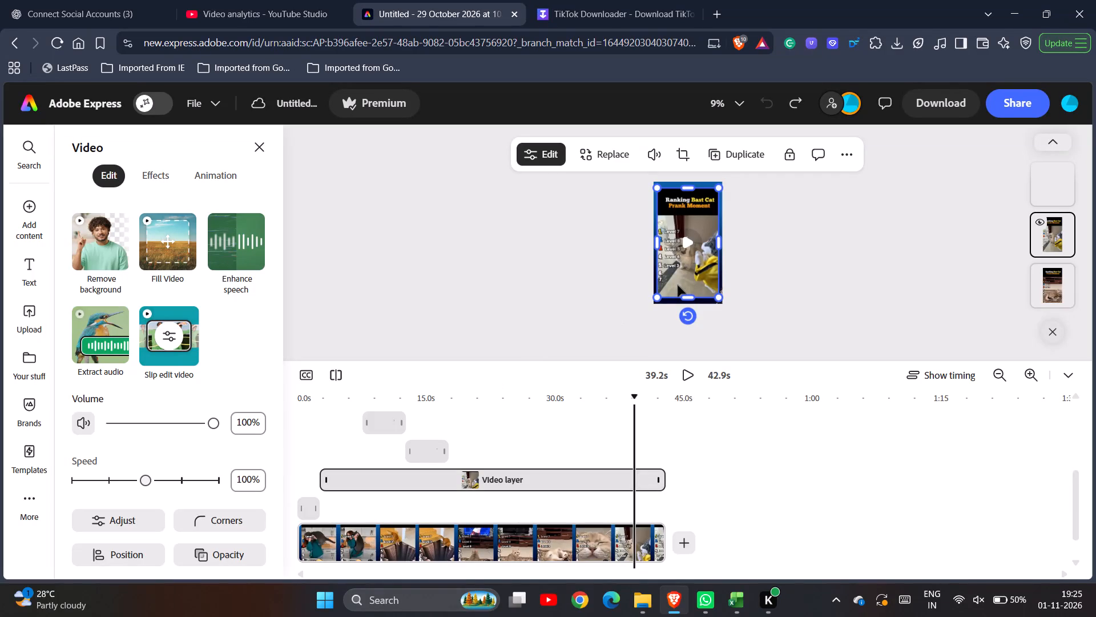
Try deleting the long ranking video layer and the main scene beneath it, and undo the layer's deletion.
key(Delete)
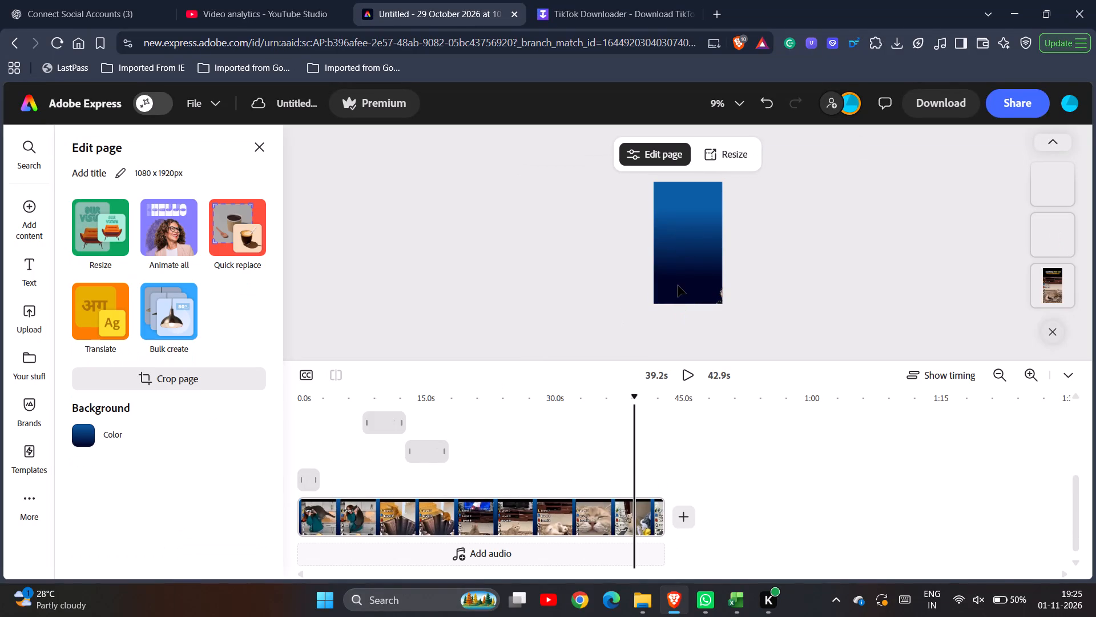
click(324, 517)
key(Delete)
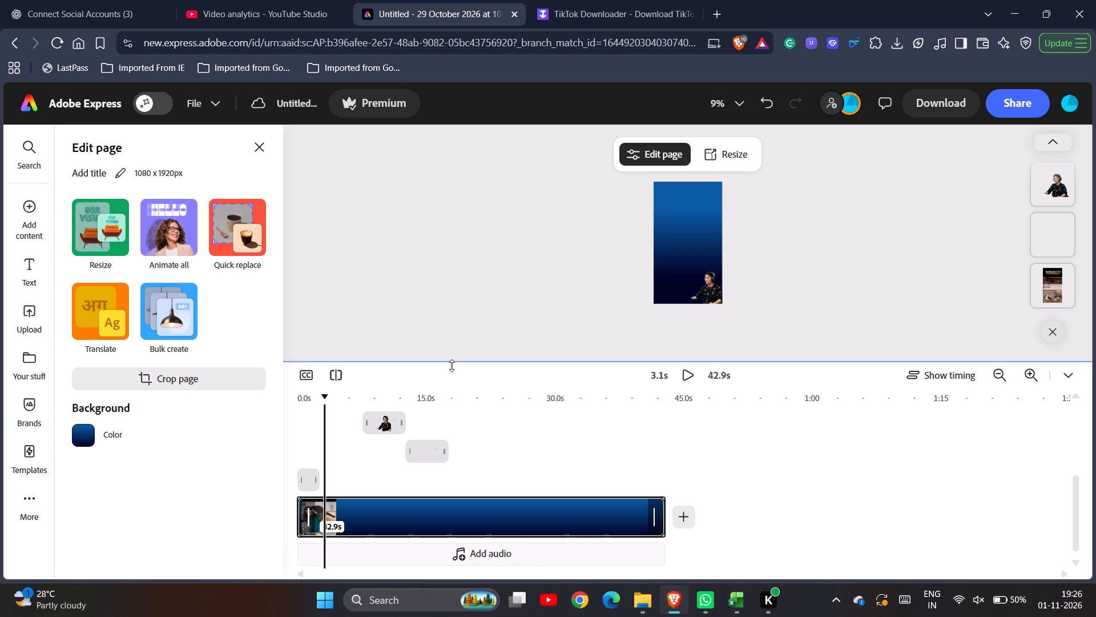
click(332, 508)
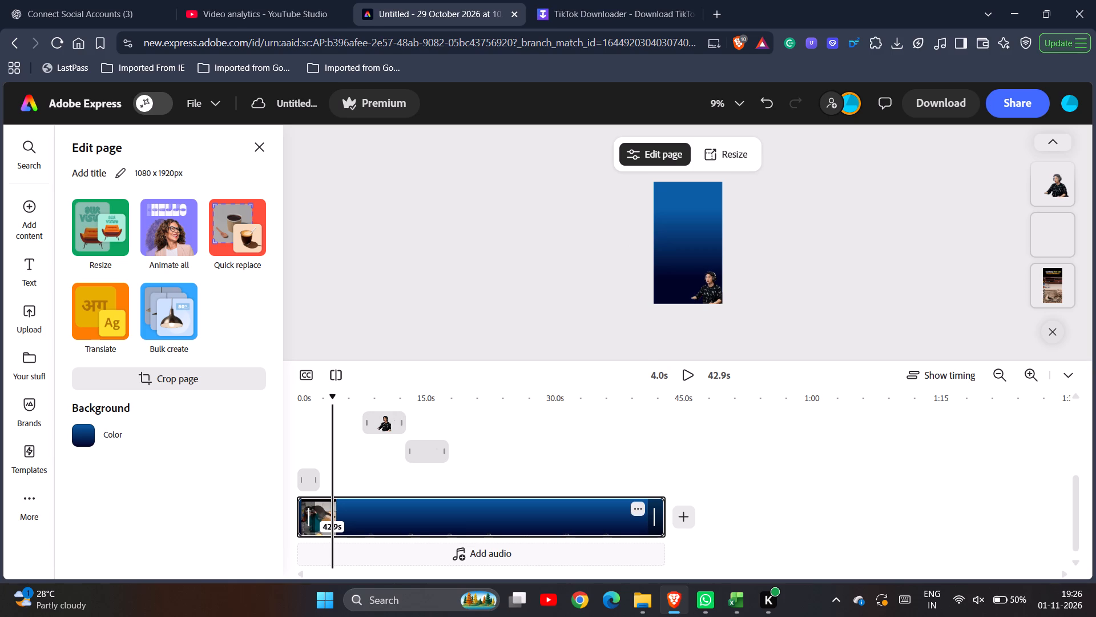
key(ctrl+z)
Delete the long video layer that spans most of the timeline above the main scene track.
scroll(446, 490, up, 3)
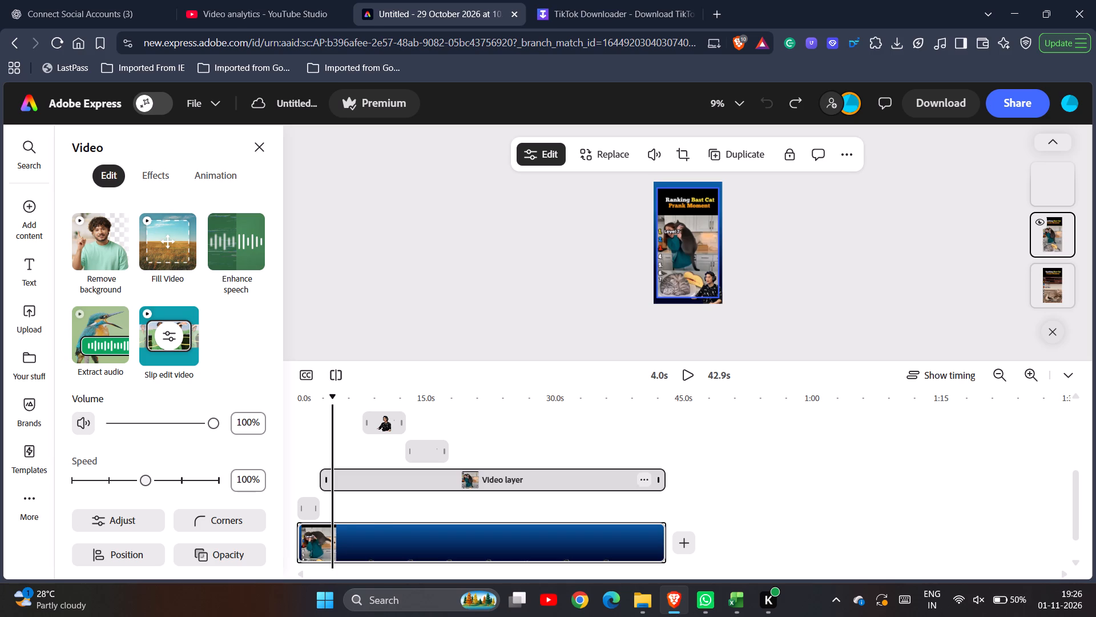
scroll(541, 442, right, 1)
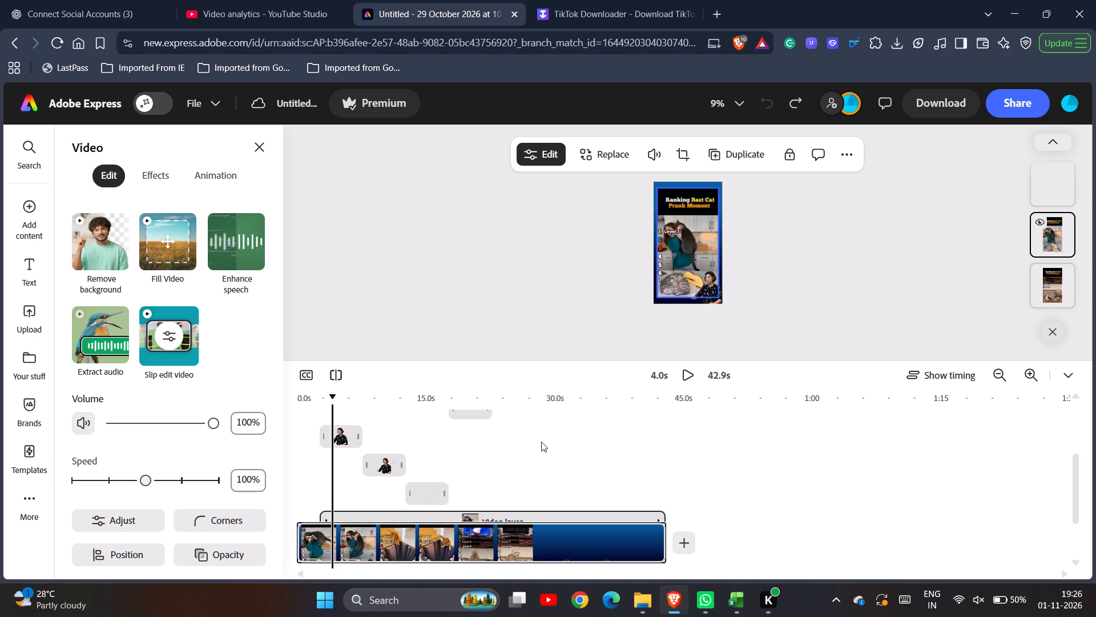
scroll(541, 442, right, 1)
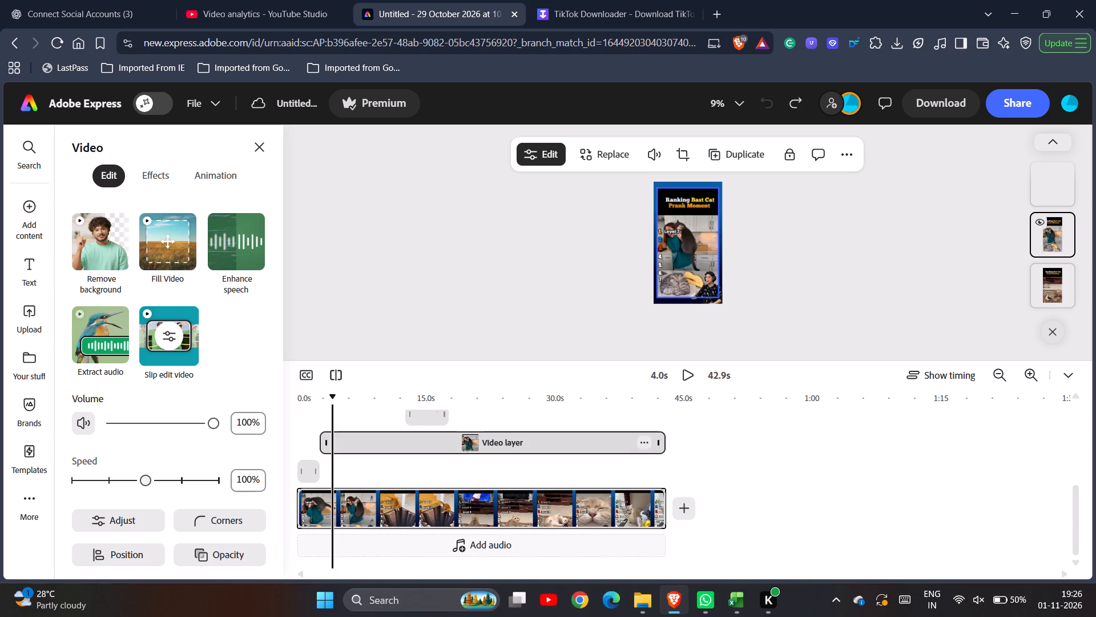
click(527, 444)
key(Delete)
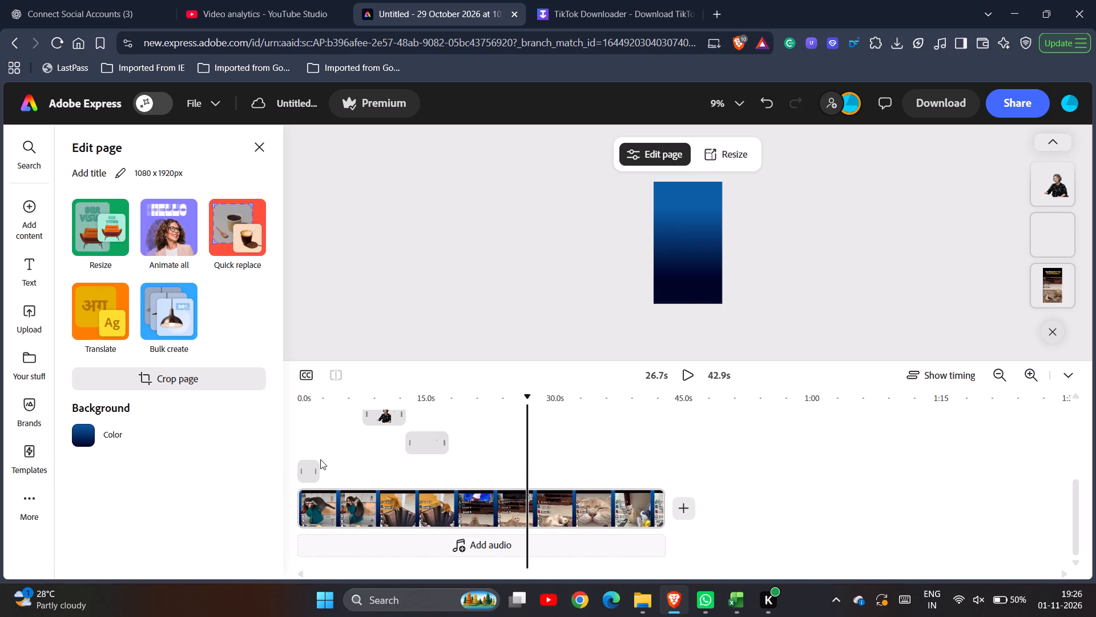
Delete the short clip at the start of the timeline, just above the main scene track.
click(306, 472)
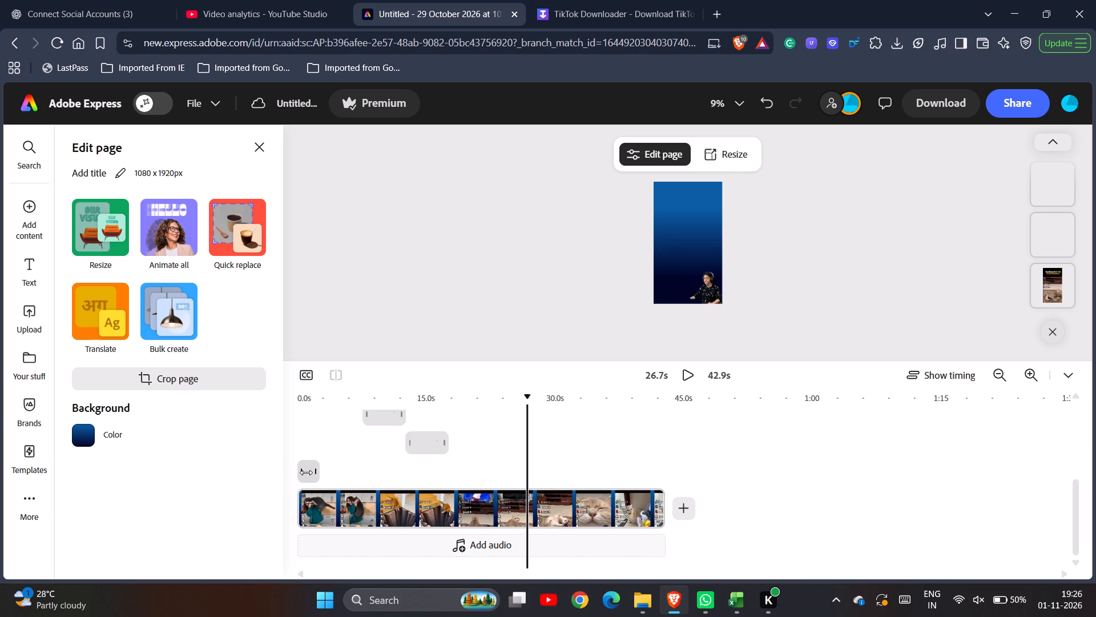
key(Delete)
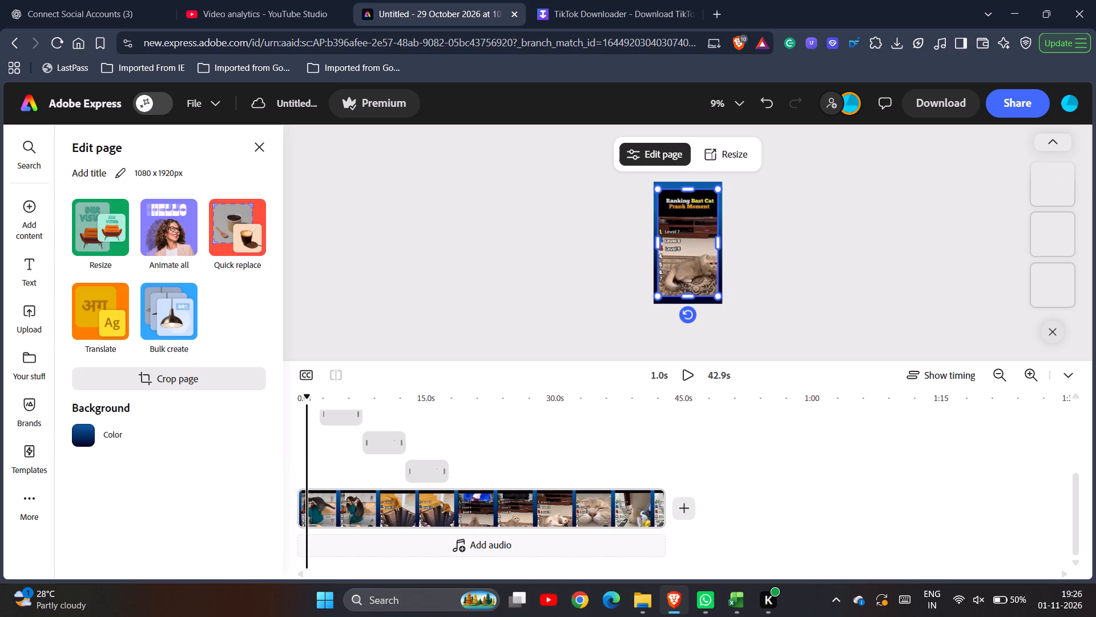
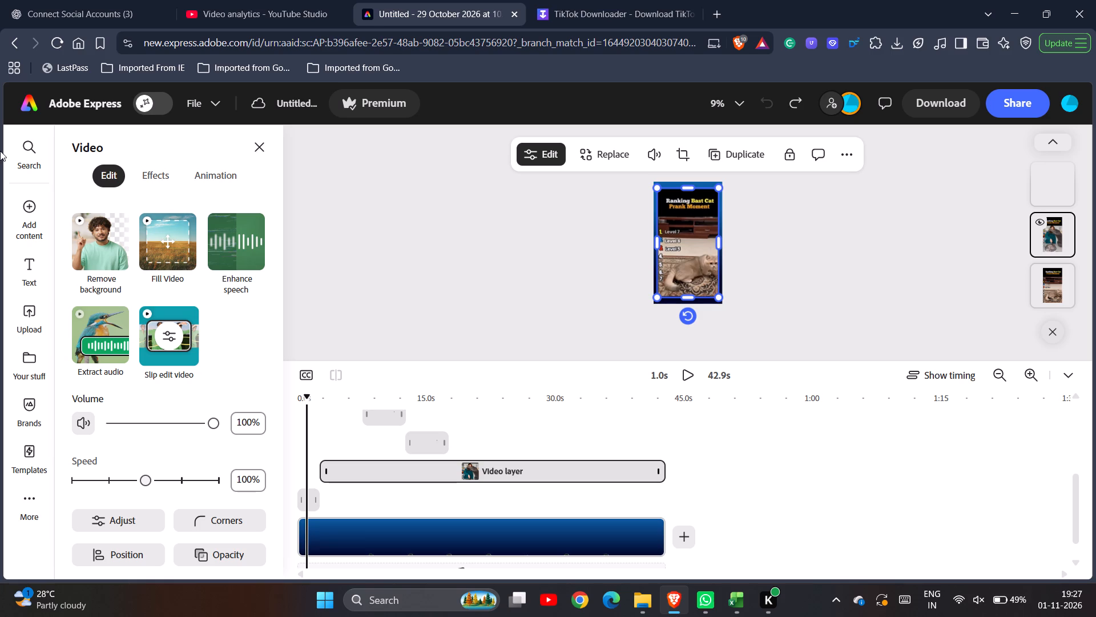
Leave the cat prank ranking project and go back to the Adobe Express home page.
click(14, 50)
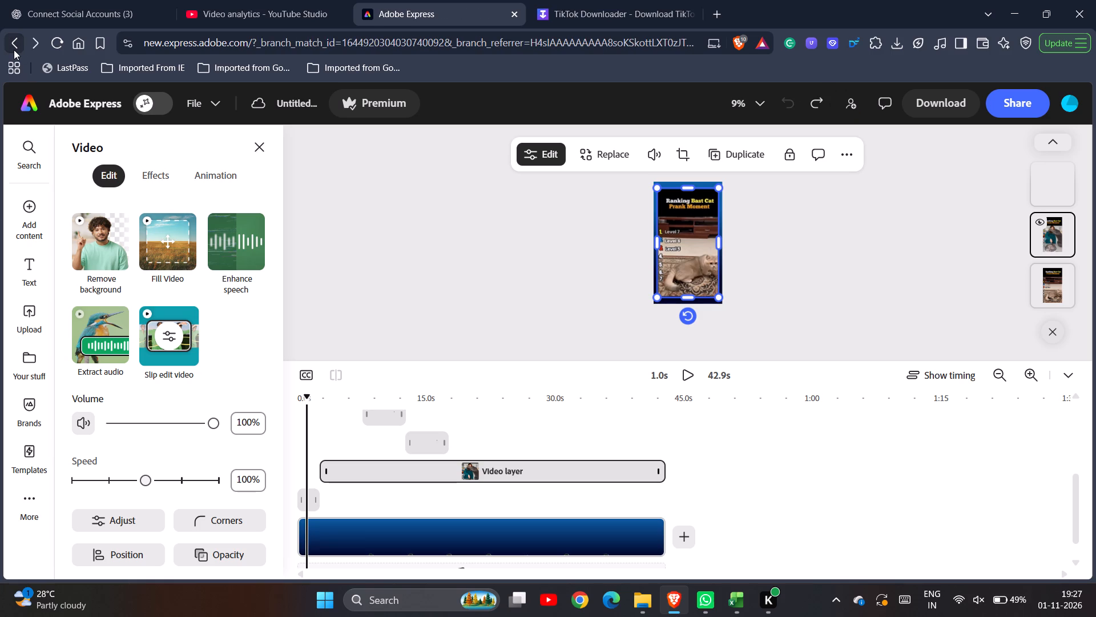
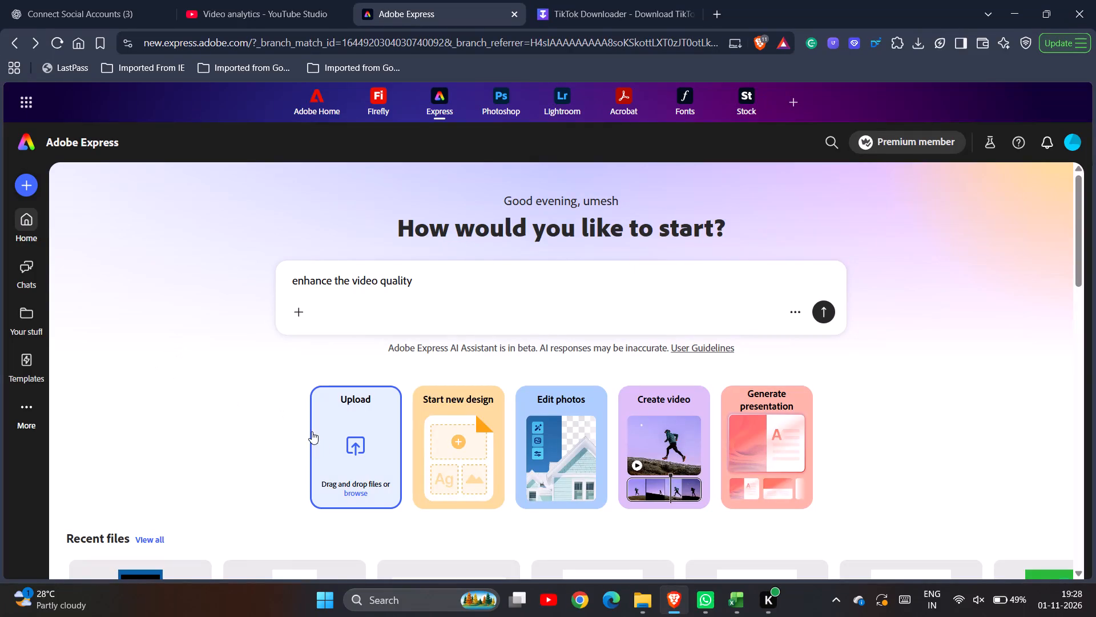
Open the recent project "Untitled - October 31, 2026 at 10.17.17" from the home page.
click(325, 450)
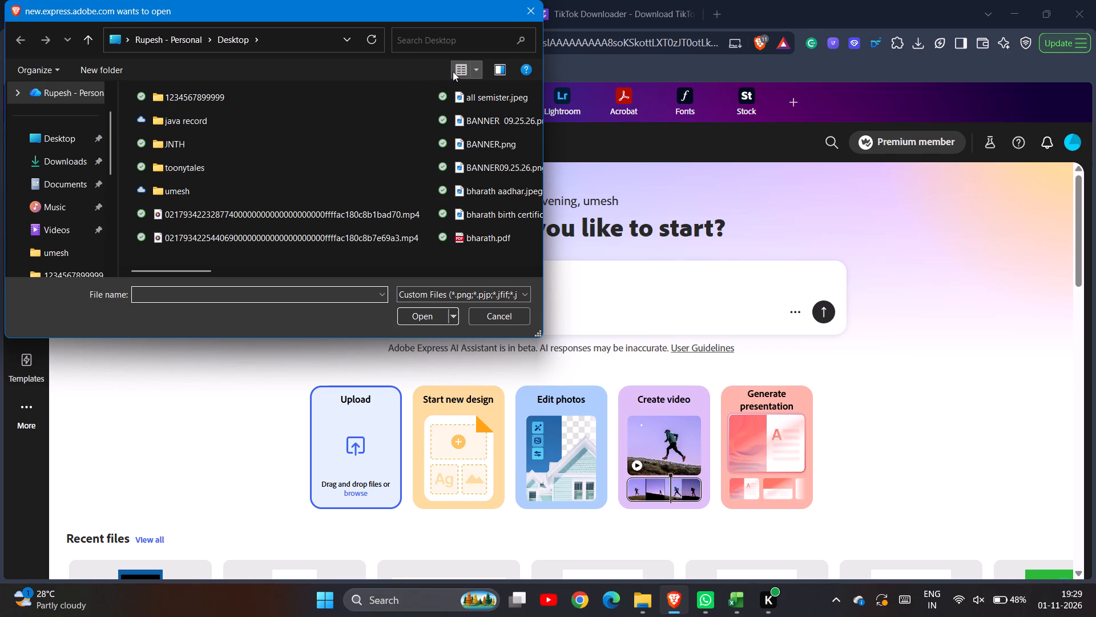
click(534, 7)
scroll(473, 410, down, 2)
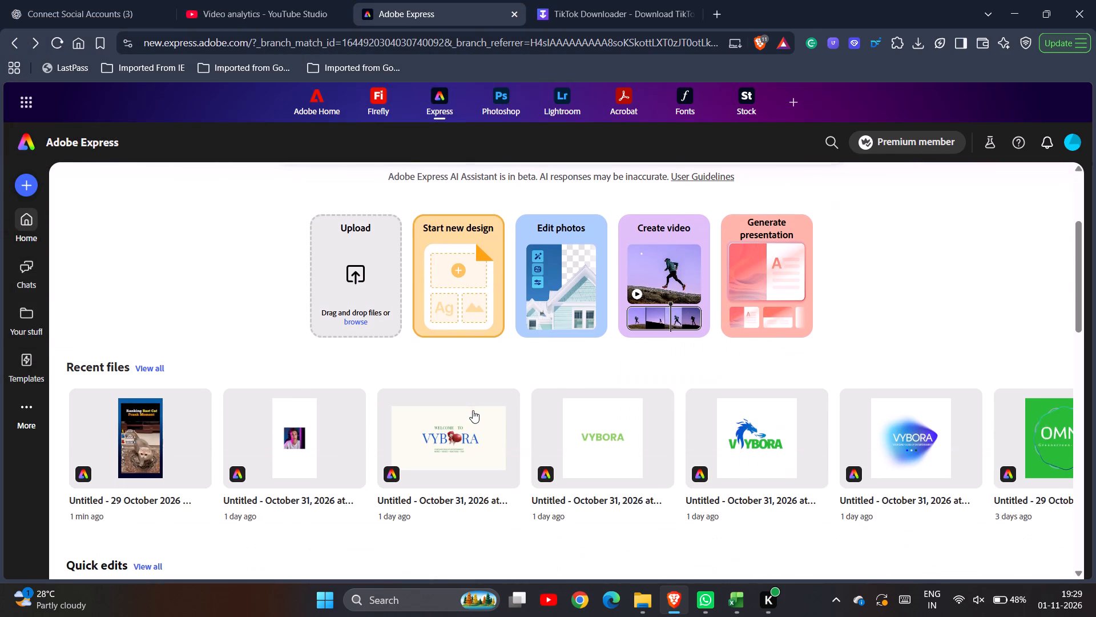
click(289, 435)
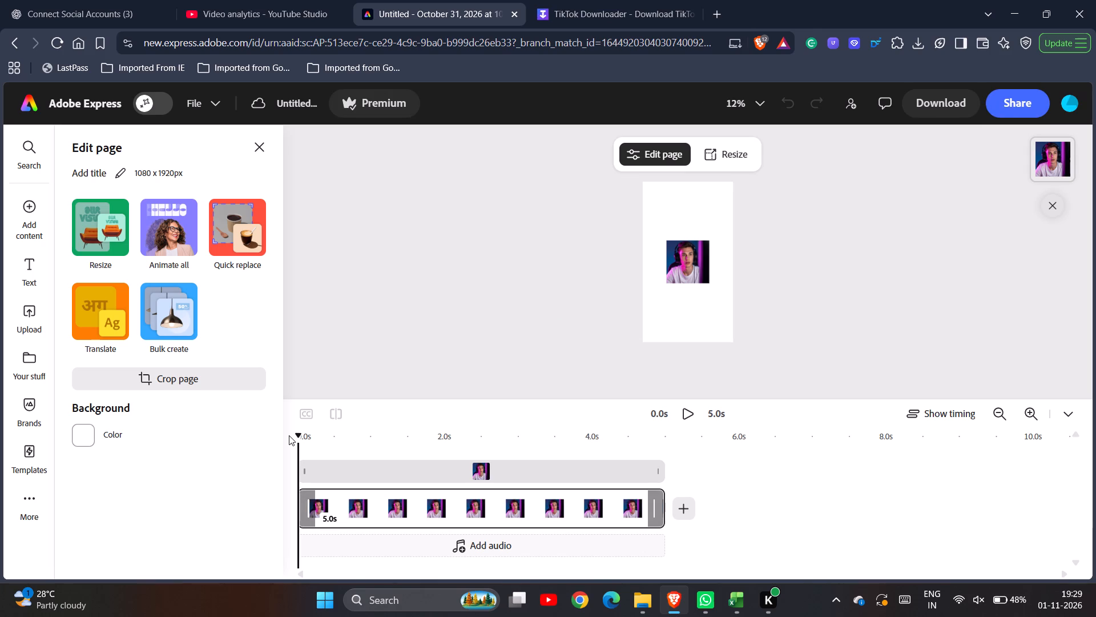
Delete the existing portrait of the man in headphones from the page.
click(661, 271)
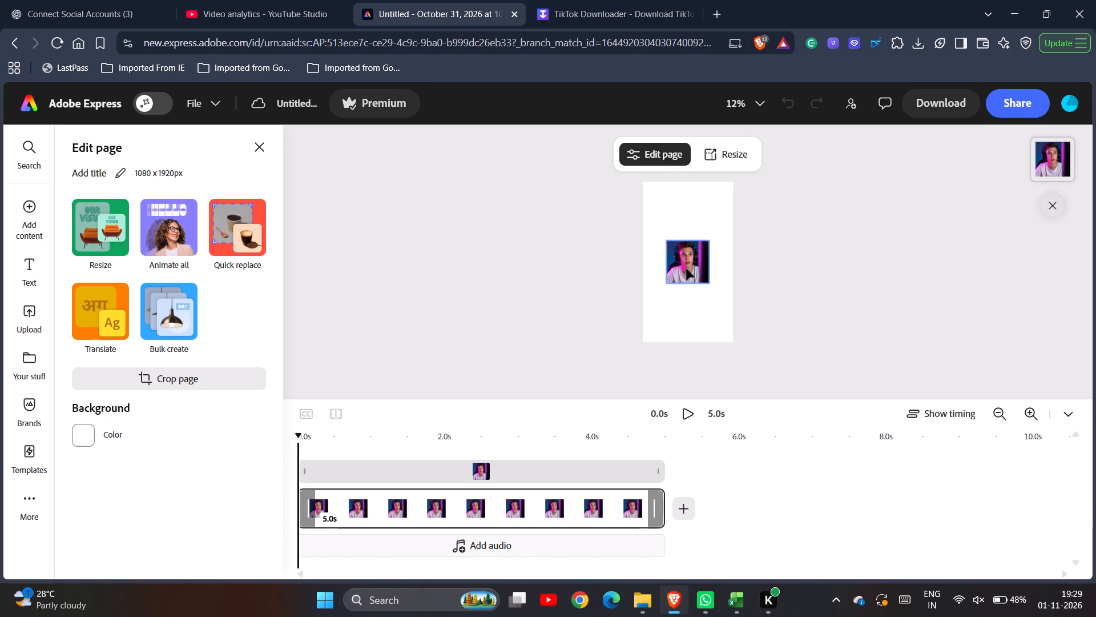
click(686, 269)
key(Delete)
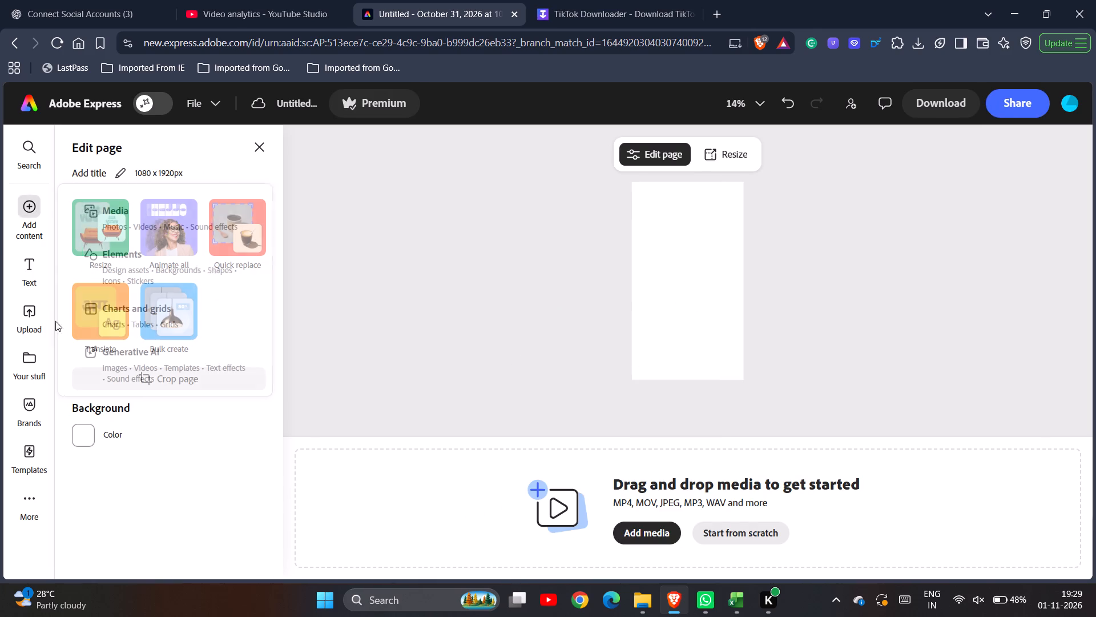
Place the first uploaded 0:05 clip of the gamer at his desk on the empty page.
click(31, 328)
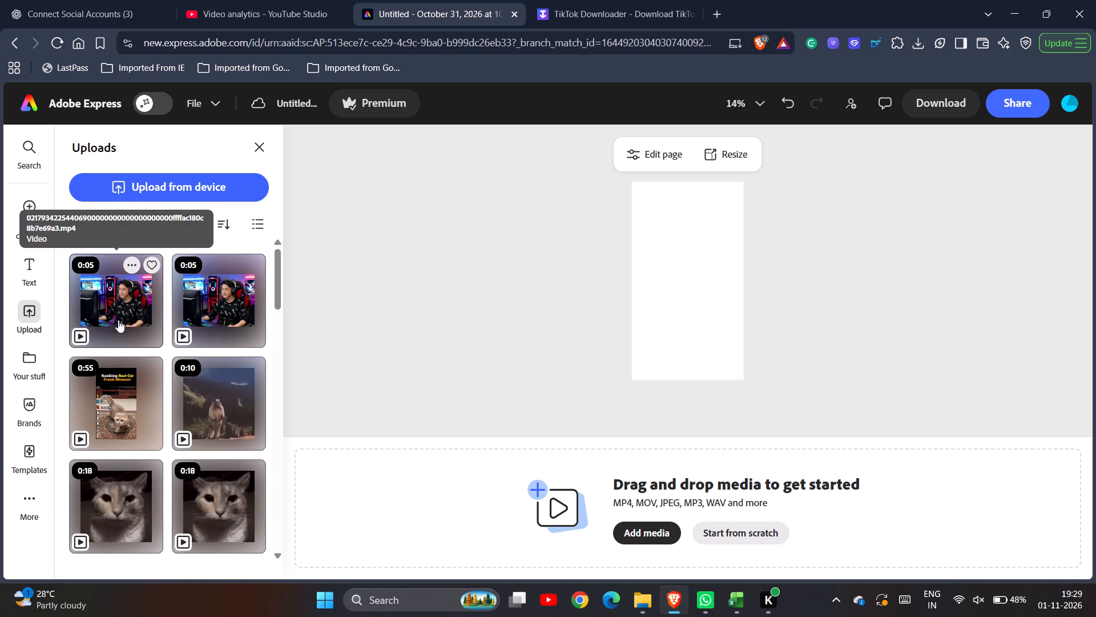
click(123, 314)
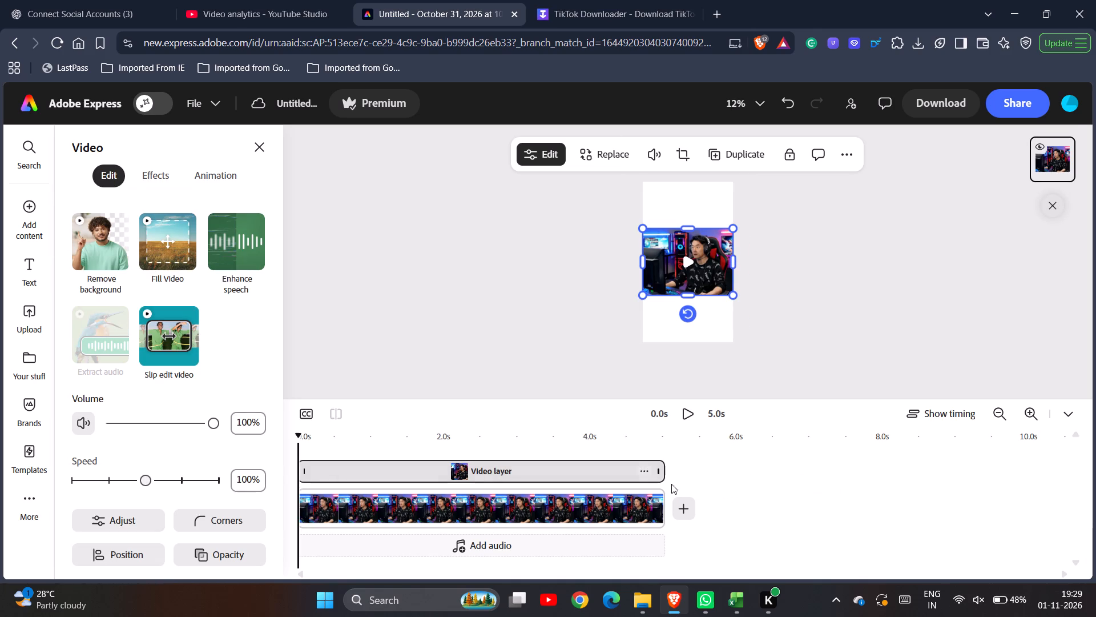
Append a blank second scene and place the same uploaded 0:05 gamer clip in it.
click(680, 507)
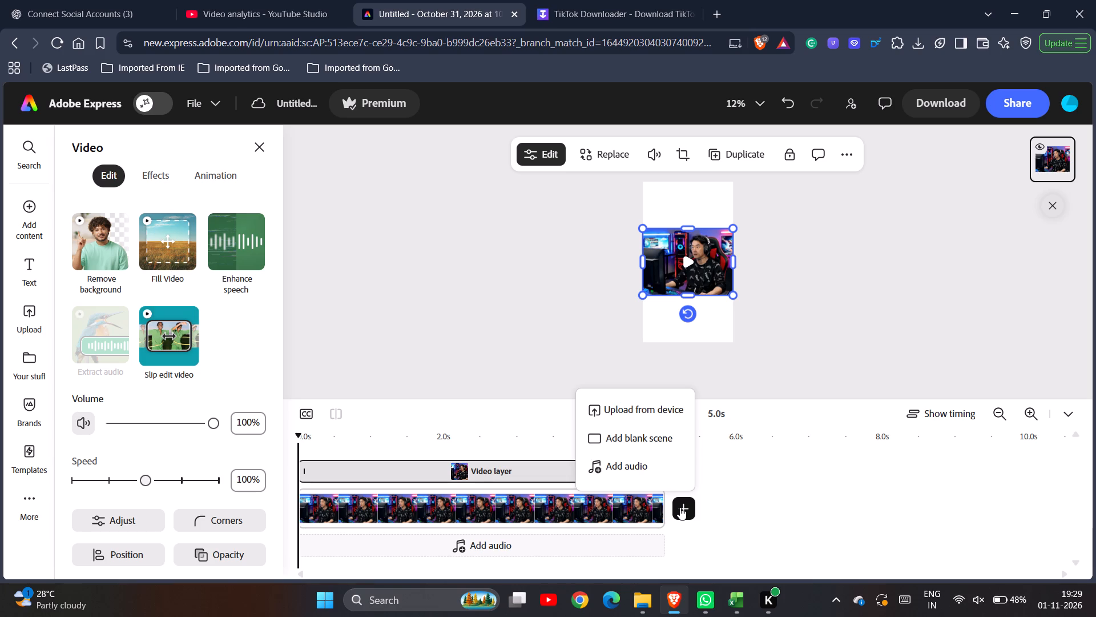
click(652, 446)
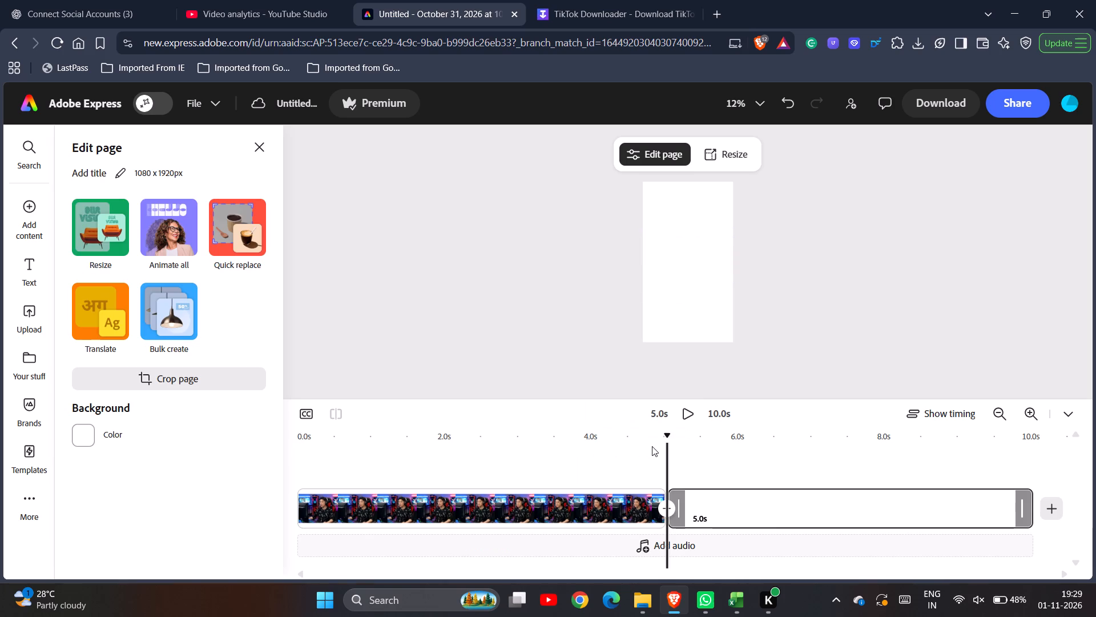
click(31, 311)
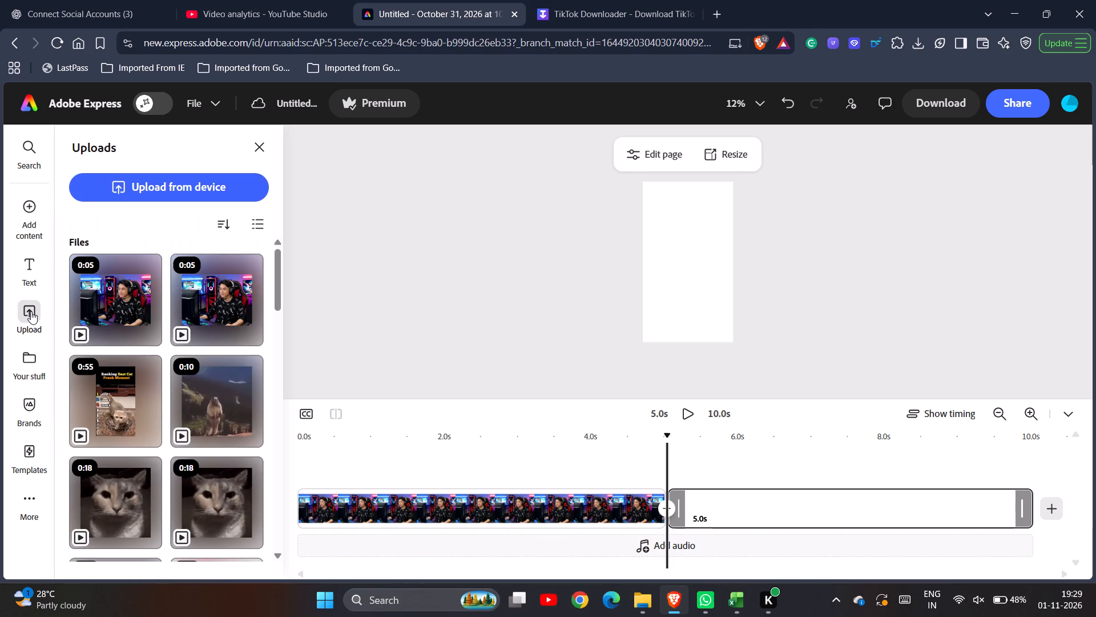
click(135, 285)
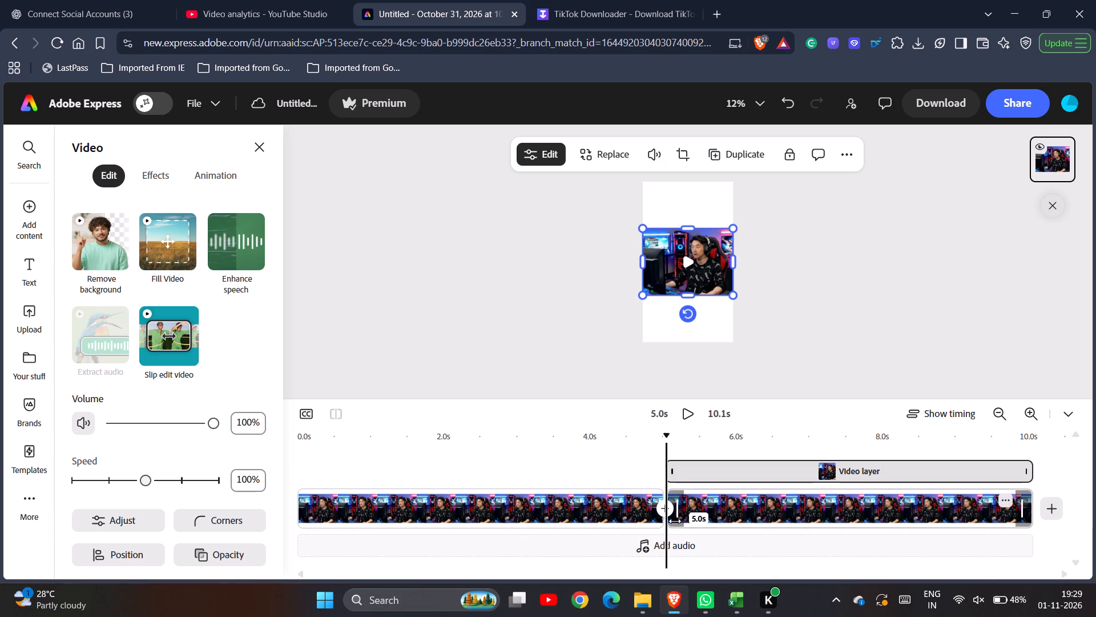
Copy the gamer clip from the second scene.
scroll(675, 521, left, 2)
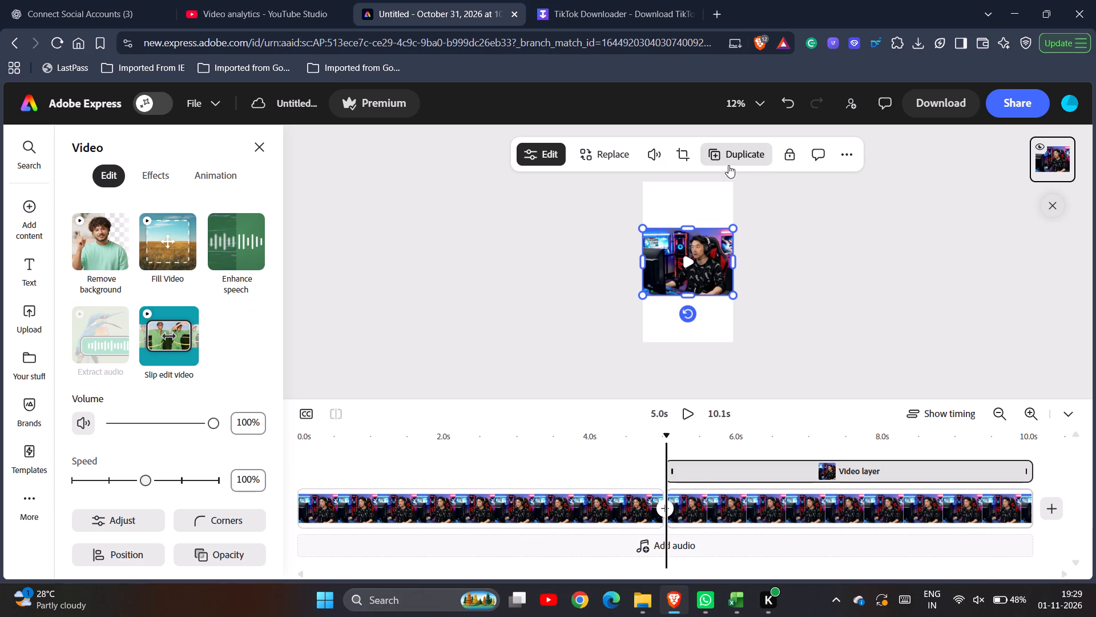
click(840, 154)
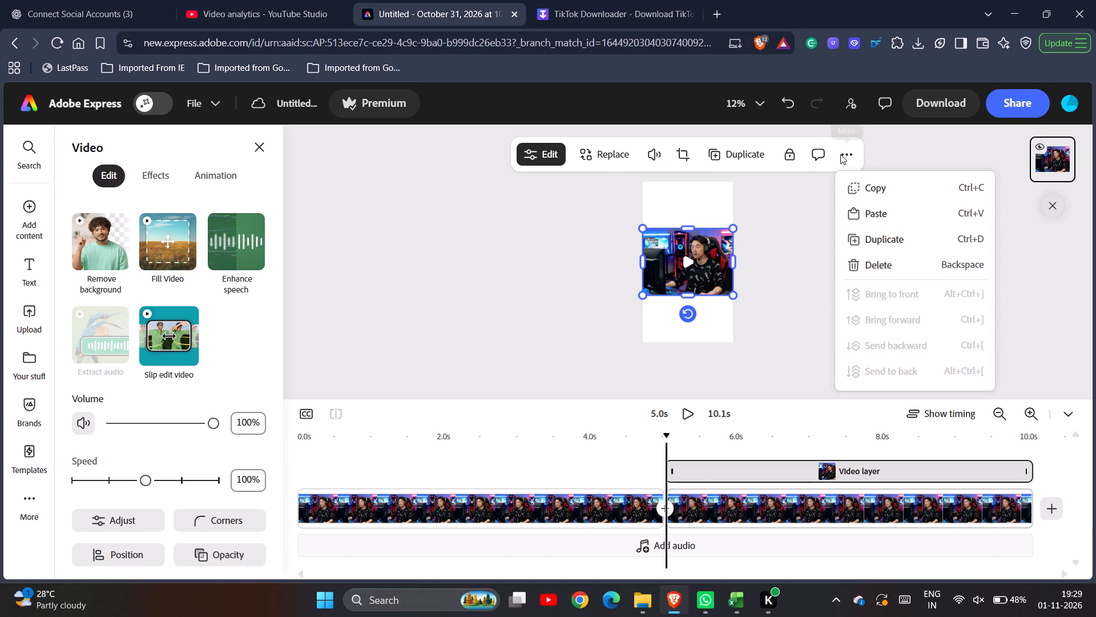
click(857, 191)
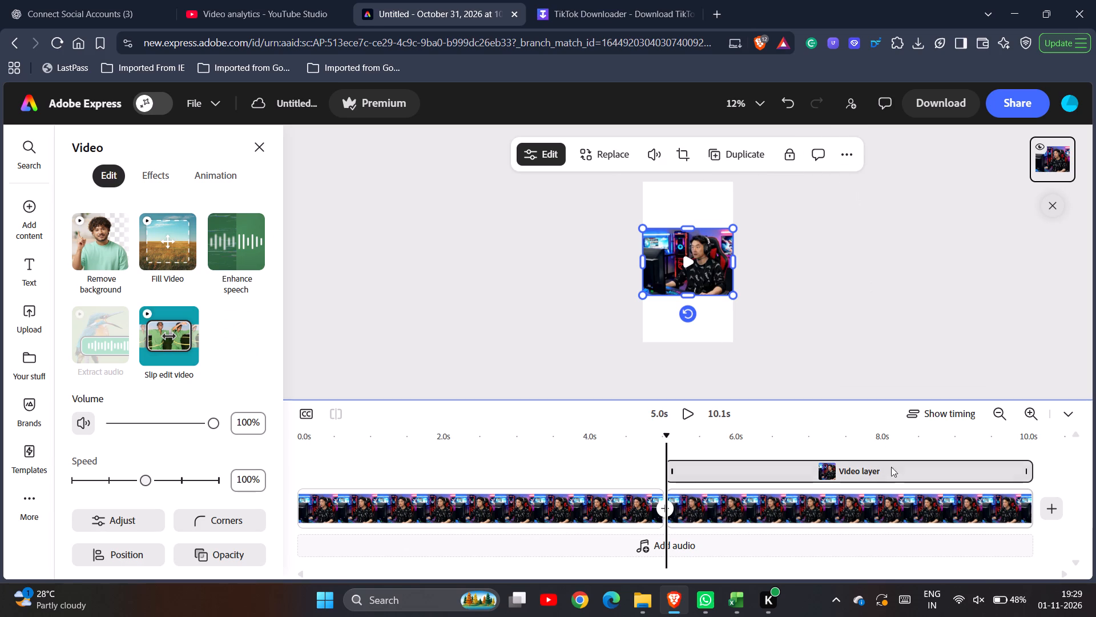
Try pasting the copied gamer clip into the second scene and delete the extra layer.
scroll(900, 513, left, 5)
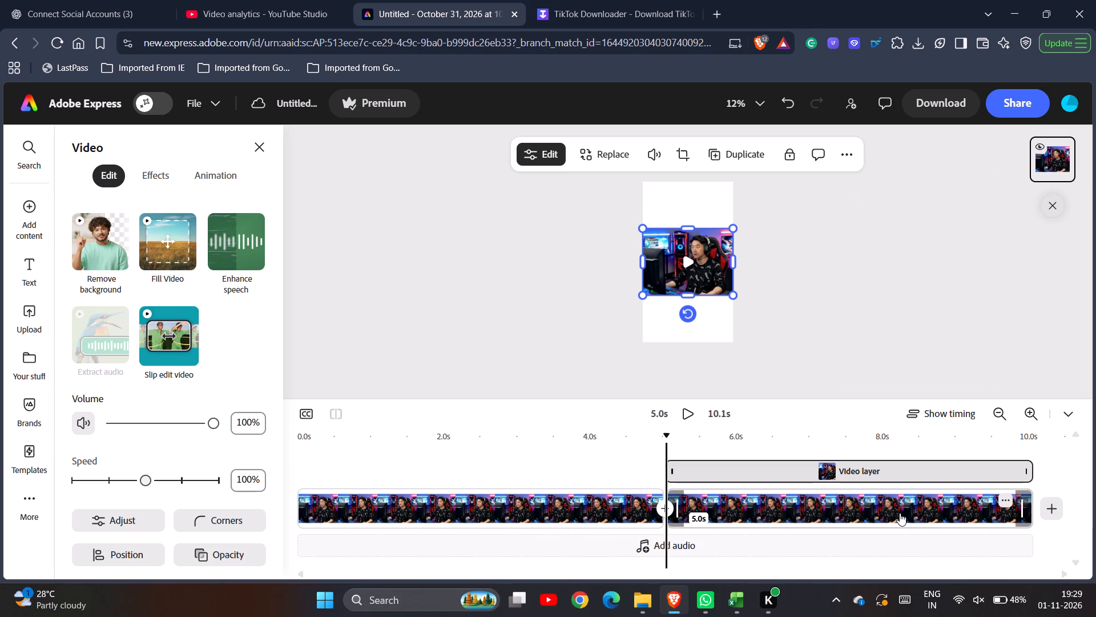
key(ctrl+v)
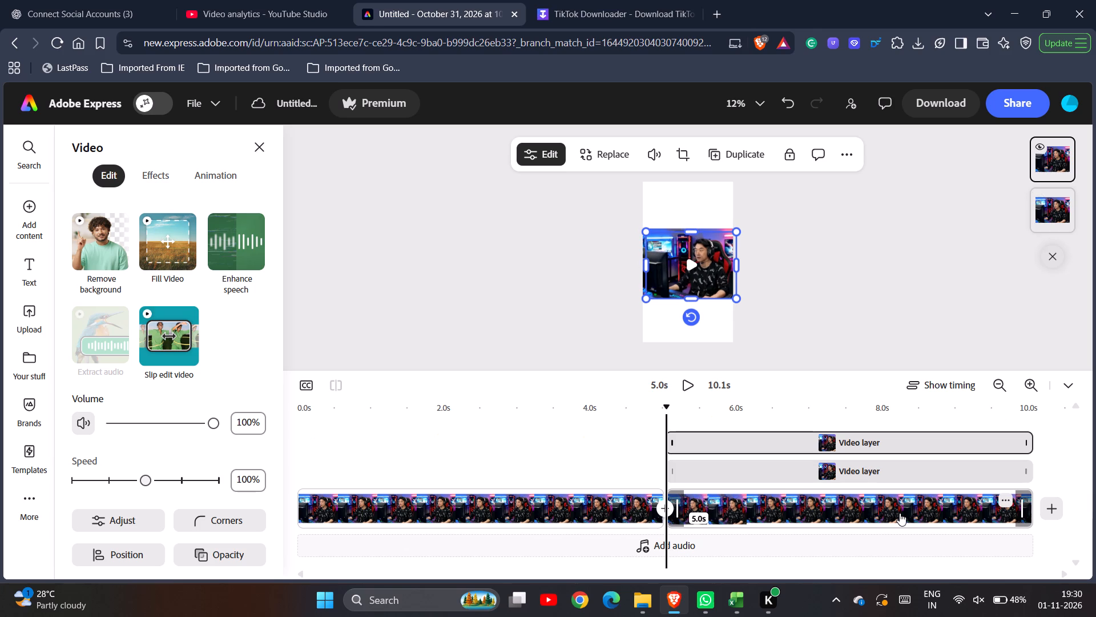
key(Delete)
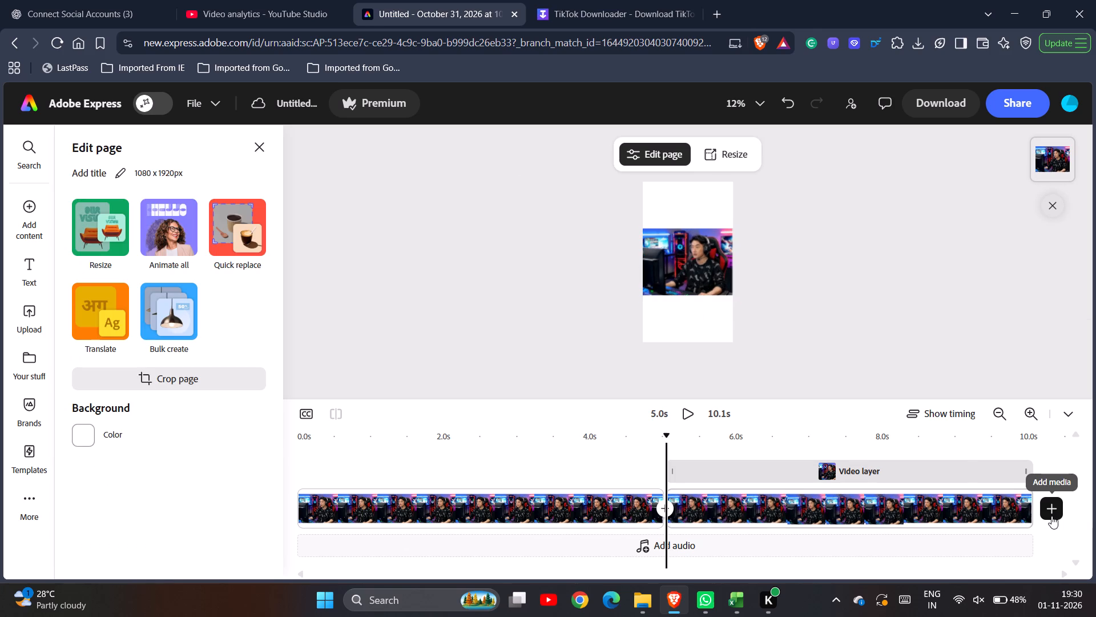
Append four blank scenes one at a time, pasting the copied gamer clip into each, as scenes three to six.
click(1051, 516)
click(1006, 429)
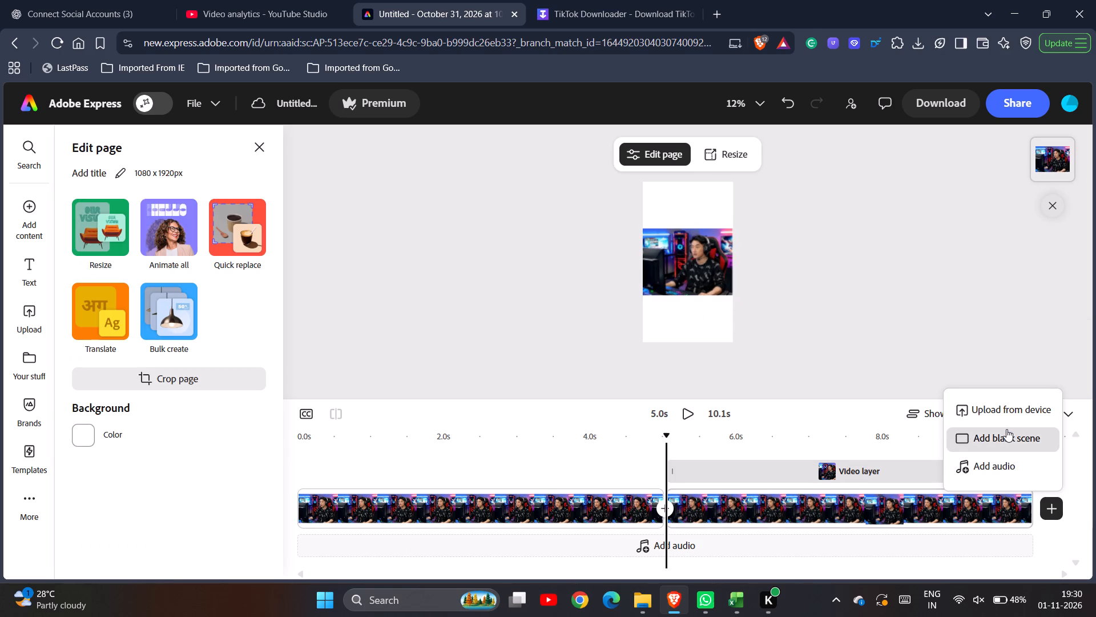
key(ctrl+v)
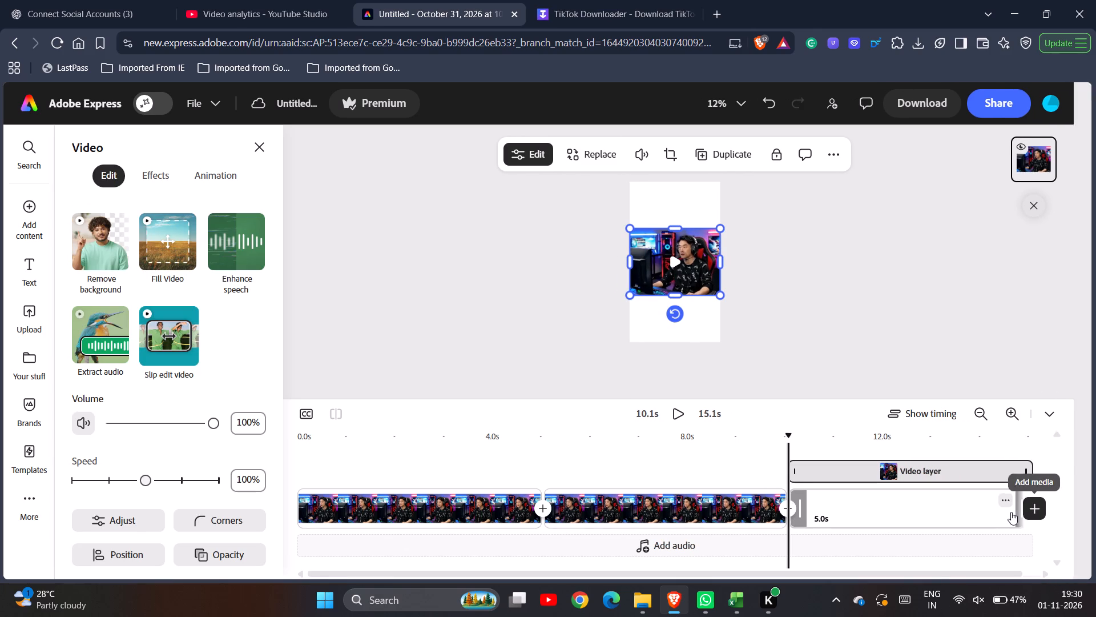
click(1047, 508)
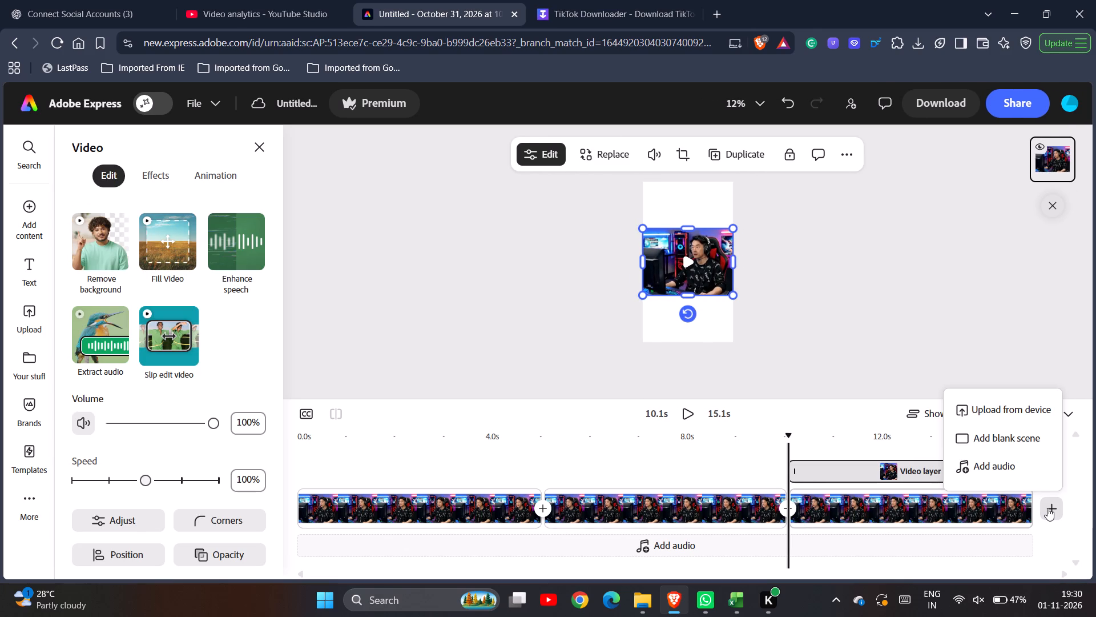
click(1038, 446)
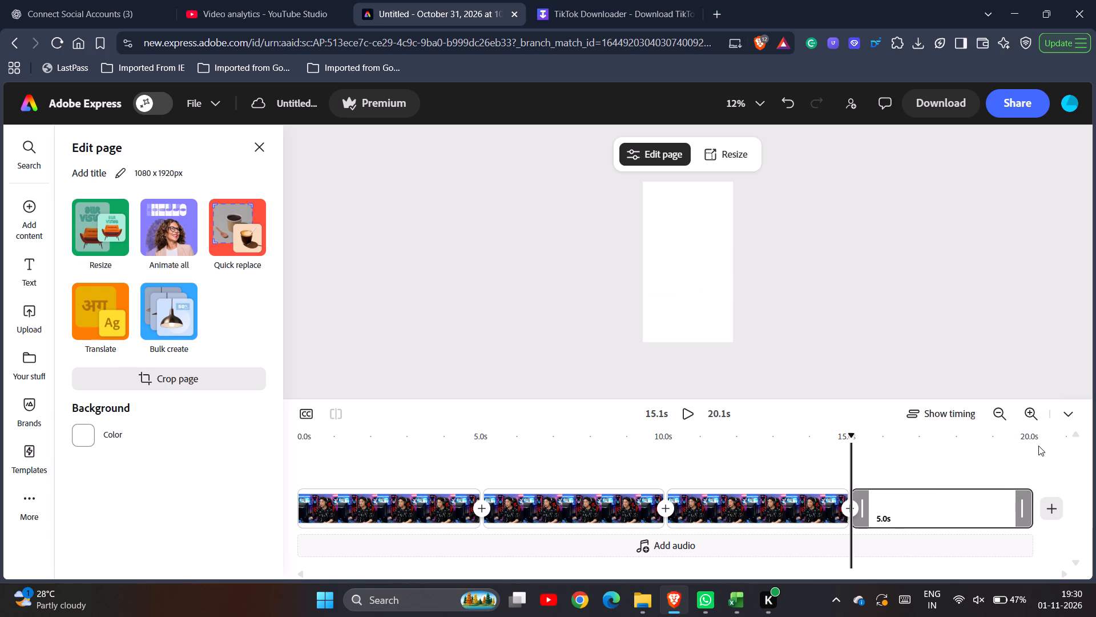
key(ctrl+v)
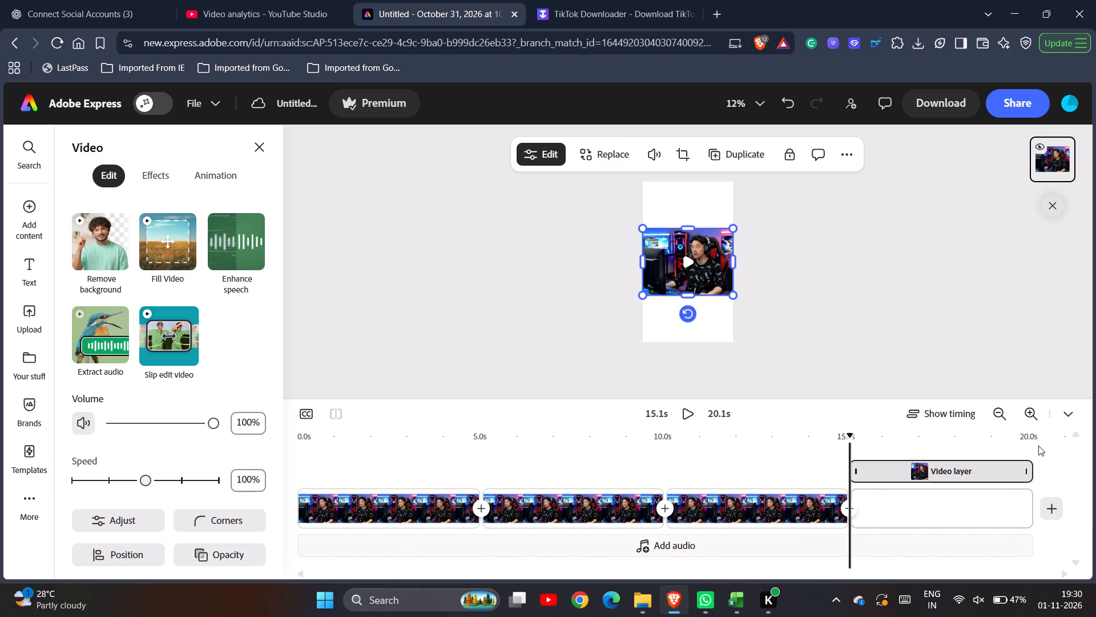
click(1059, 512)
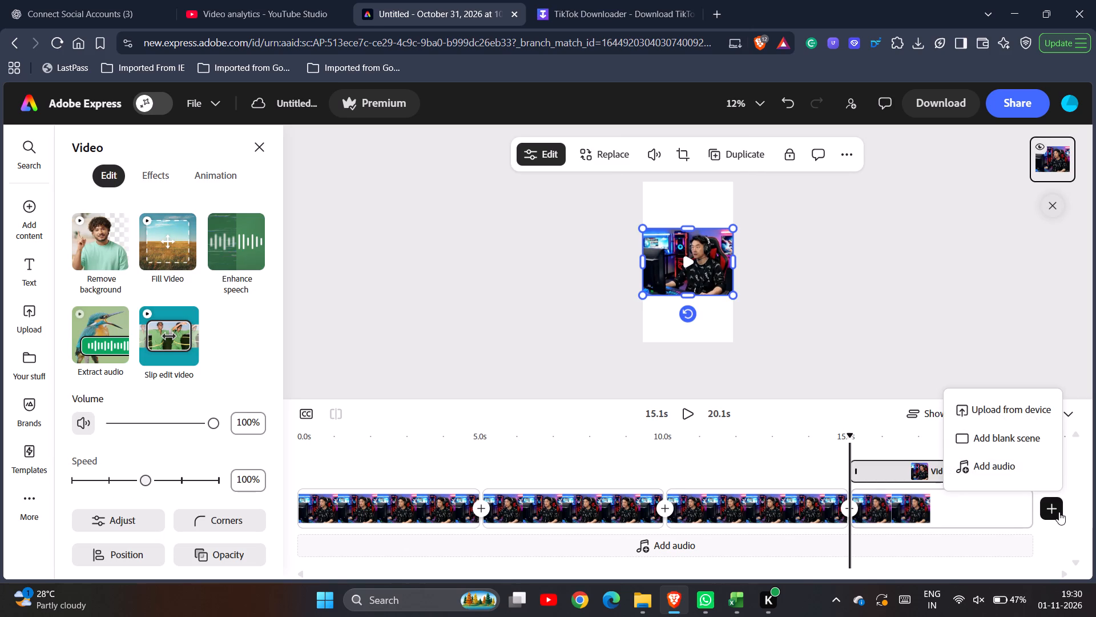
click(1021, 440)
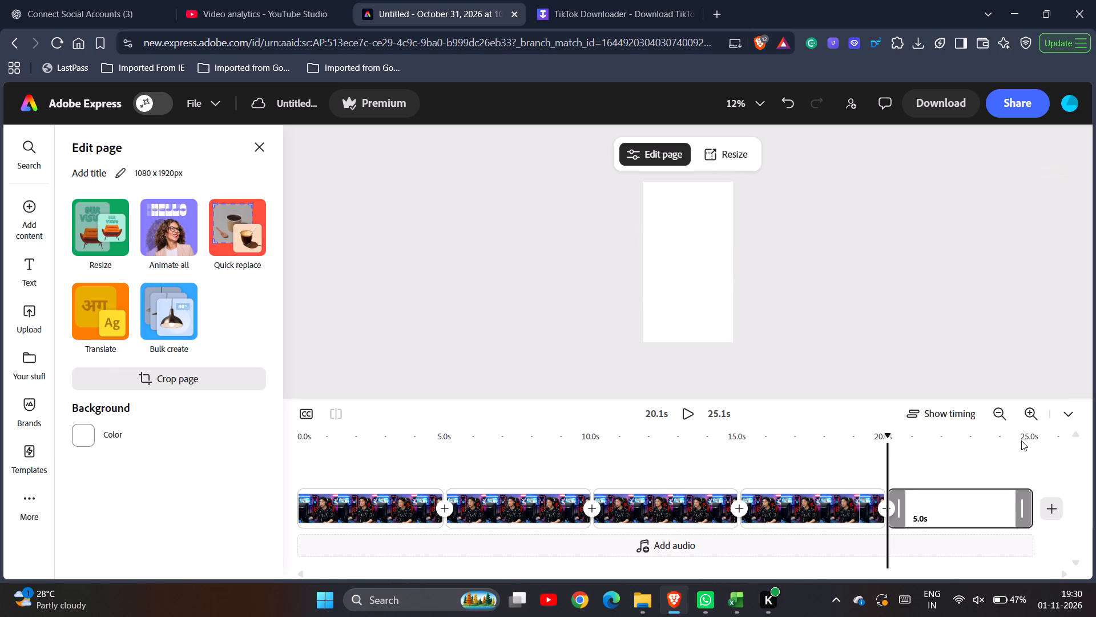
key(ctrl+v)
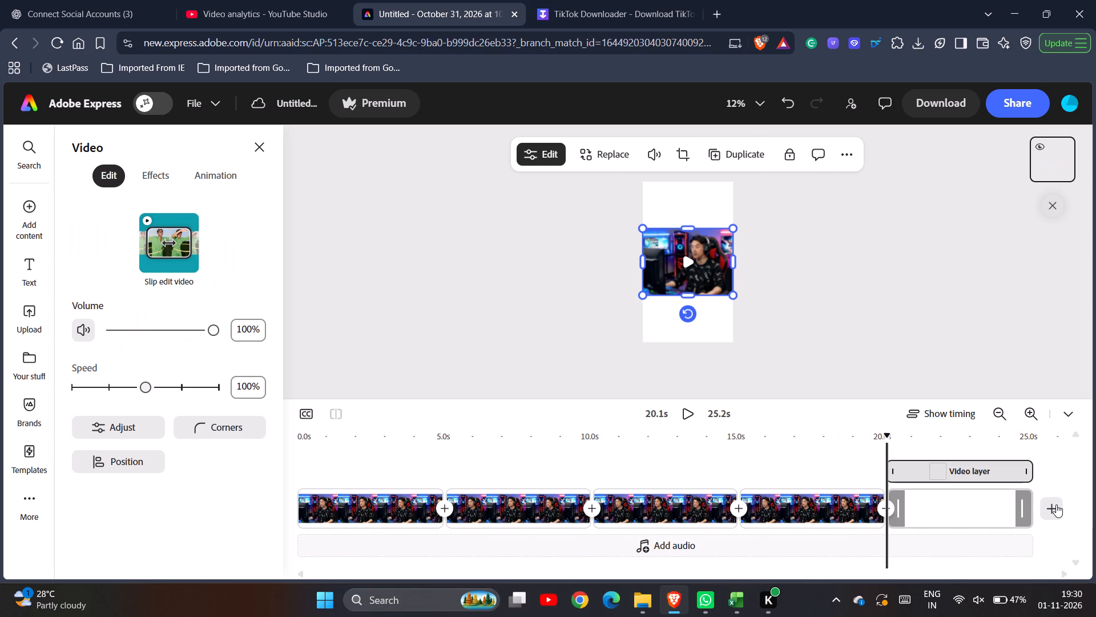
click(1056, 504)
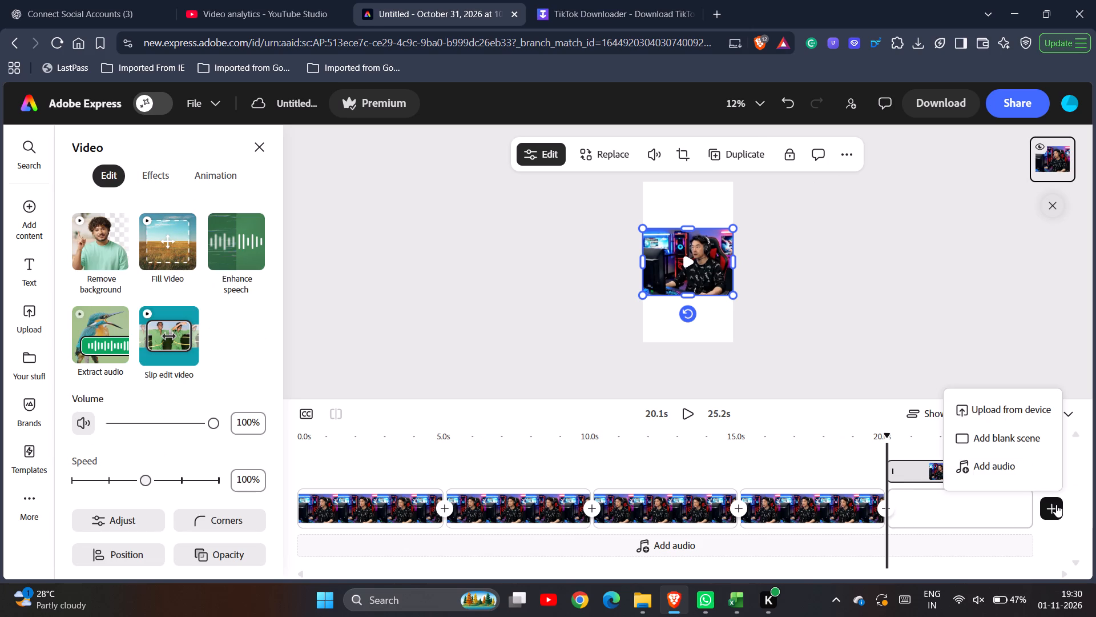
click(1021, 439)
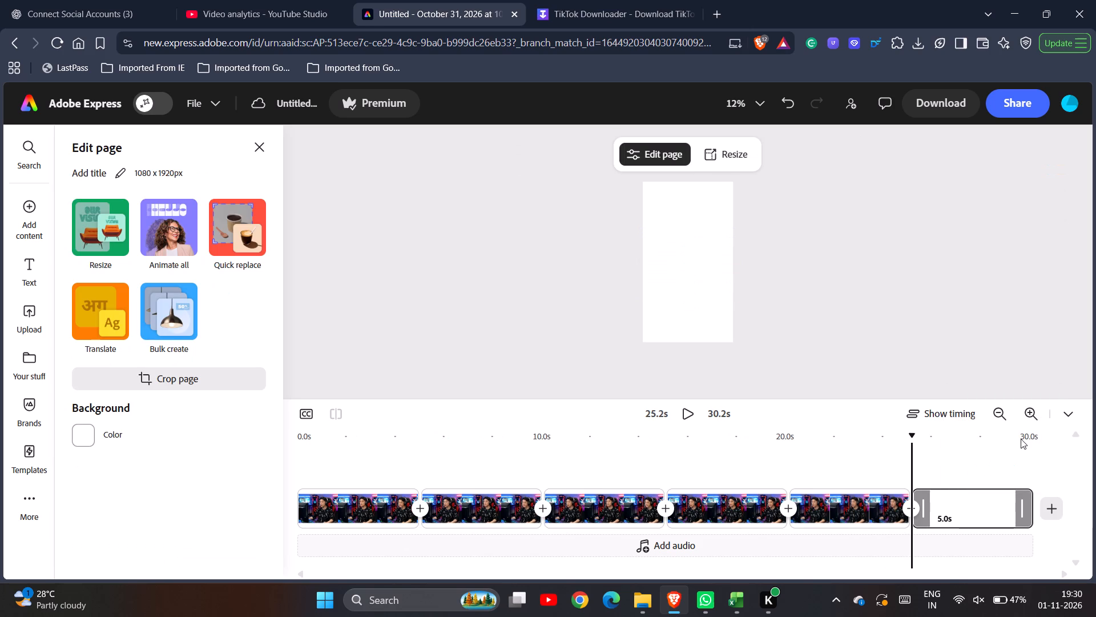
key(ctrl+v)
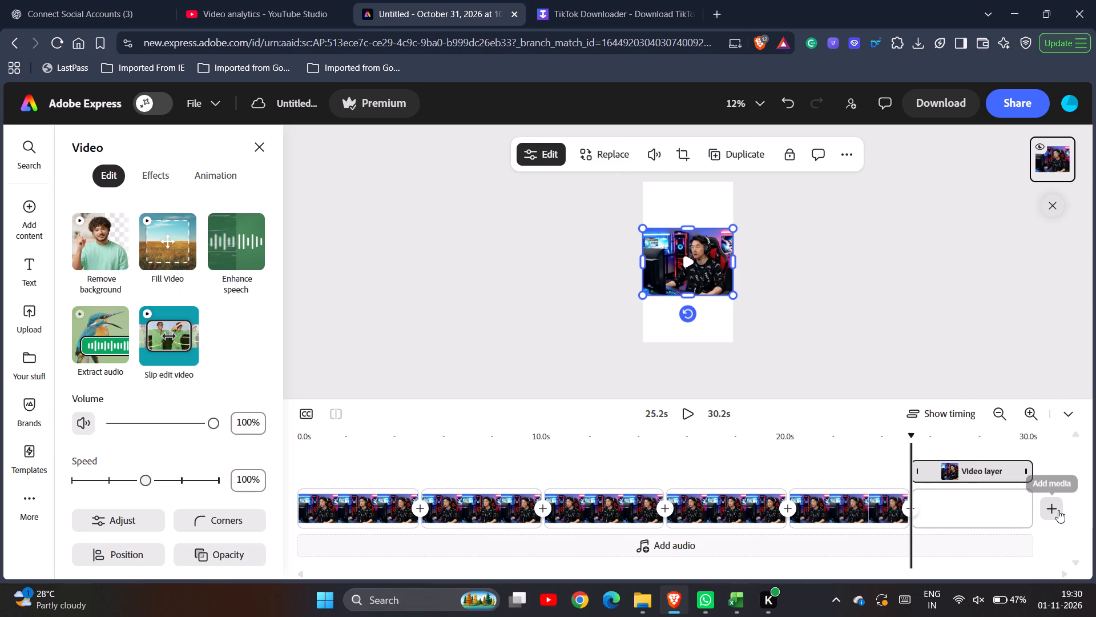
Append three more blank scenes one at a time, pasting the copied gamer clip into each, as scenes seven to nine.
click(1054, 509)
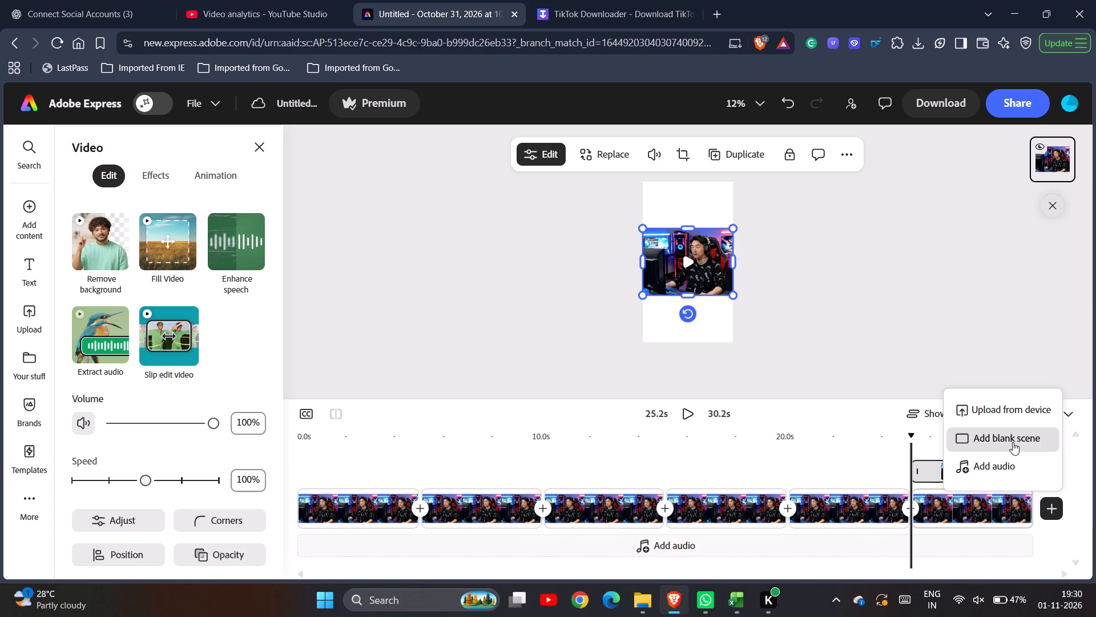
click(1012, 442)
key(ctrl+v)
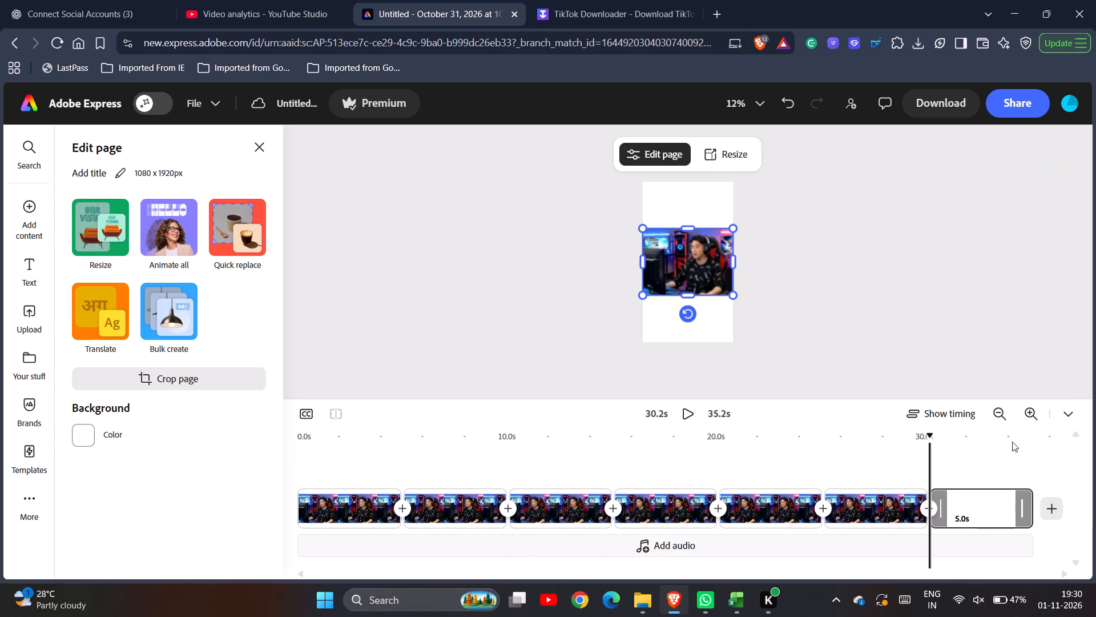
click(1047, 511)
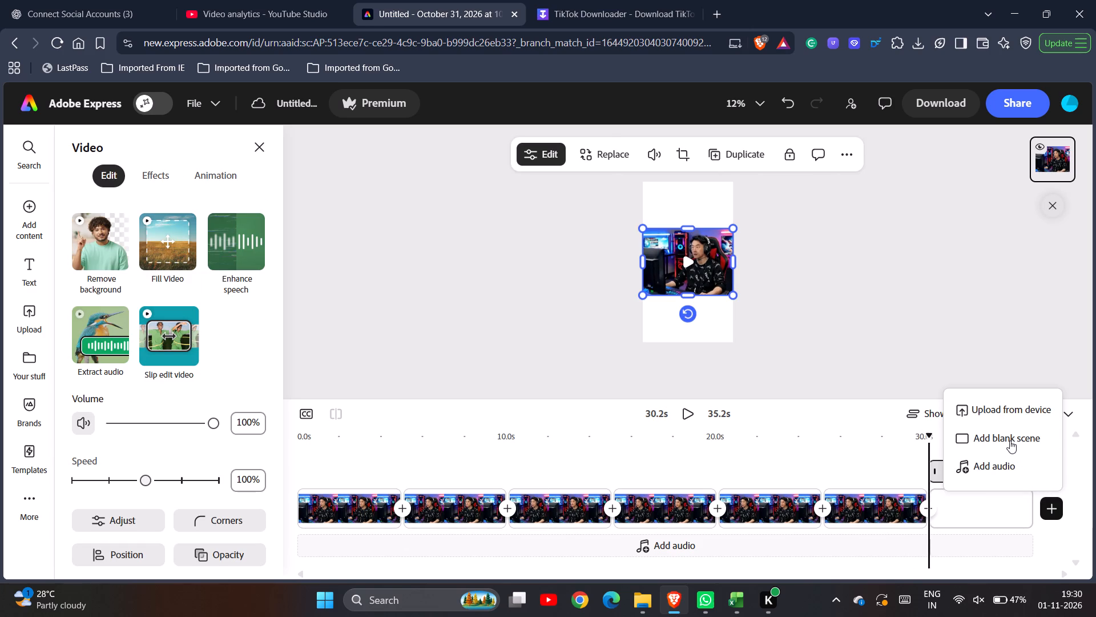
click(1010, 440)
key(ctrl+v)
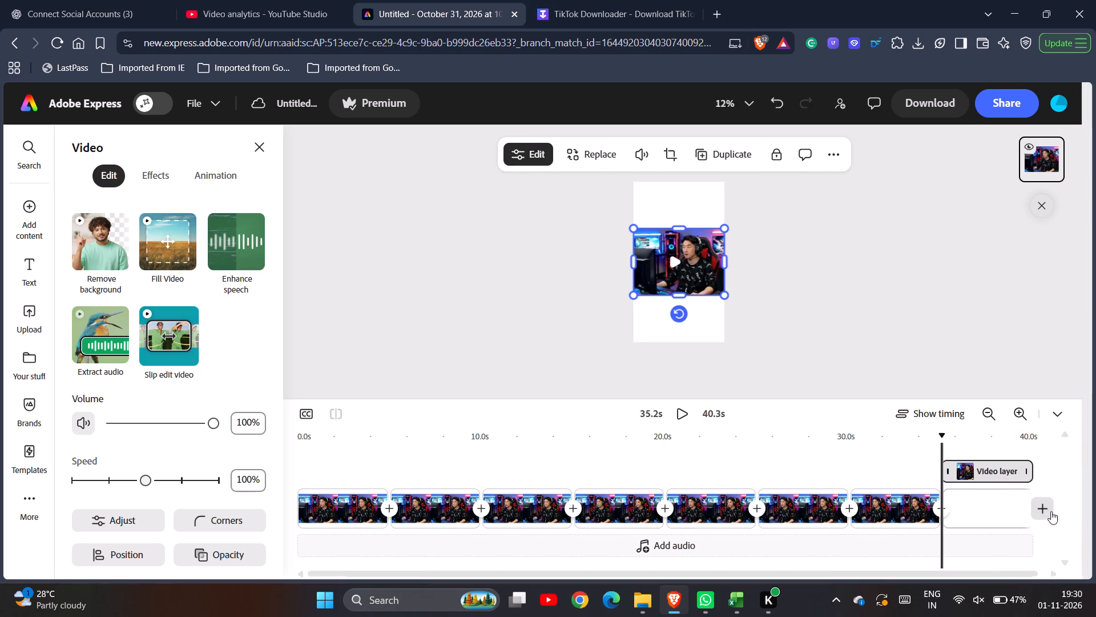
click(1051, 511)
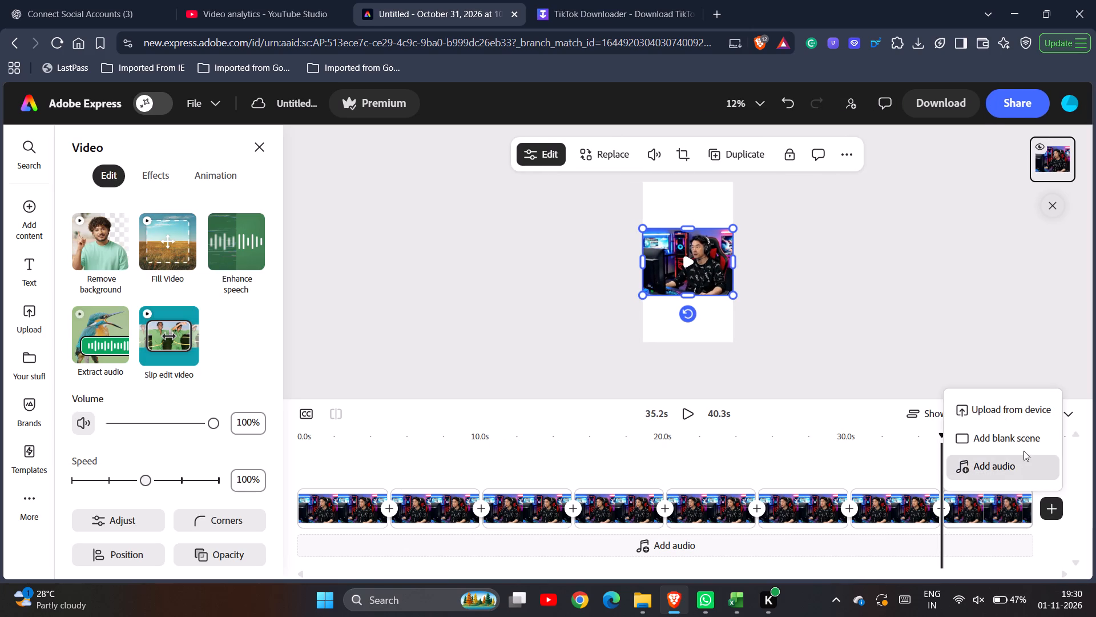
click(1016, 439)
key(ctrl+v)
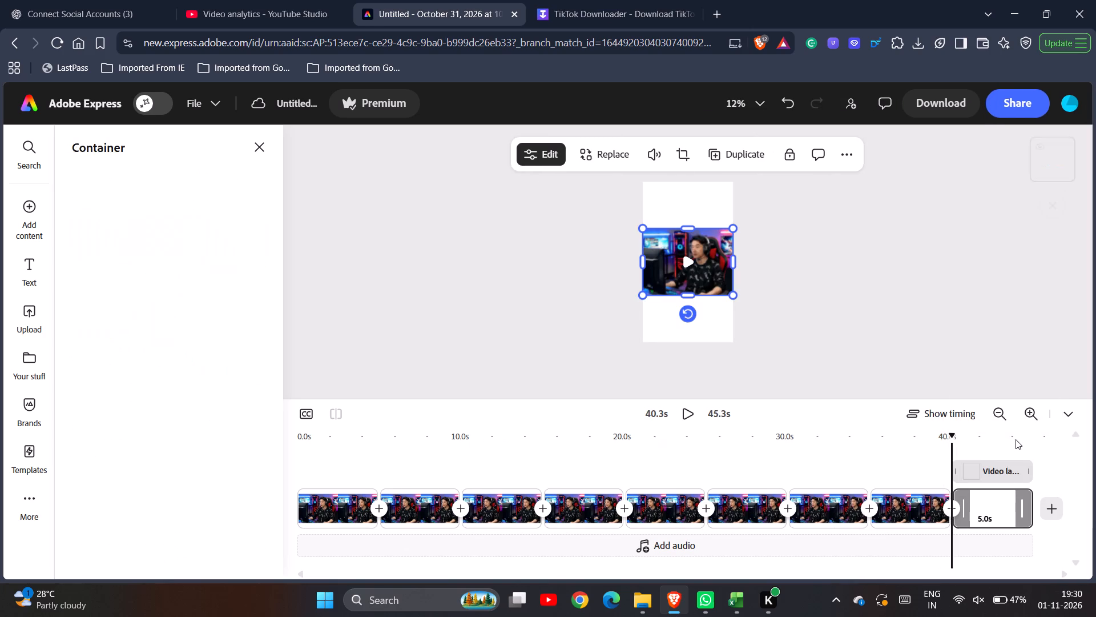
Append another three blank scenes one at a time, pasting the copied gamer clip into each, as scenes ten to twelve.
click(1047, 500)
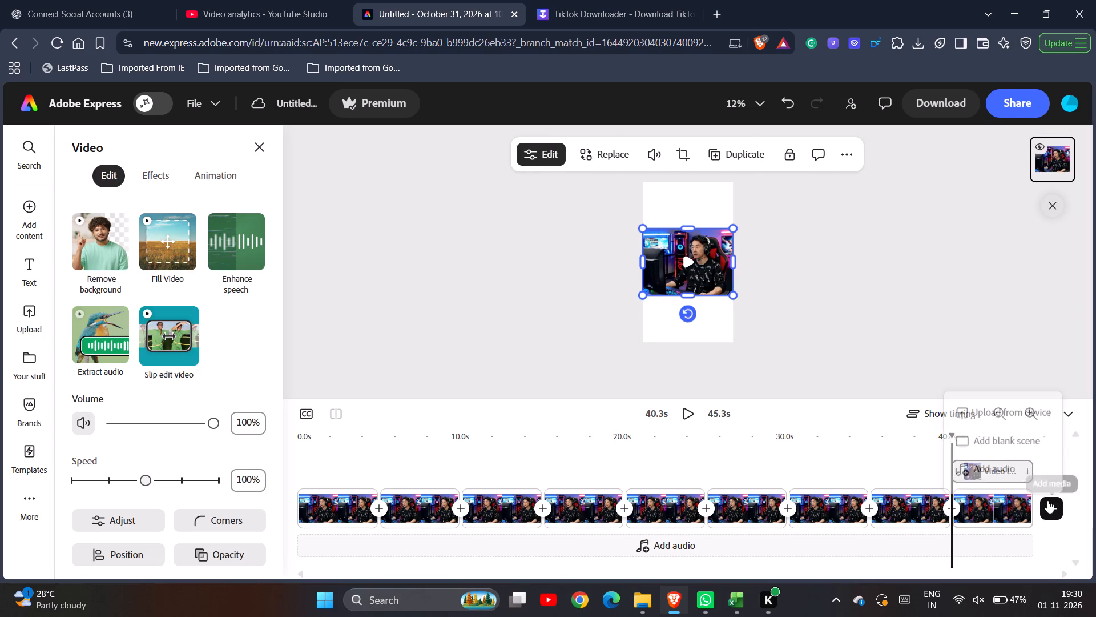
click(1013, 438)
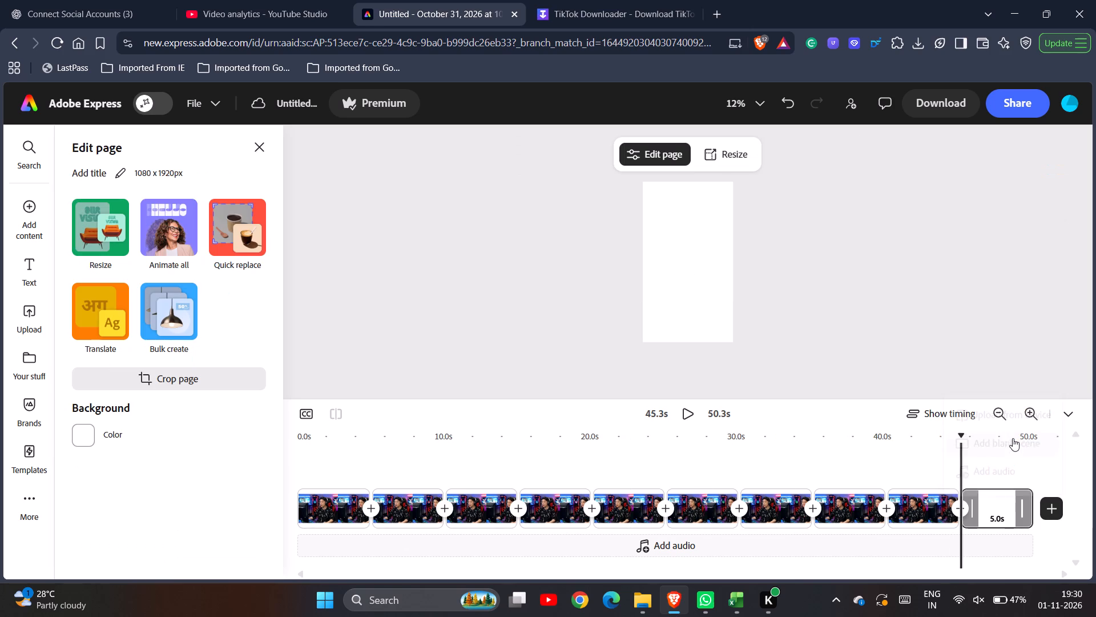
key(ctrl+v)
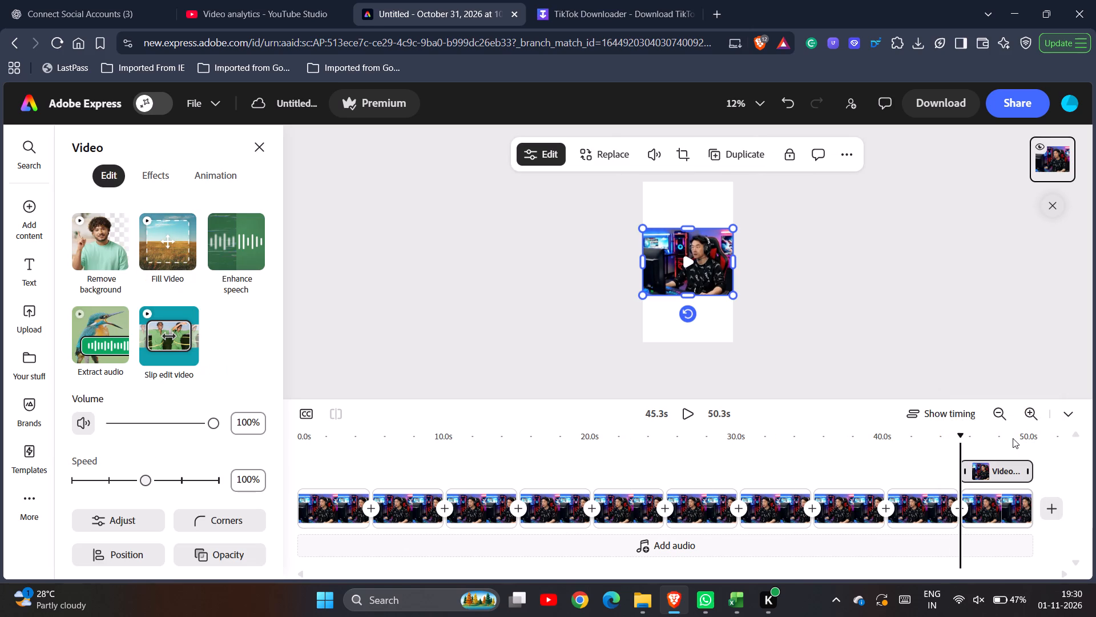
click(1051, 502)
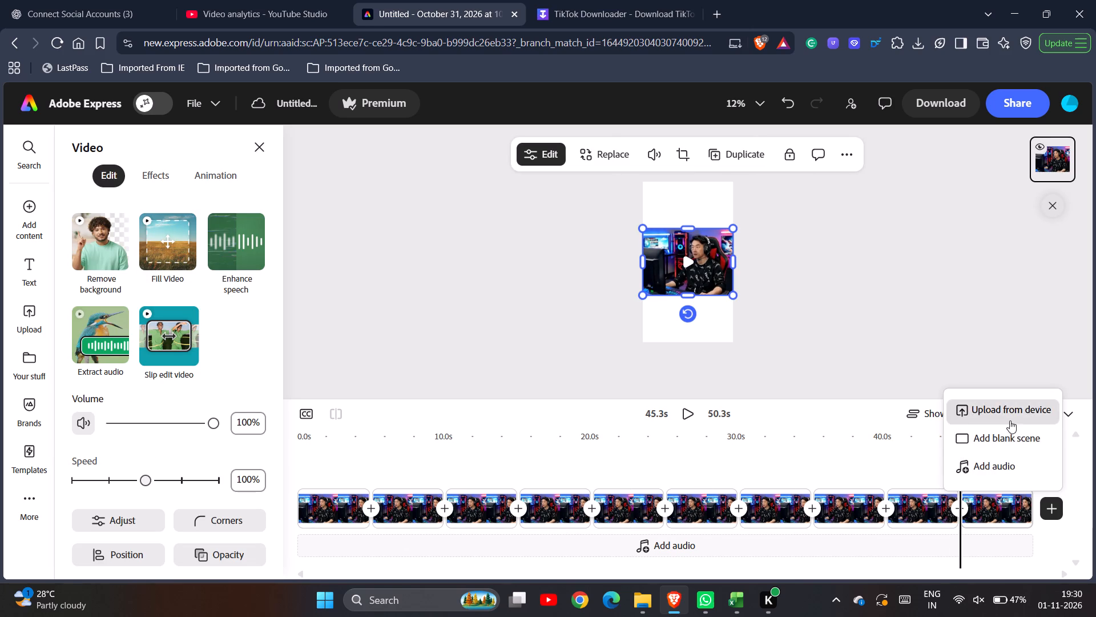
click(1009, 442)
key(ctrl+v)
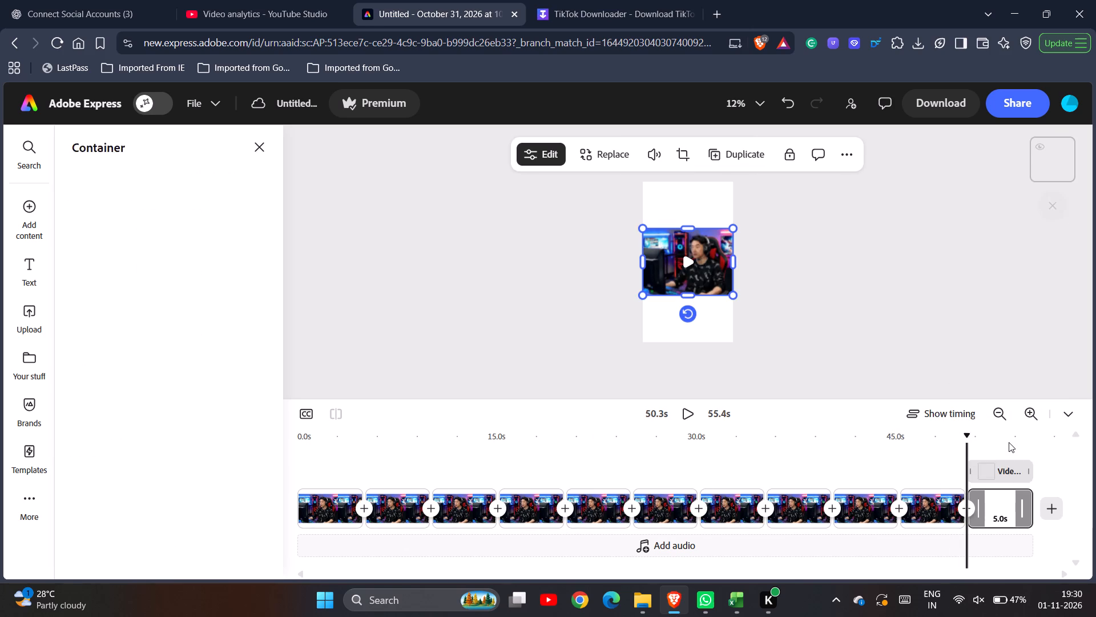
click(1052, 504)
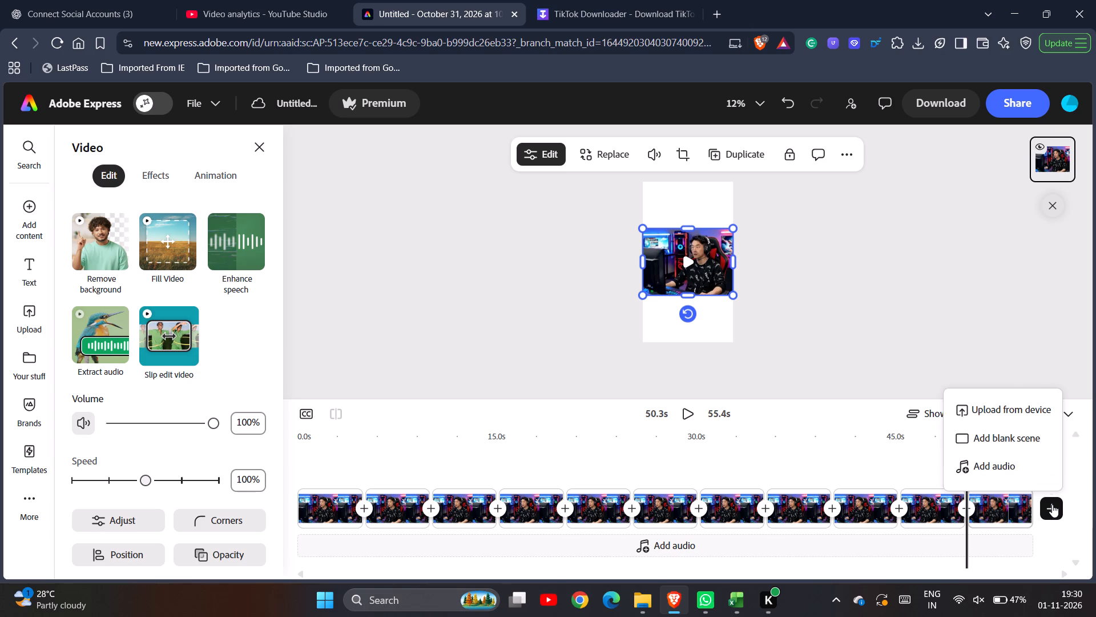
click(1010, 438)
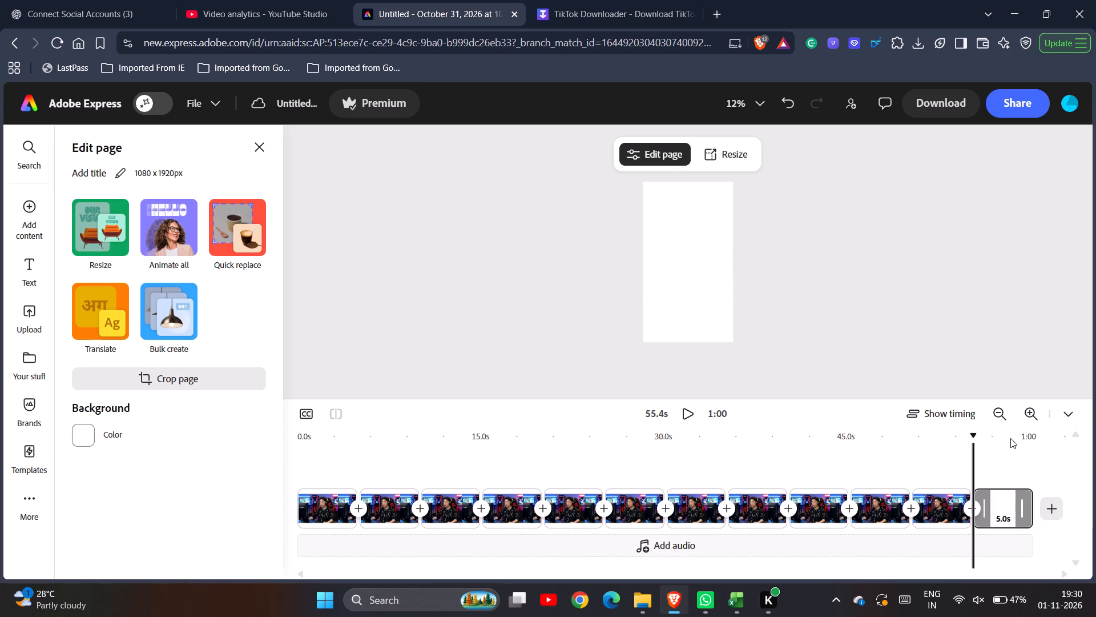
key(ctrl+v)
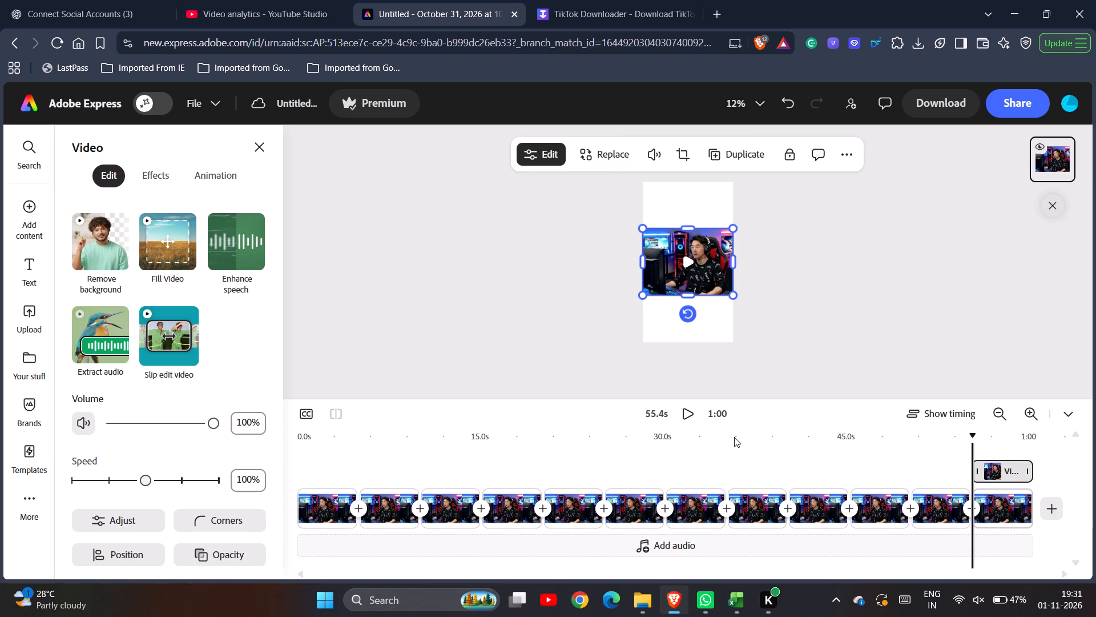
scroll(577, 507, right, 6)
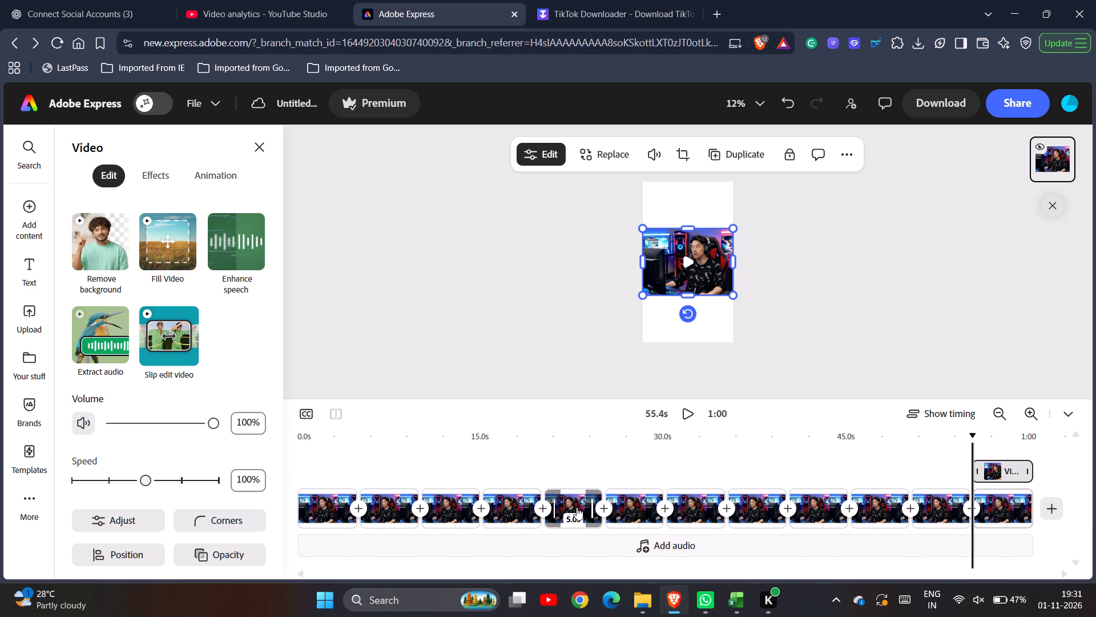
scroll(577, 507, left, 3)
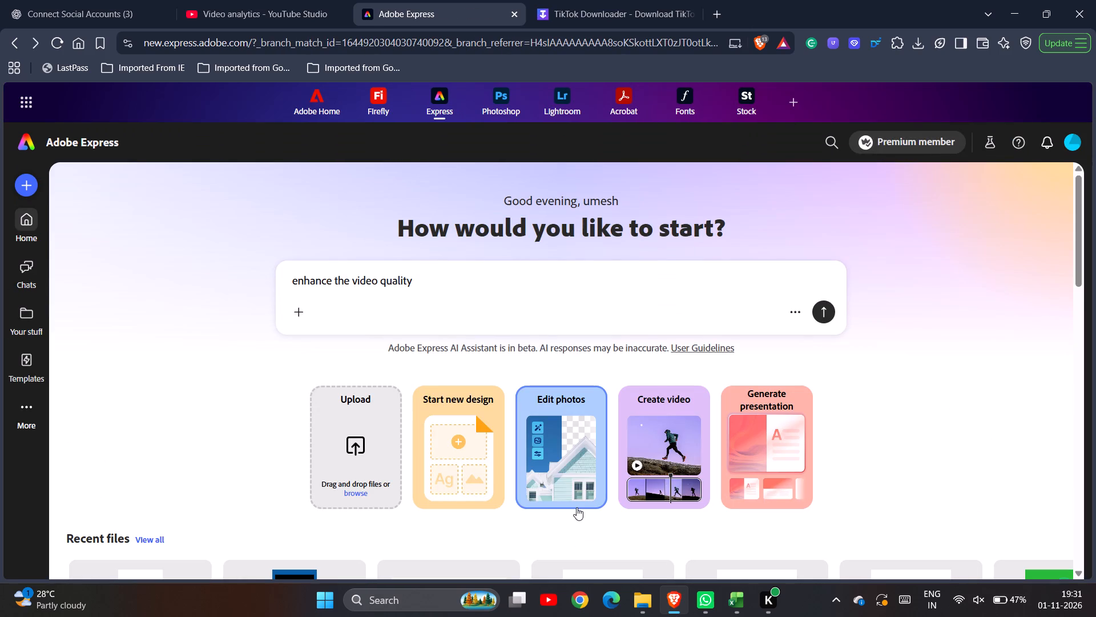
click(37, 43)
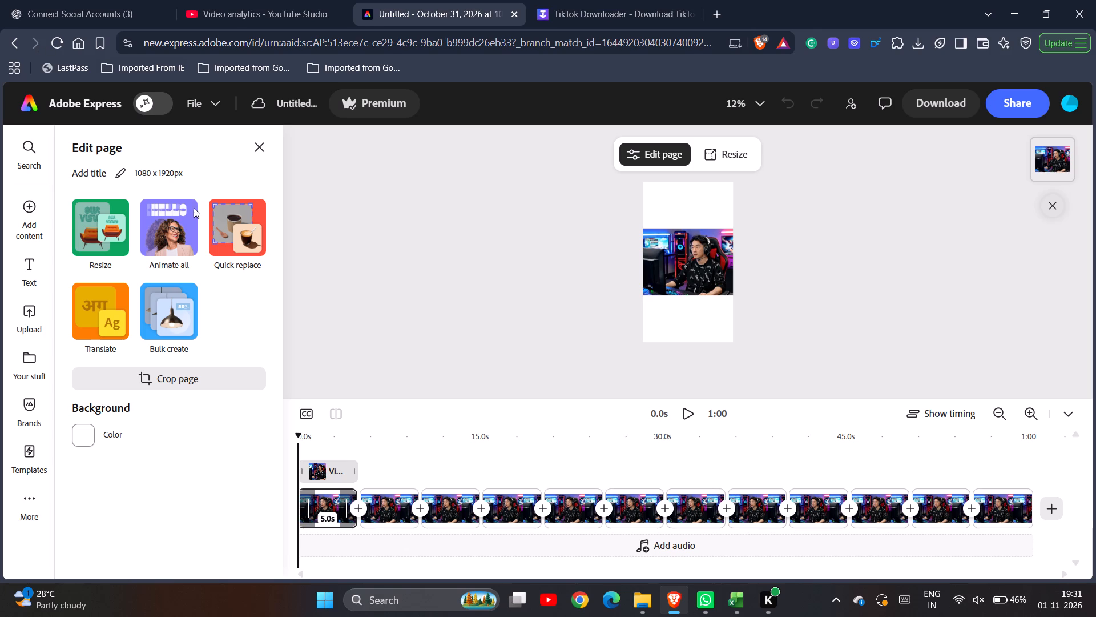
Download the twelve-scene video as an MP4 with the video resolution set to 4K.
click(946, 102)
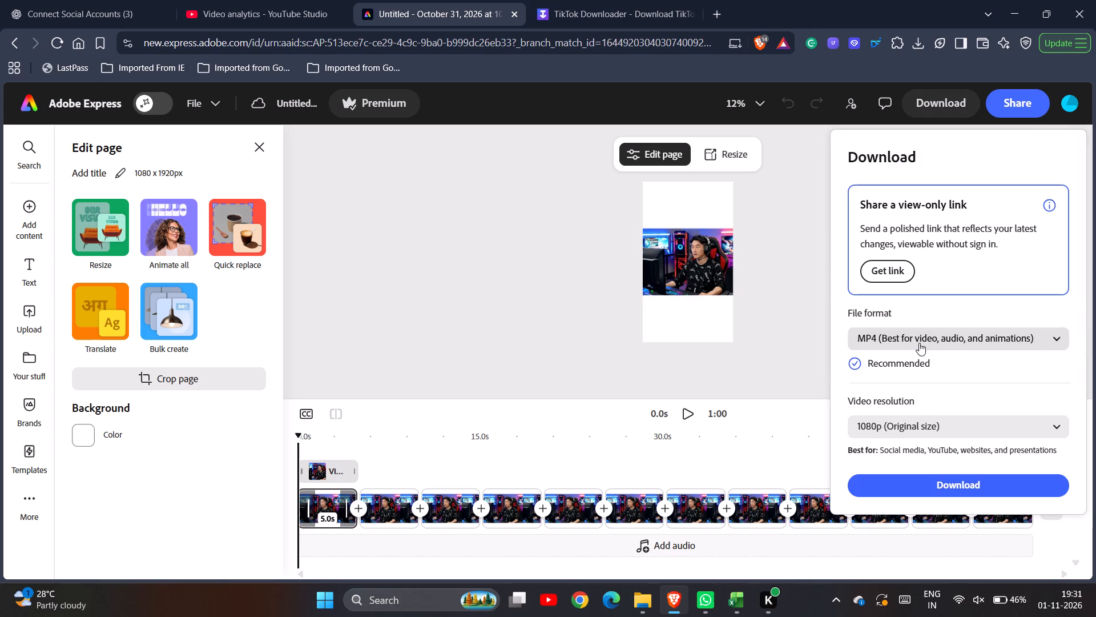
click(902, 422)
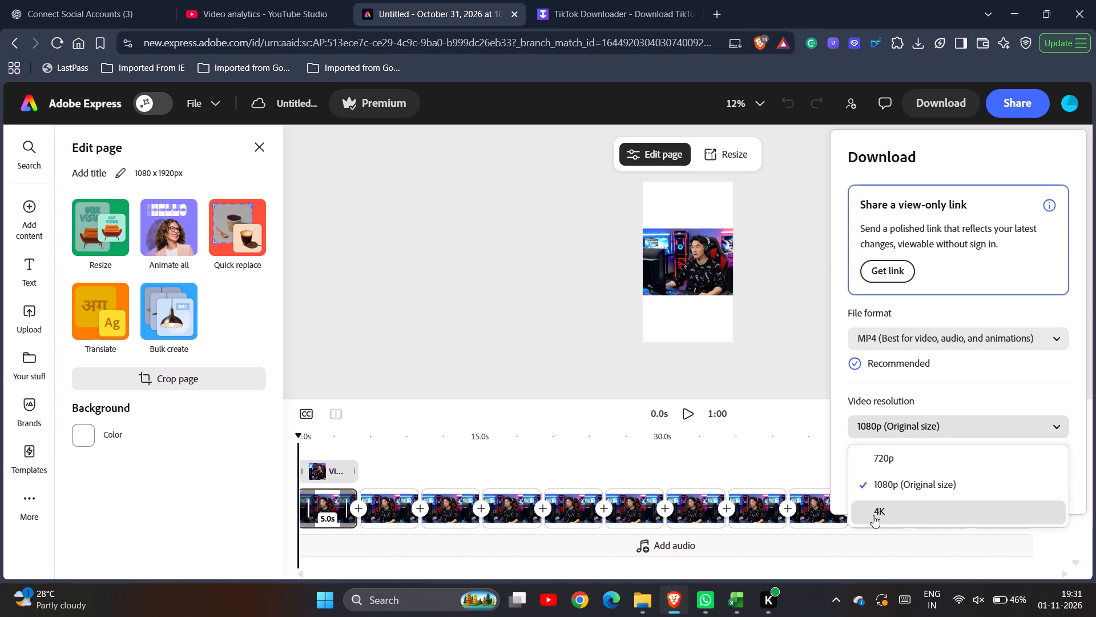
click(873, 516)
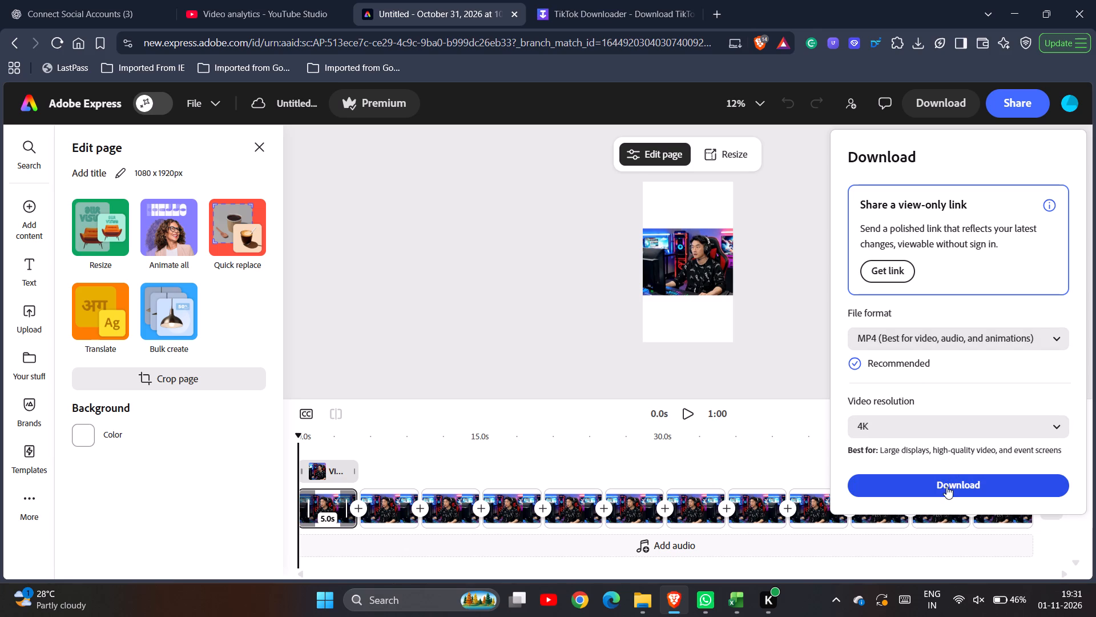
click(945, 488)
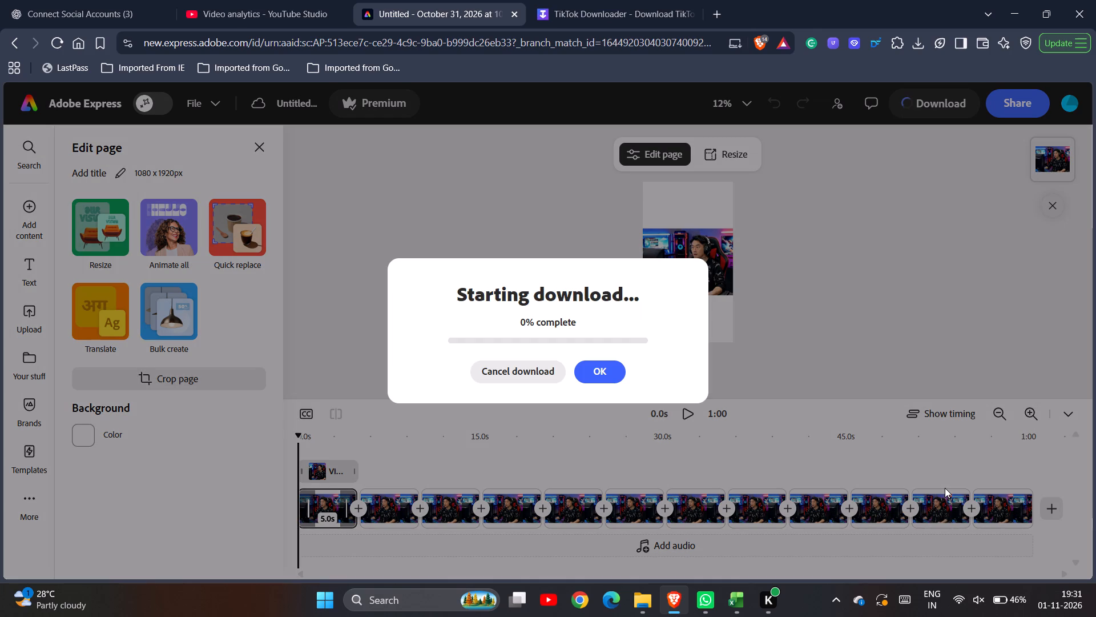
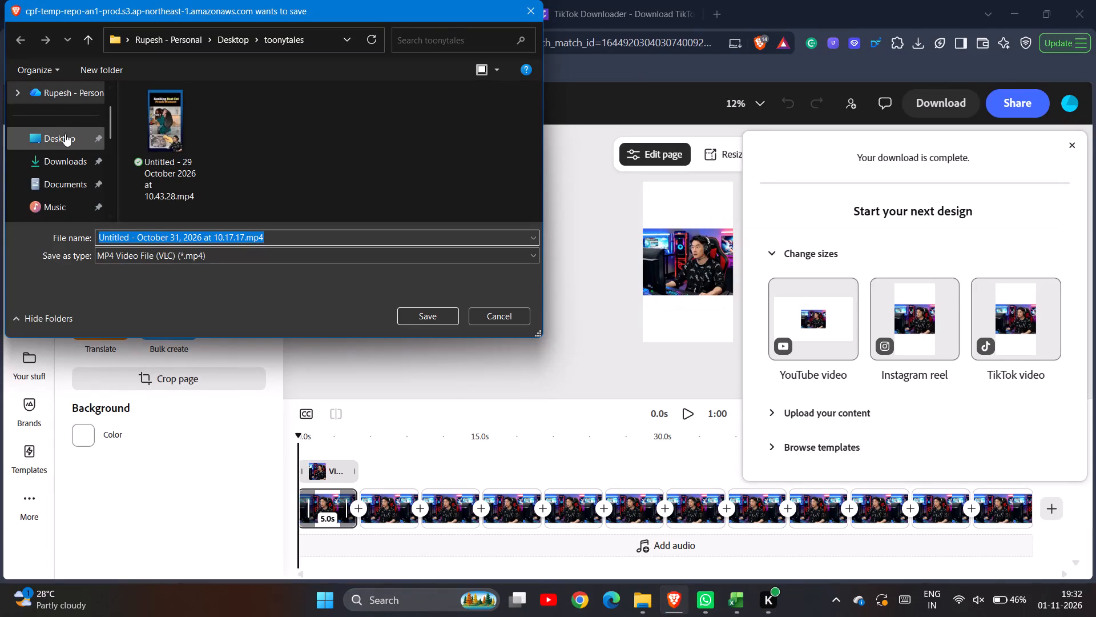
Save the exported MP4 to the Desktop folder under its suggested name and dismiss the download-complete pop-up.
click(63, 135)
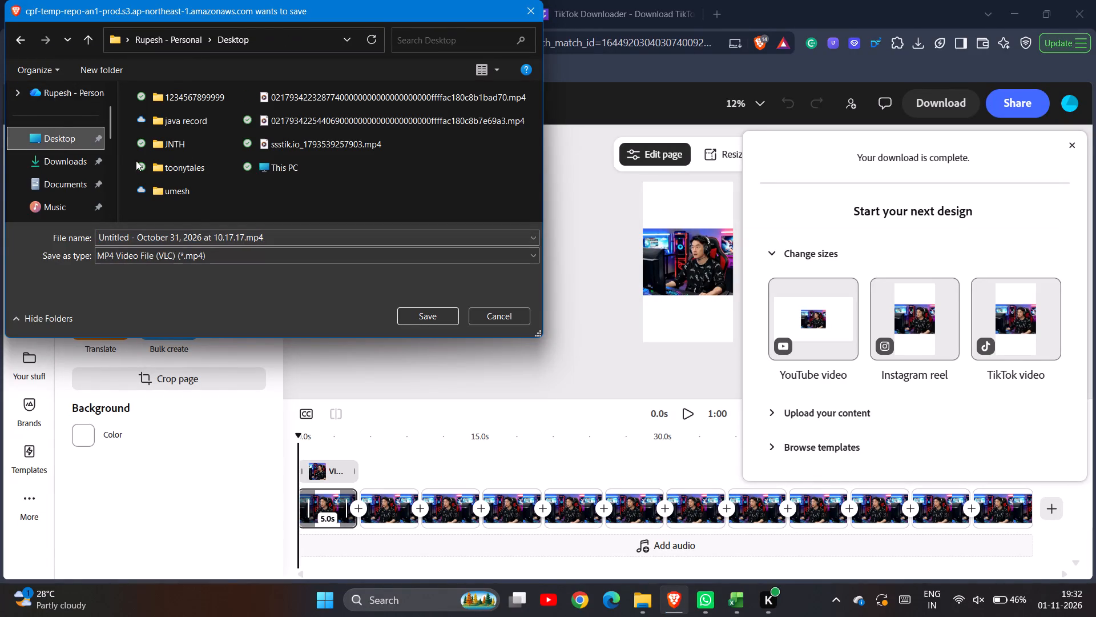
click(428, 313)
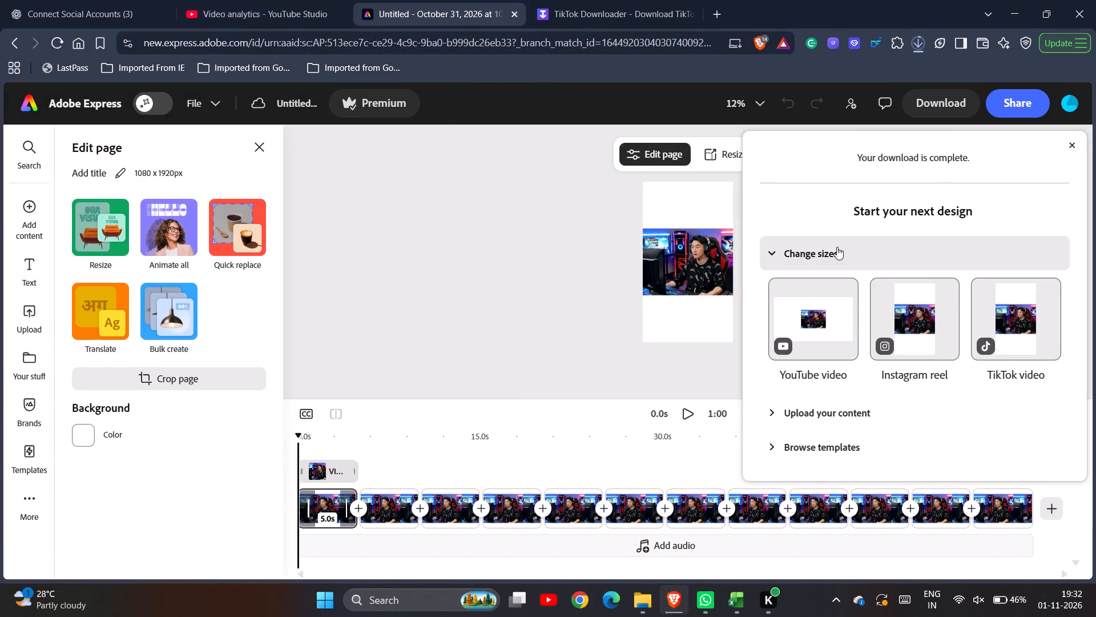
click(1073, 150)
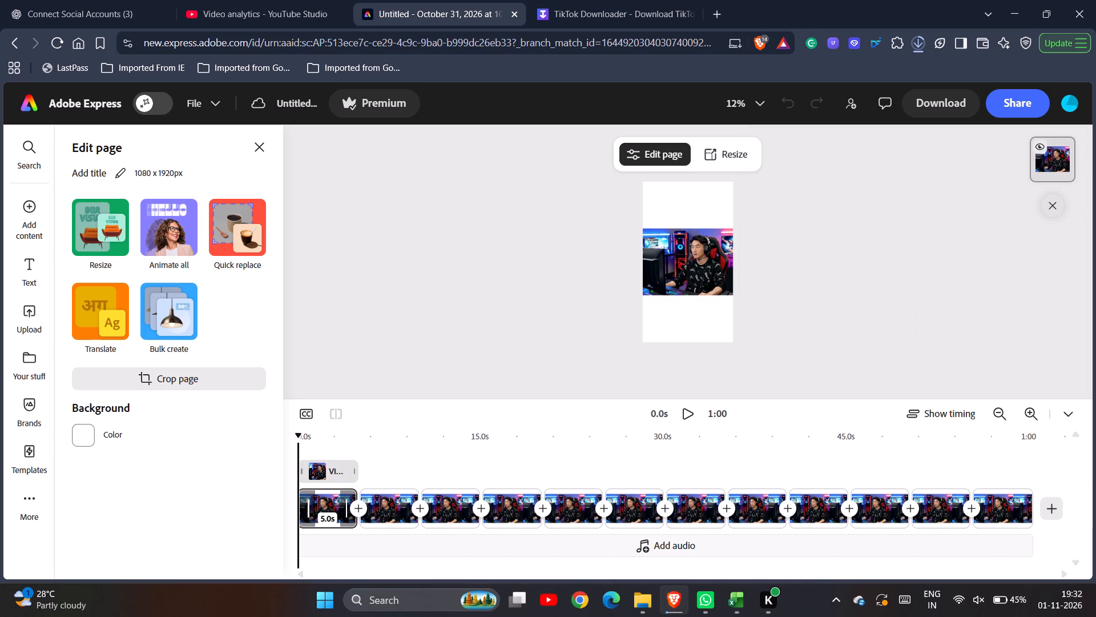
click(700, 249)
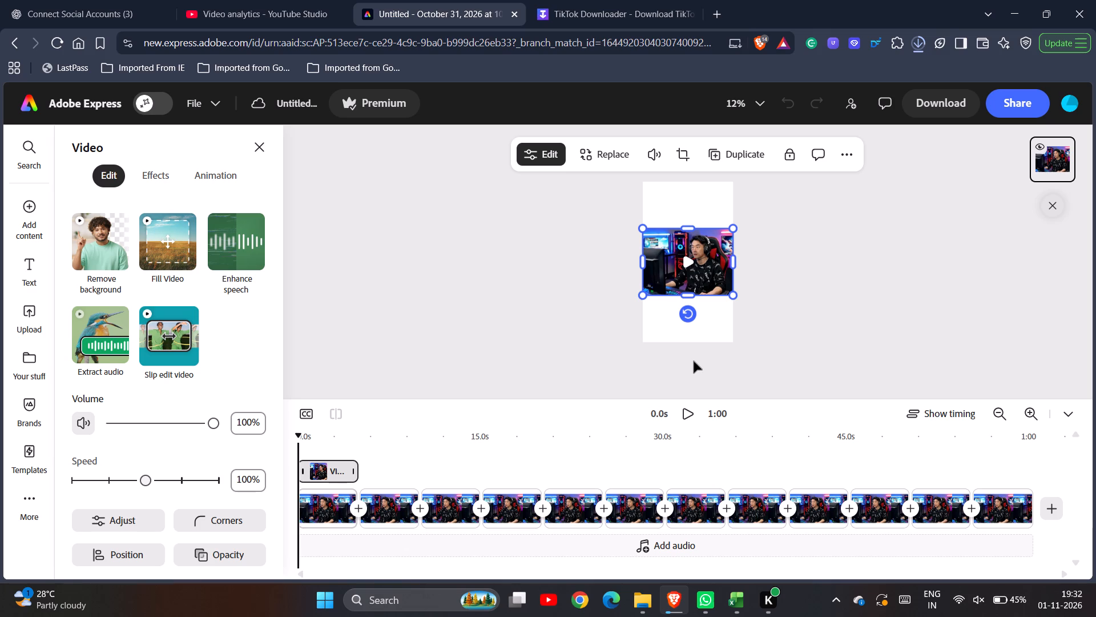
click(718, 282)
Return to the Adobe Express home page and open the 29 October 2026 cat prank ranking project from the recent files.
click(807, 312)
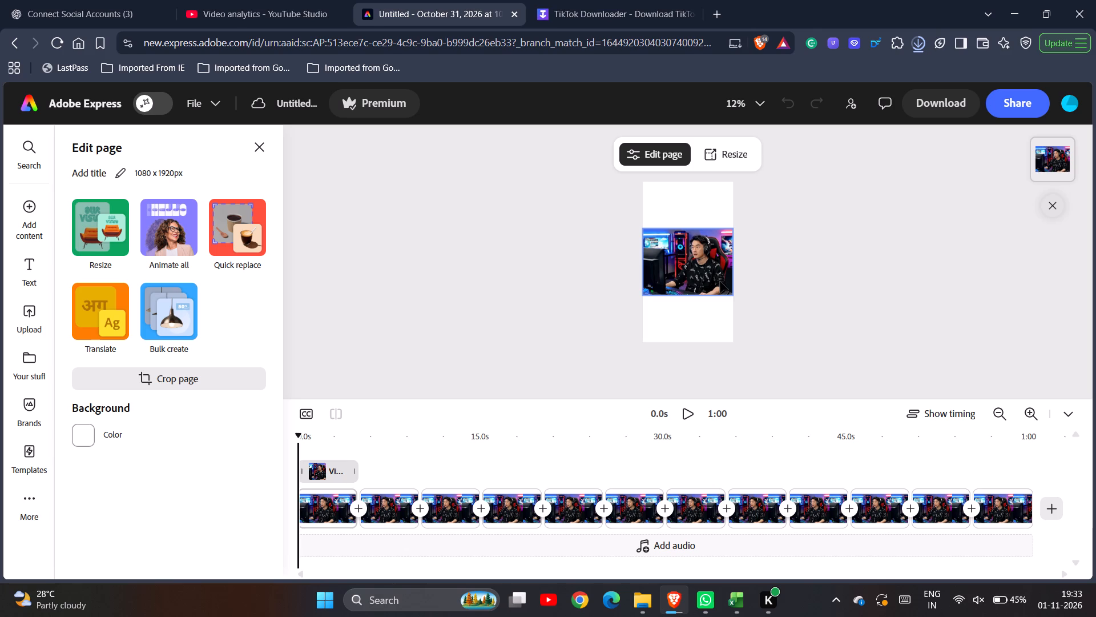
click(17, 48)
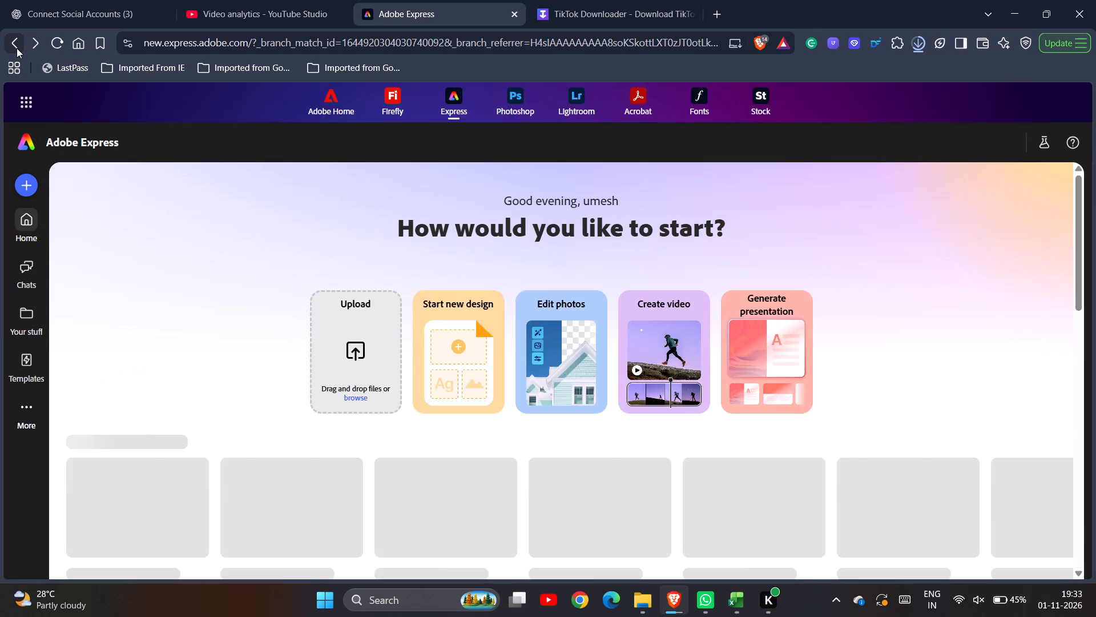
scroll(390, 422, down, 2)
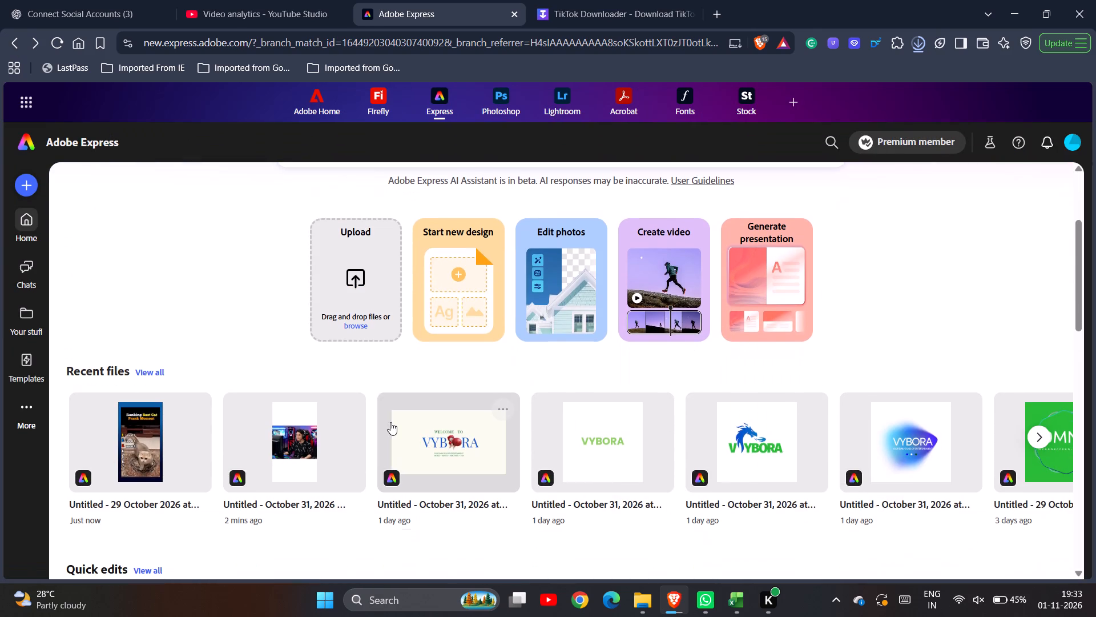
click(157, 436)
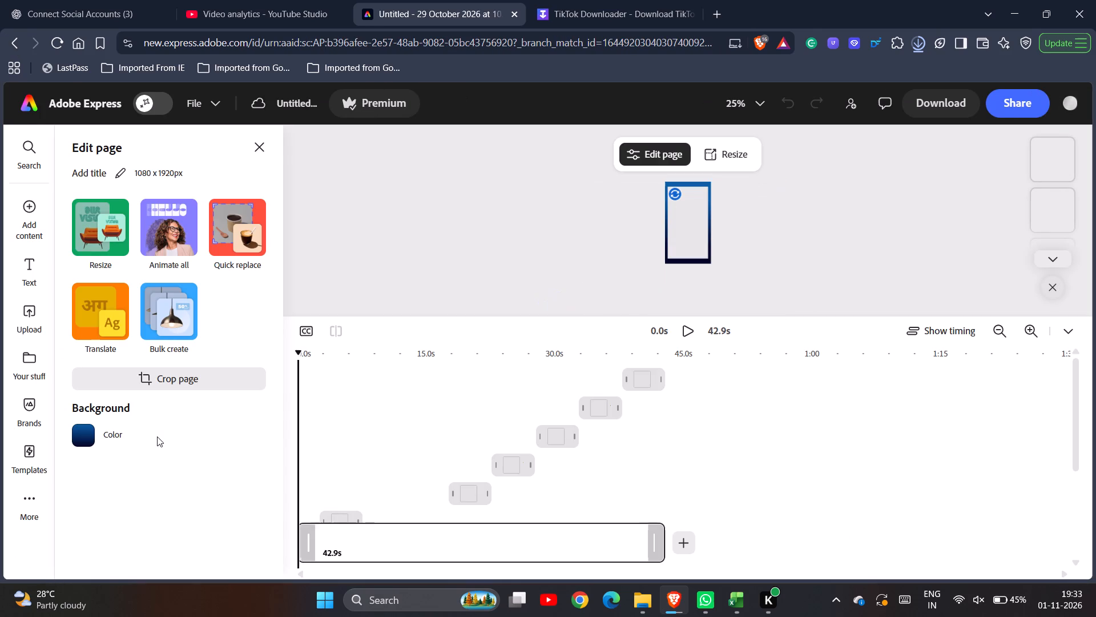
Delete the five overlay video clips between about 18 s and the end of the timeline, one by one.
click(348, 520)
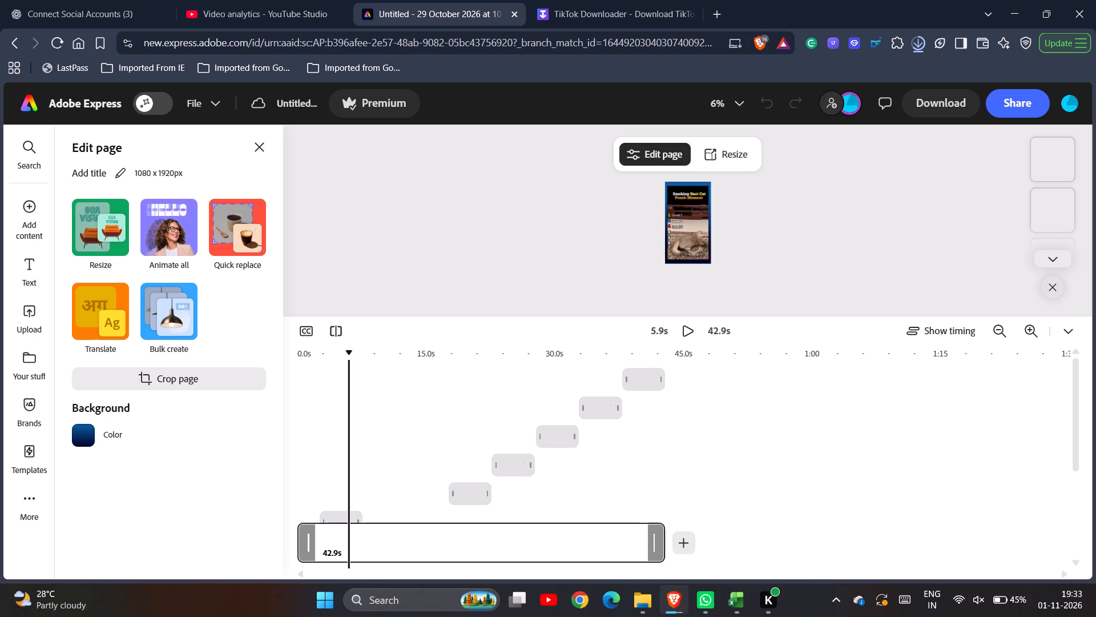
click(470, 492)
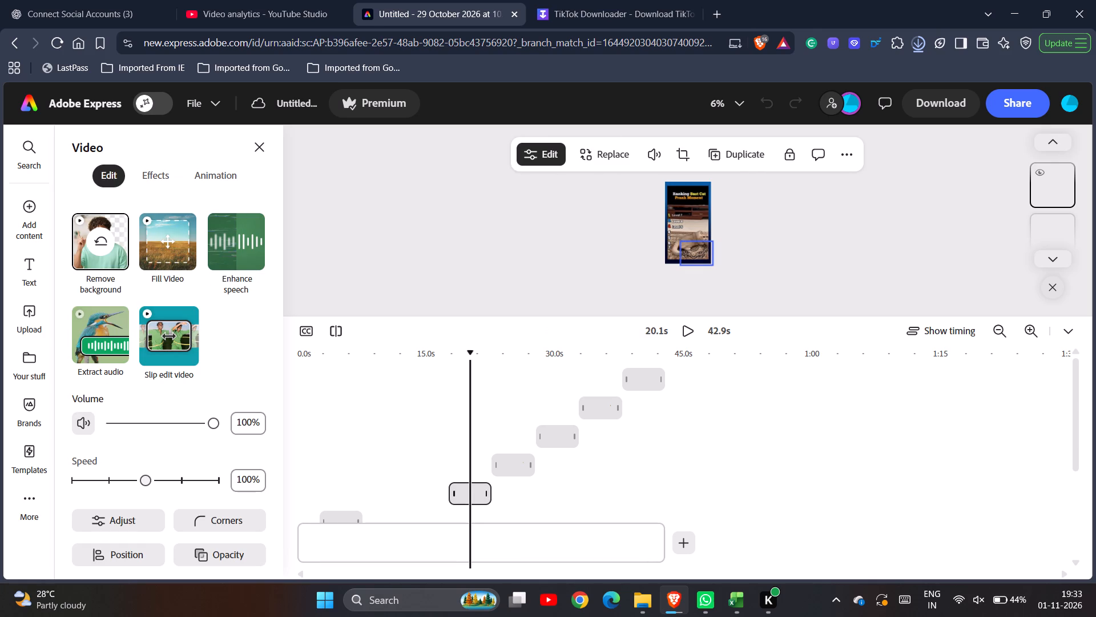
key(Delete)
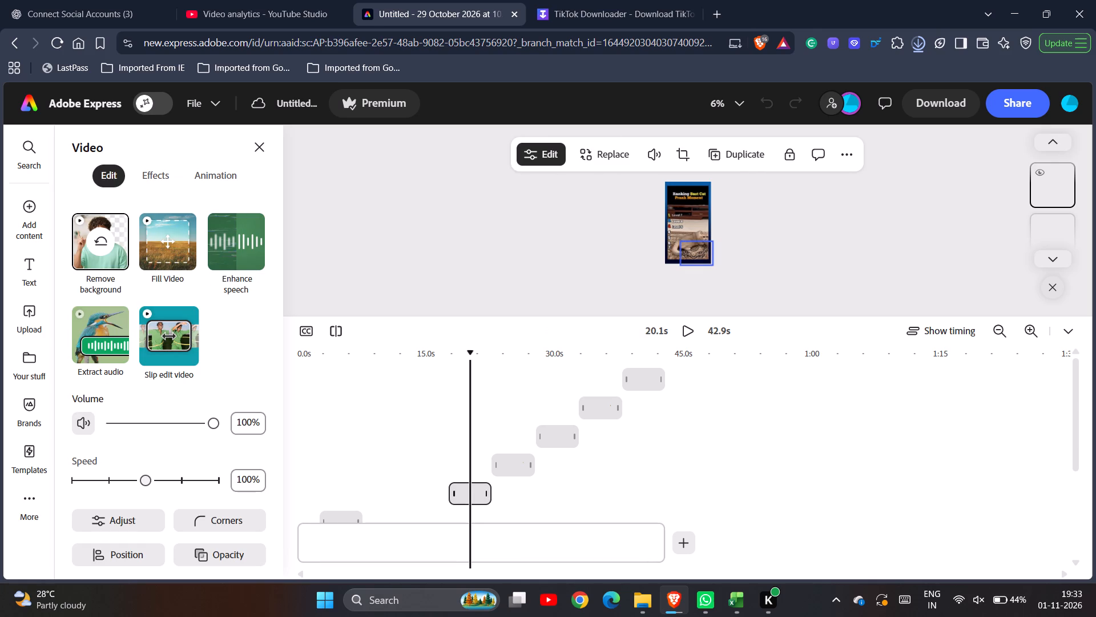
click(513, 475)
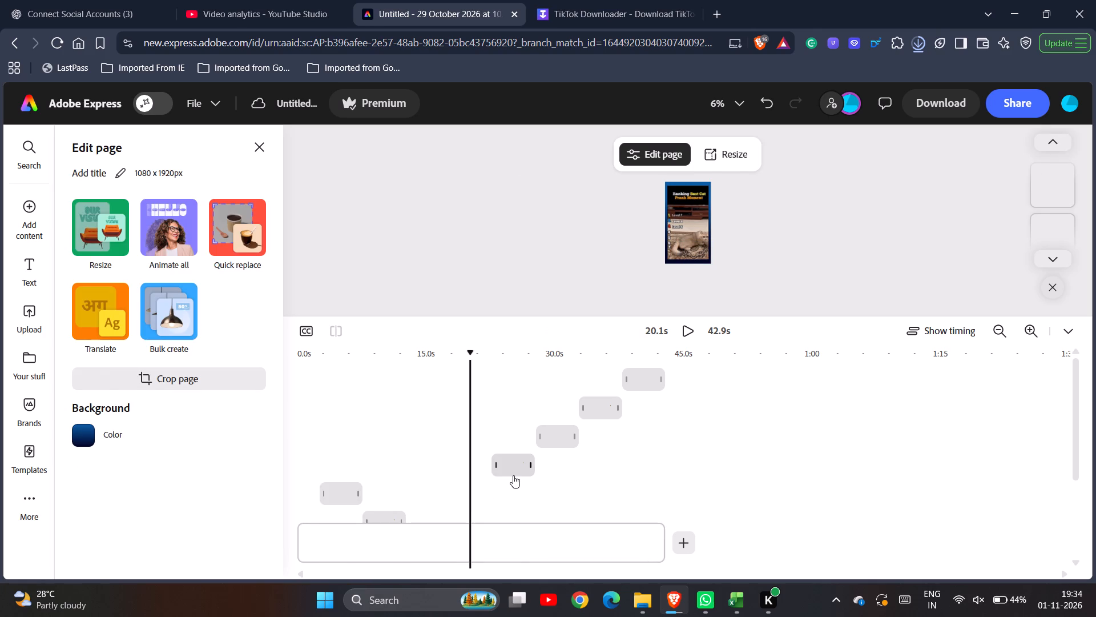
key(Delete)
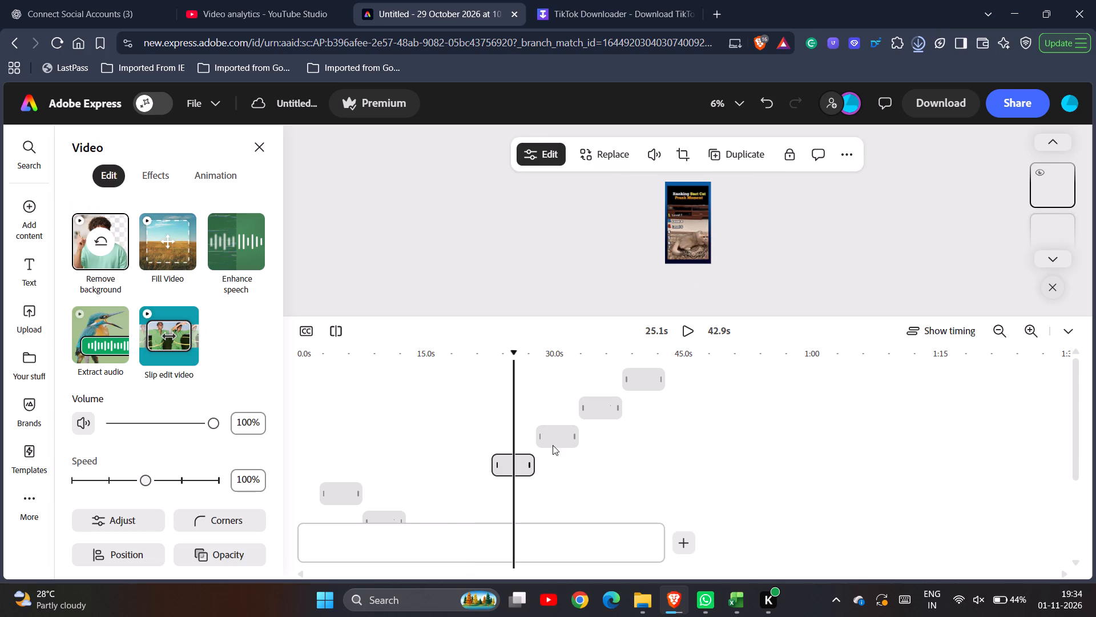
click(560, 440)
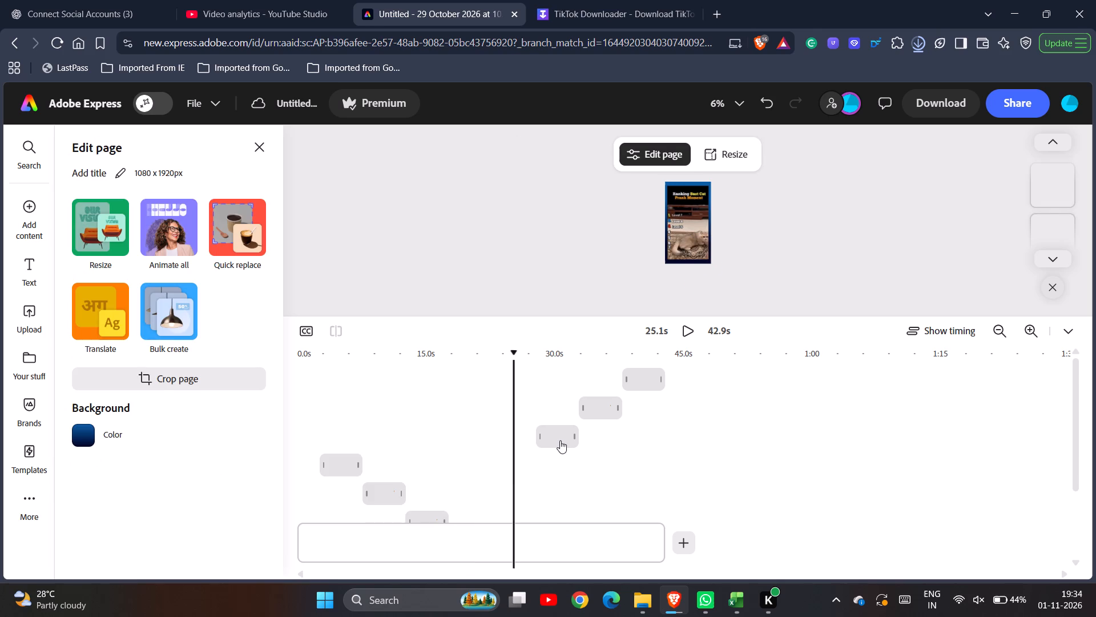
key(Delete)
click(606, 407)
key(Delete)
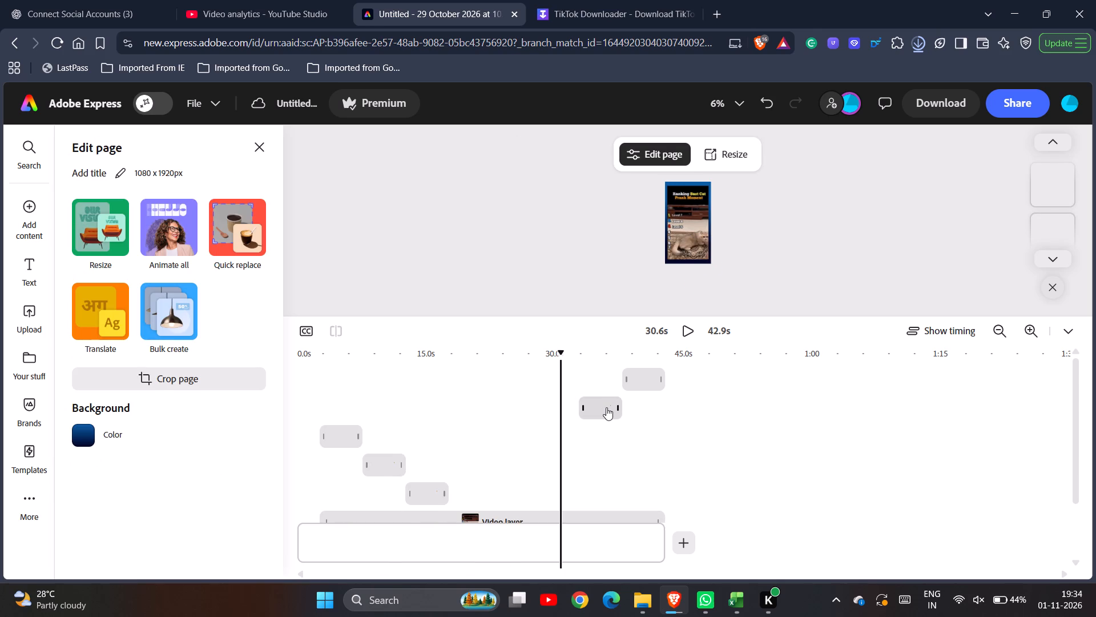
click(640, 379)
key(Delete)
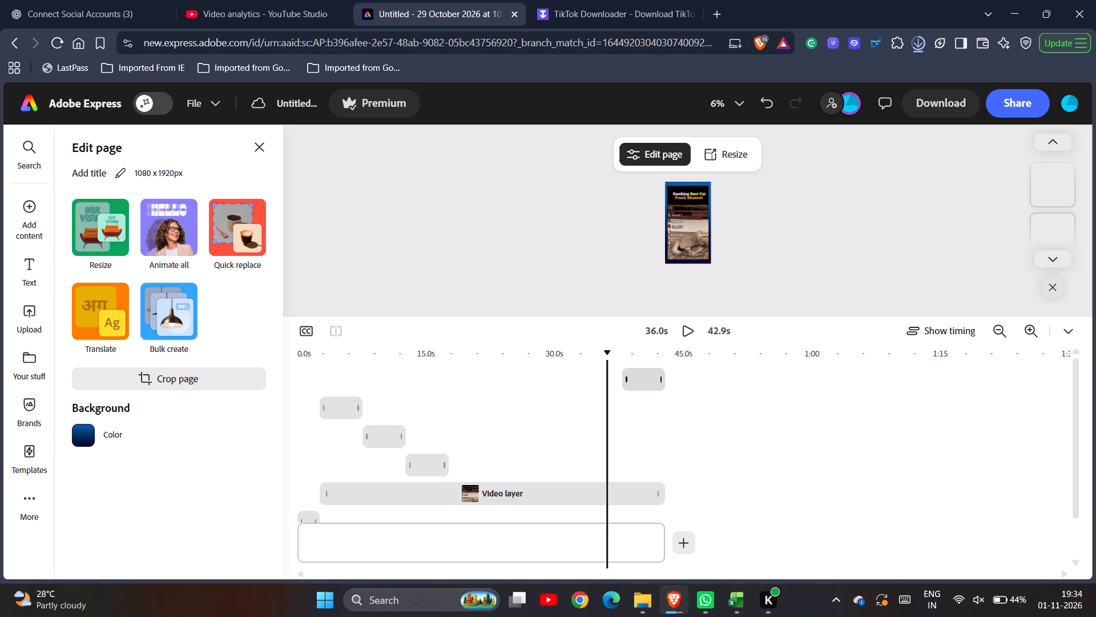
Delete the remaining three short overlay clips between about 3 s and 18 s, keeping the opening clip and long video layer.
click(427, 439)
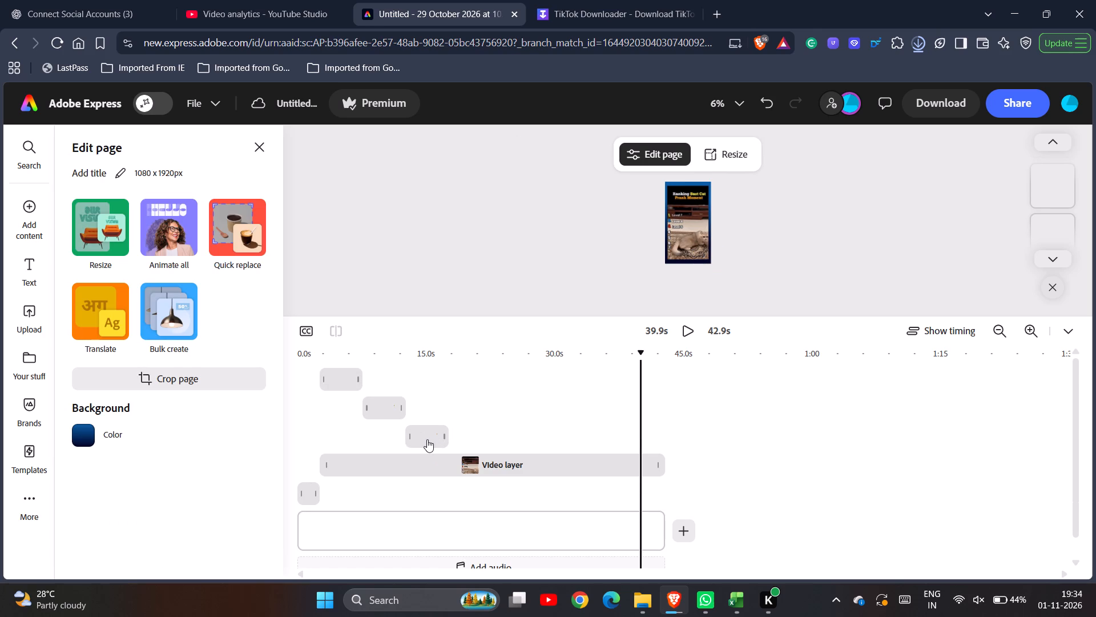
key(Delete)
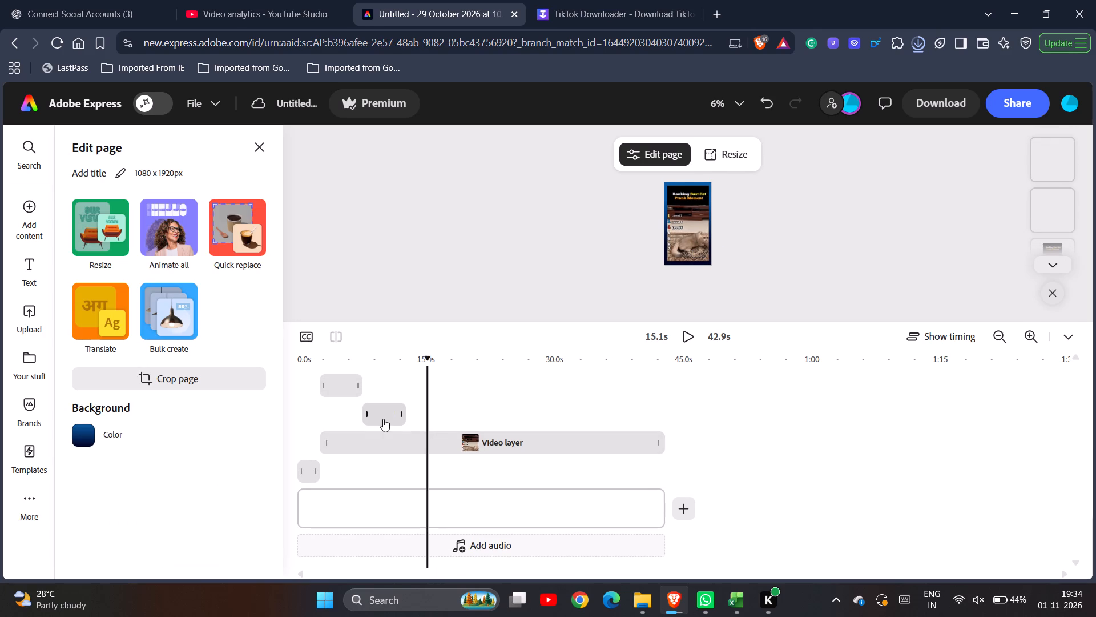
click(383, 419)
key(Delete)
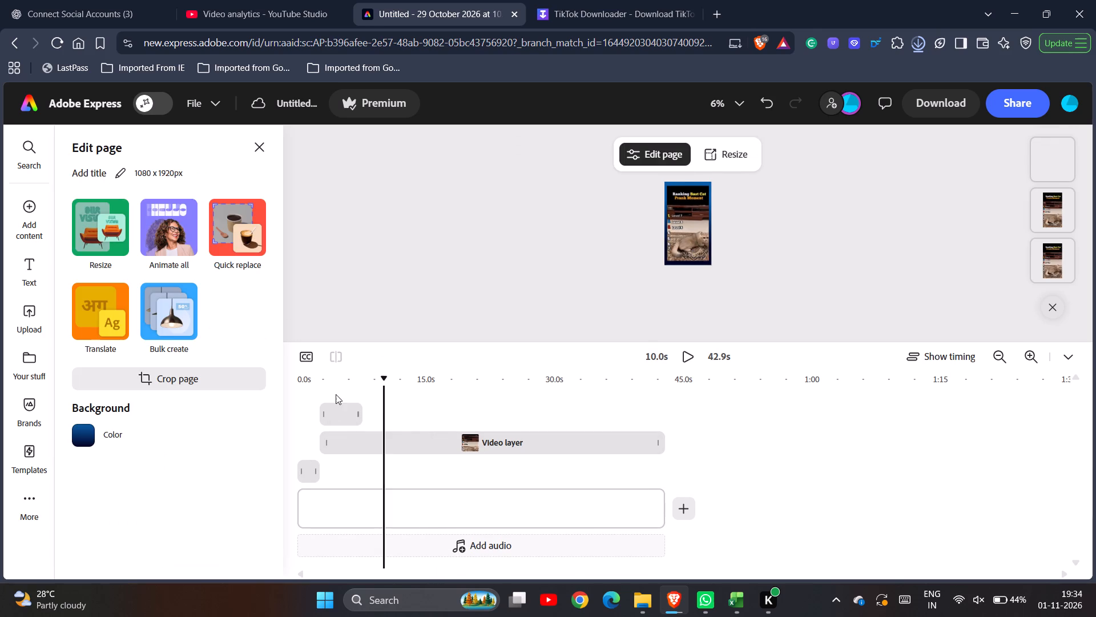
click(336, 412)
key(Delete)
Set the playback speed of the short opening clip at the timeline's start to 100%.
scroll(396, 449, down, 1)
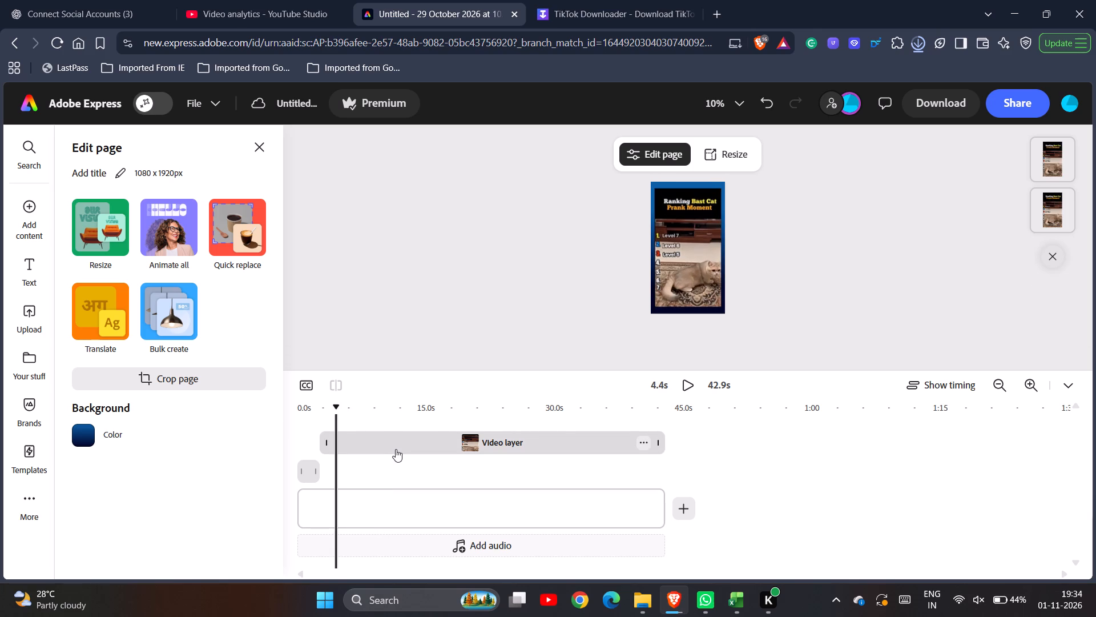
scroll(396, 449, down, 1)
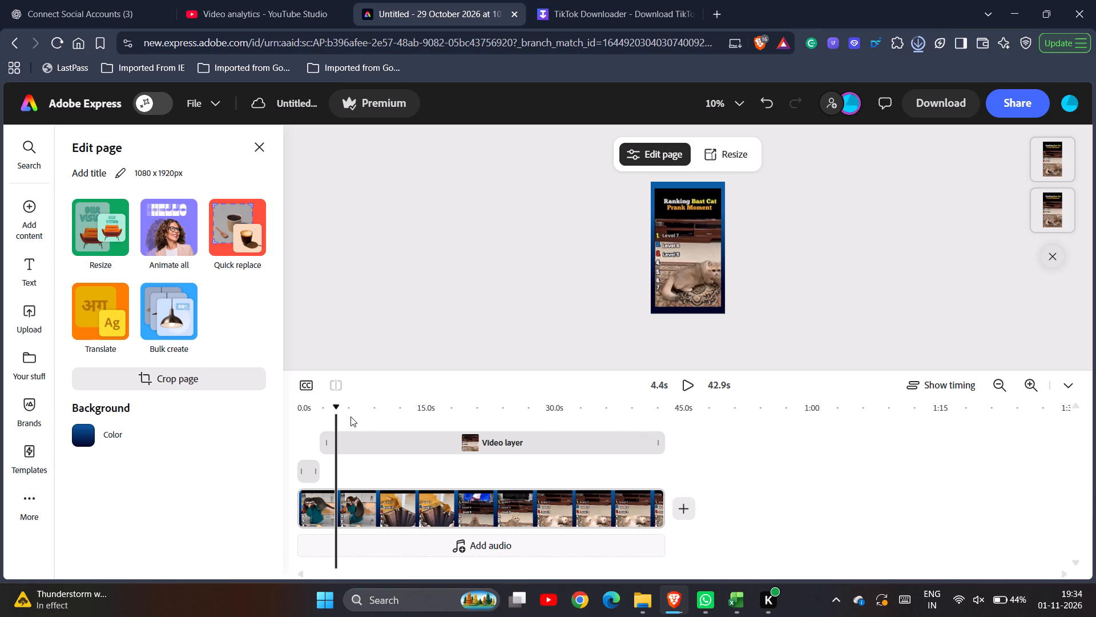
drag(335, 419, 328, 420)
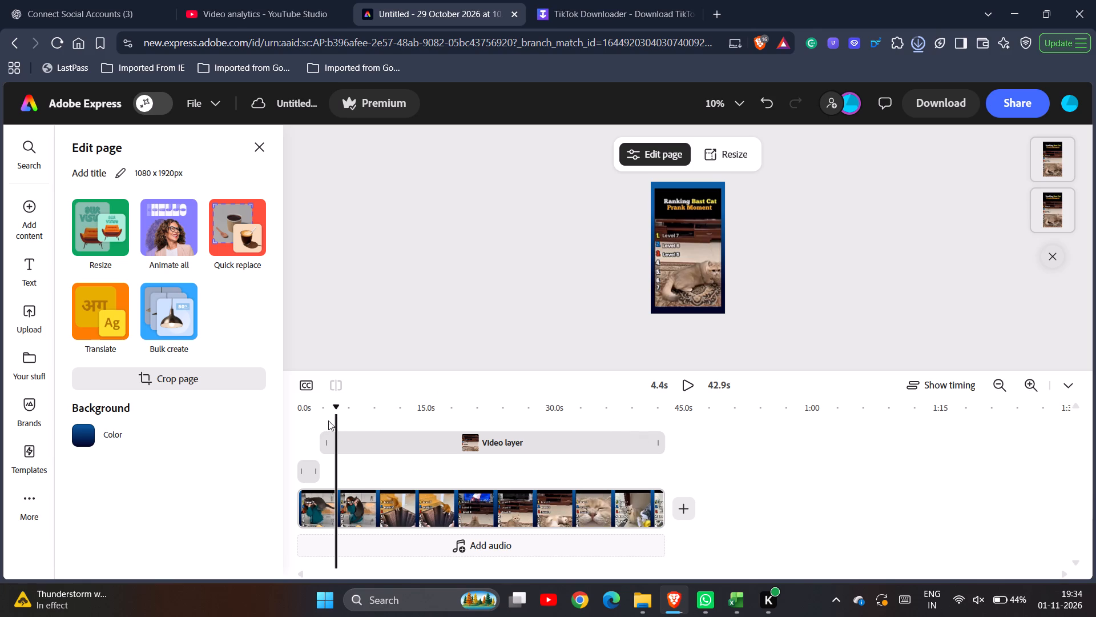
drag(328, 420, 272, 423)
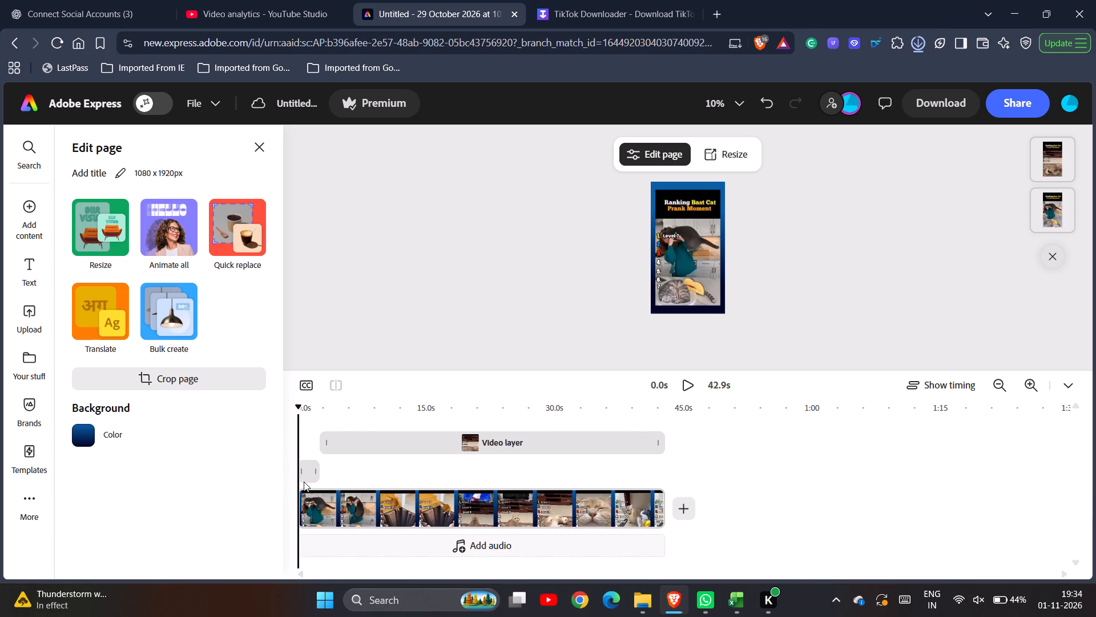
click(308, 476)
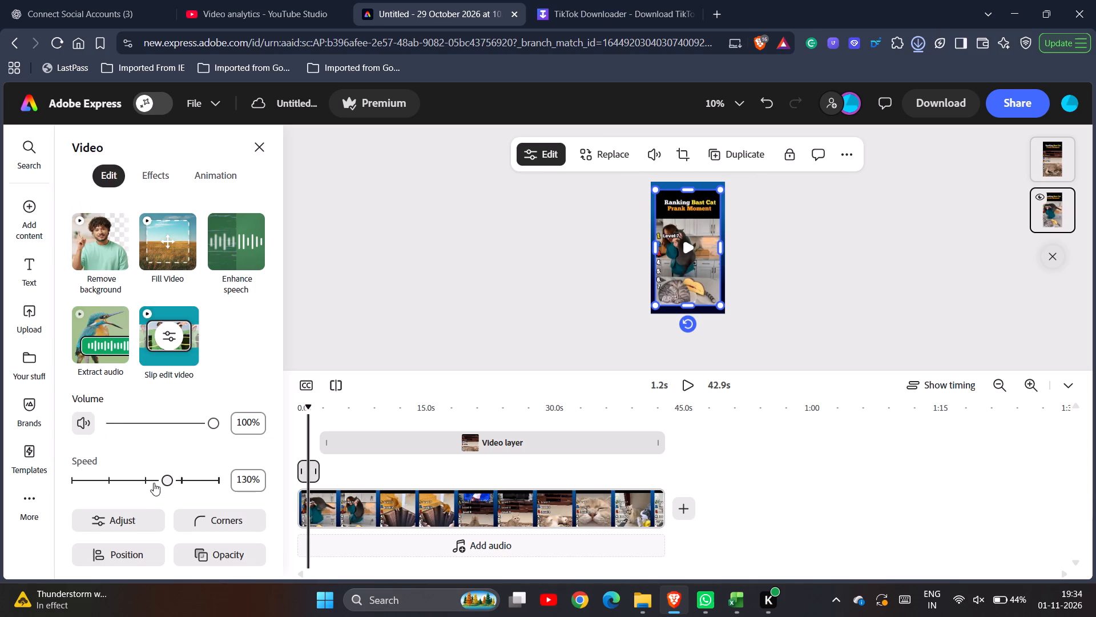
click(144, 479)
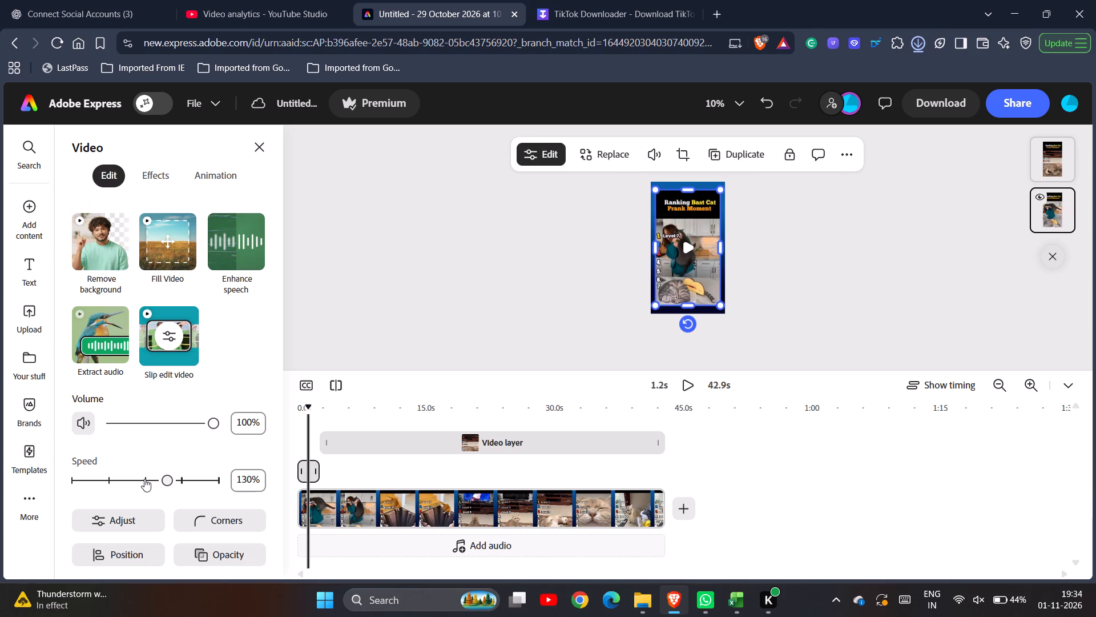
click(144, 479)
Play the opening clip through its transition into the long video layer, and return the playhead to the start.
click(362, 342)
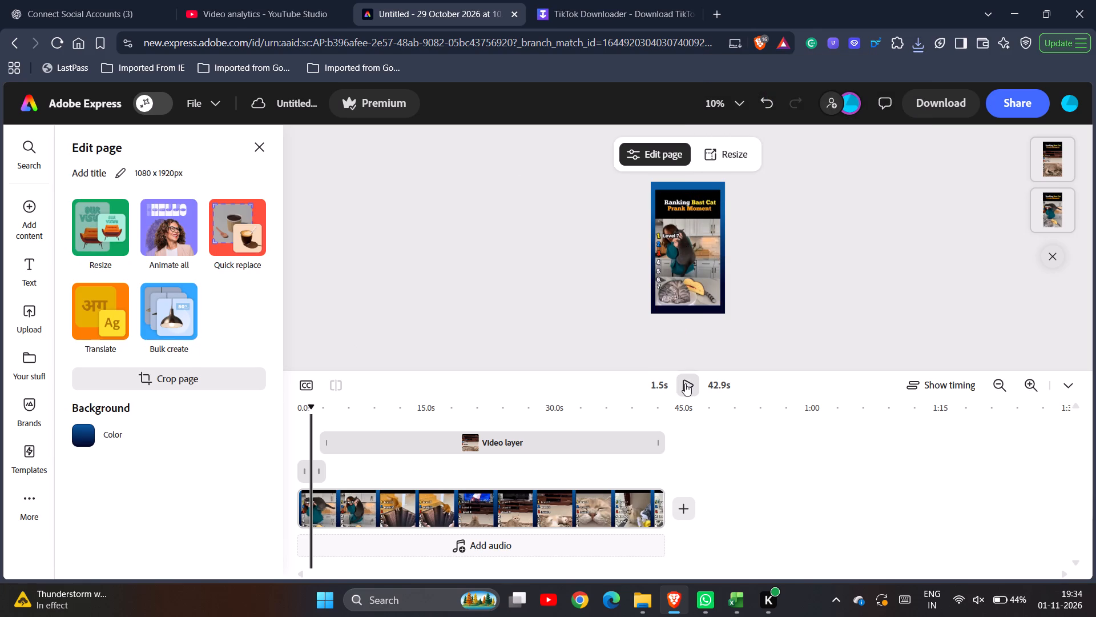
click(688, 383)
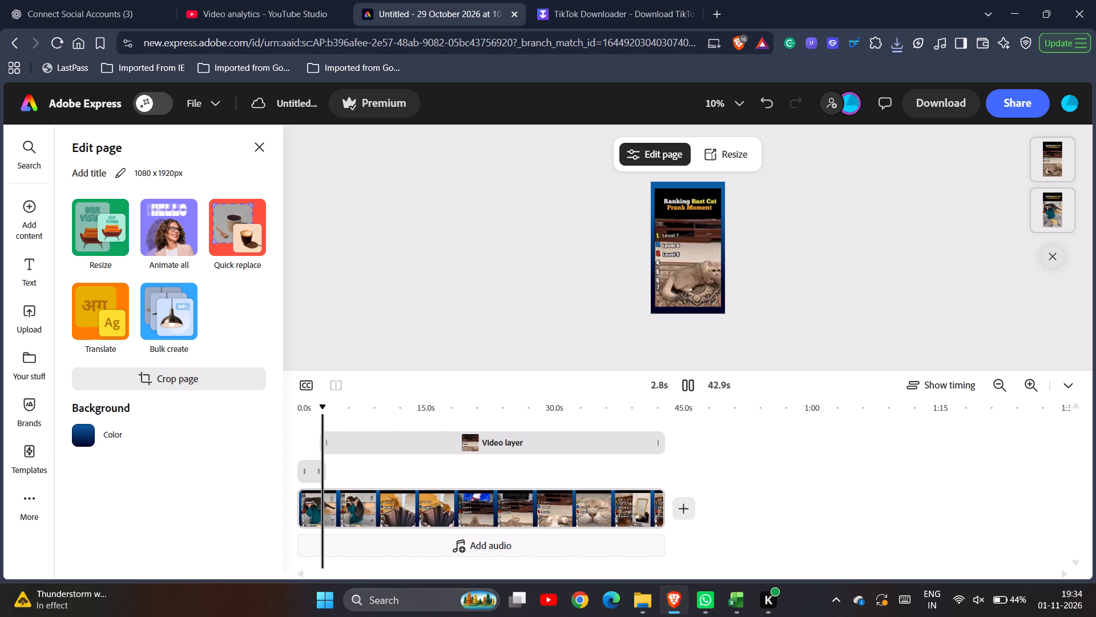
drag(323, 417, 224, 423)
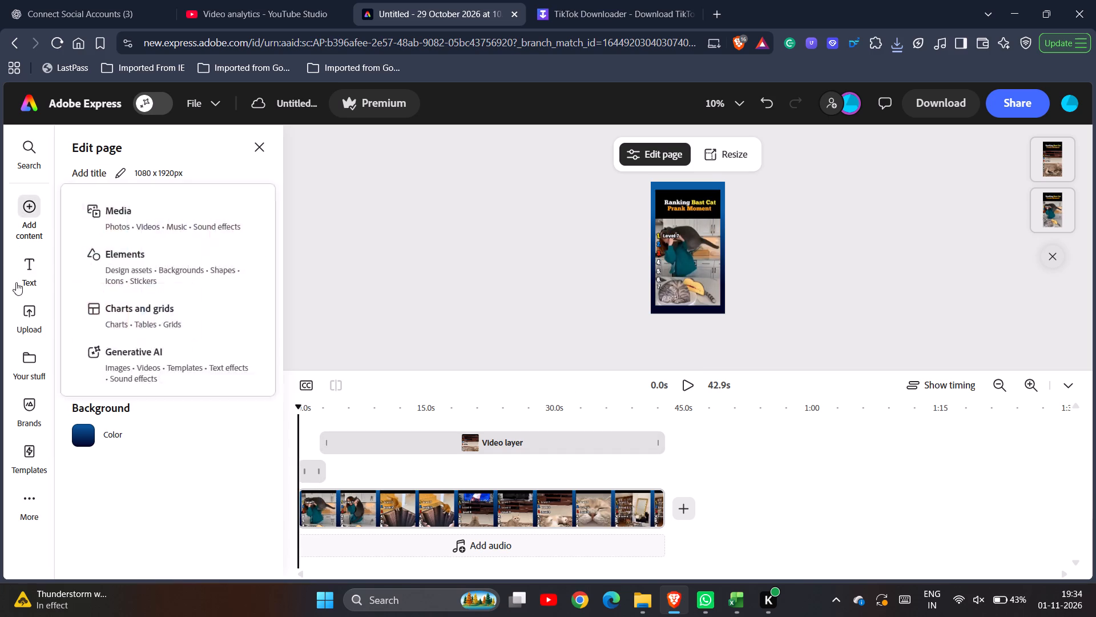
Delete the first 5-second gamer clip from the uploaded files.
click(27, 315)
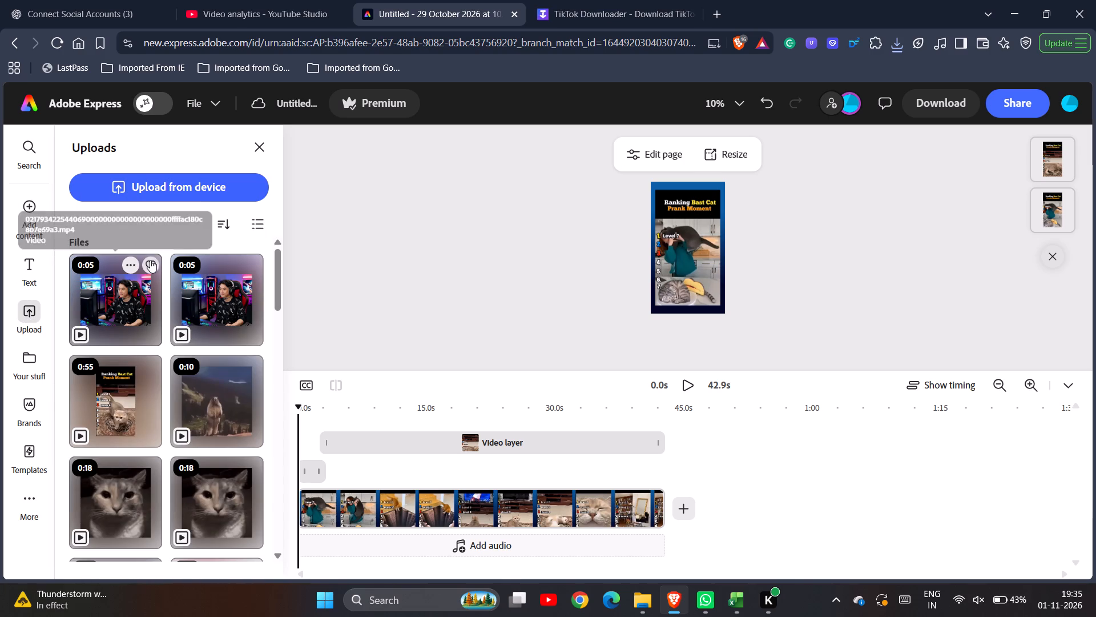
click(151, 260)
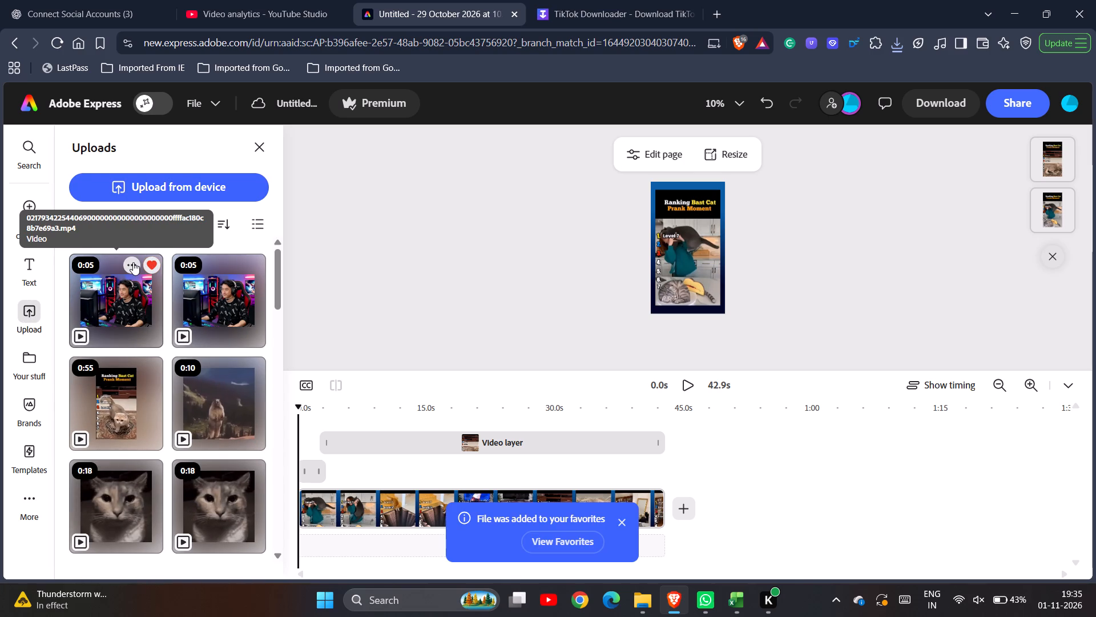
click(133, 262)
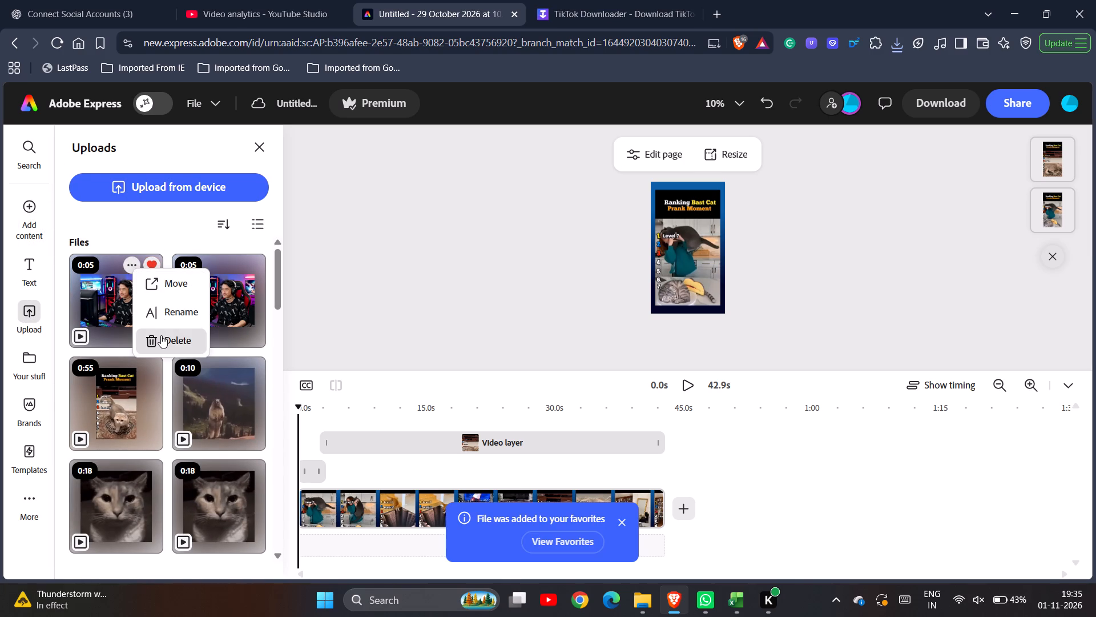
click(161, 335)
key(Return)
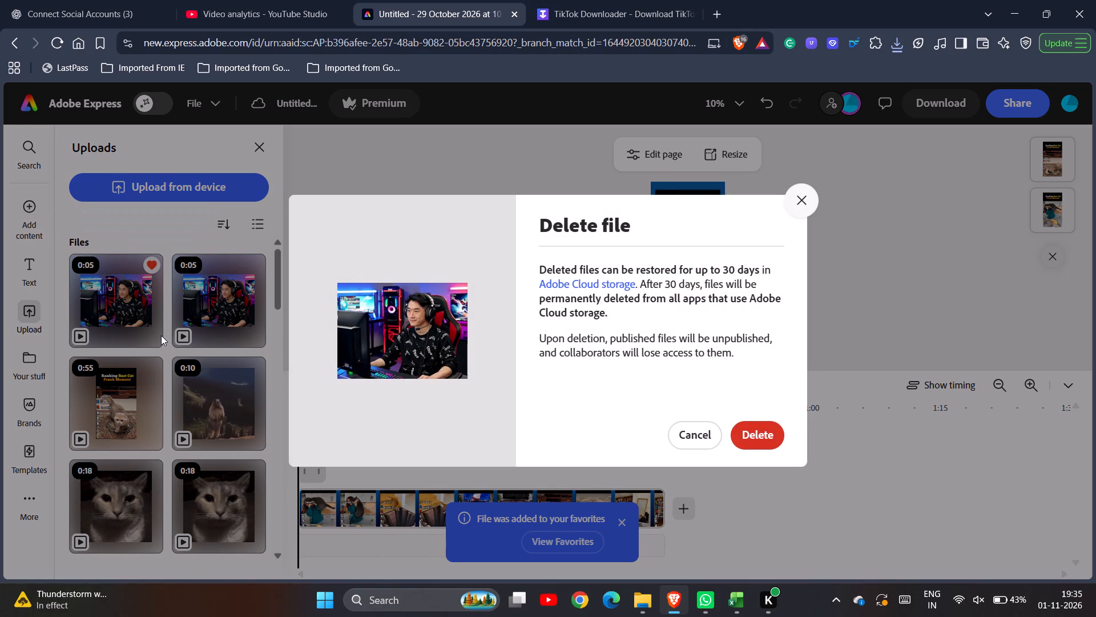
Delete the remaining 5-second gamer clip from the uploaded files.
click(235, 262)
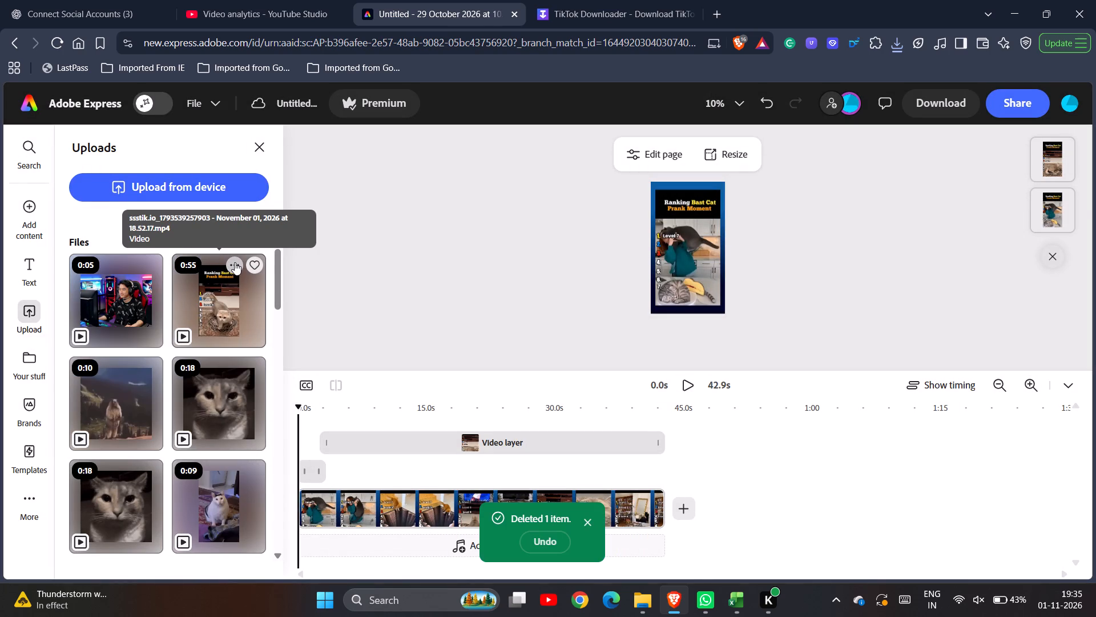
click(143, 272)
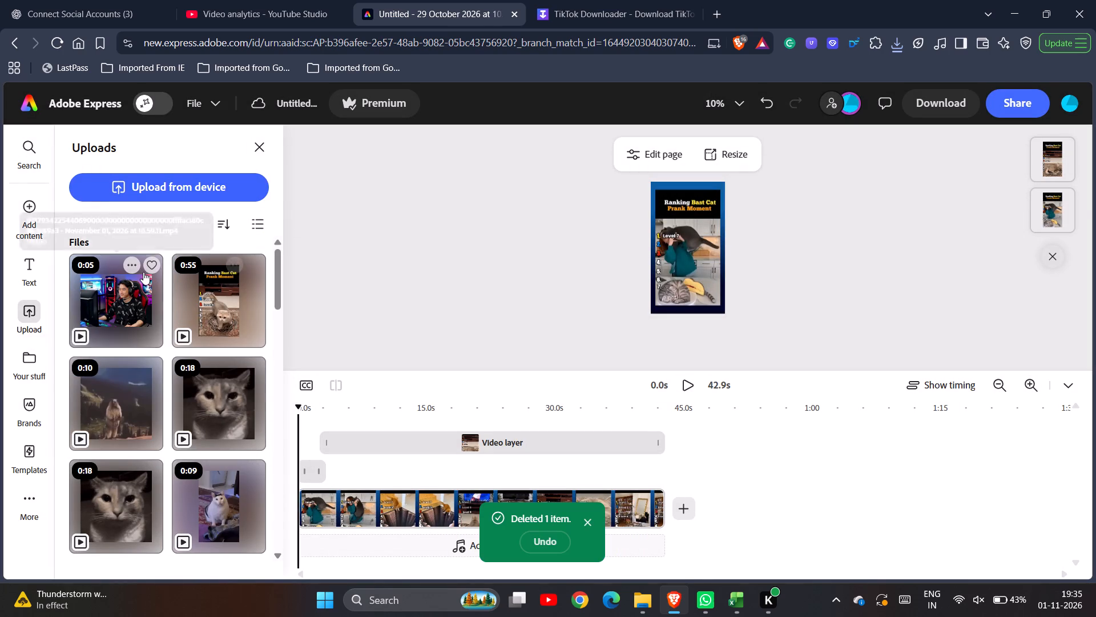
click(130, 264)
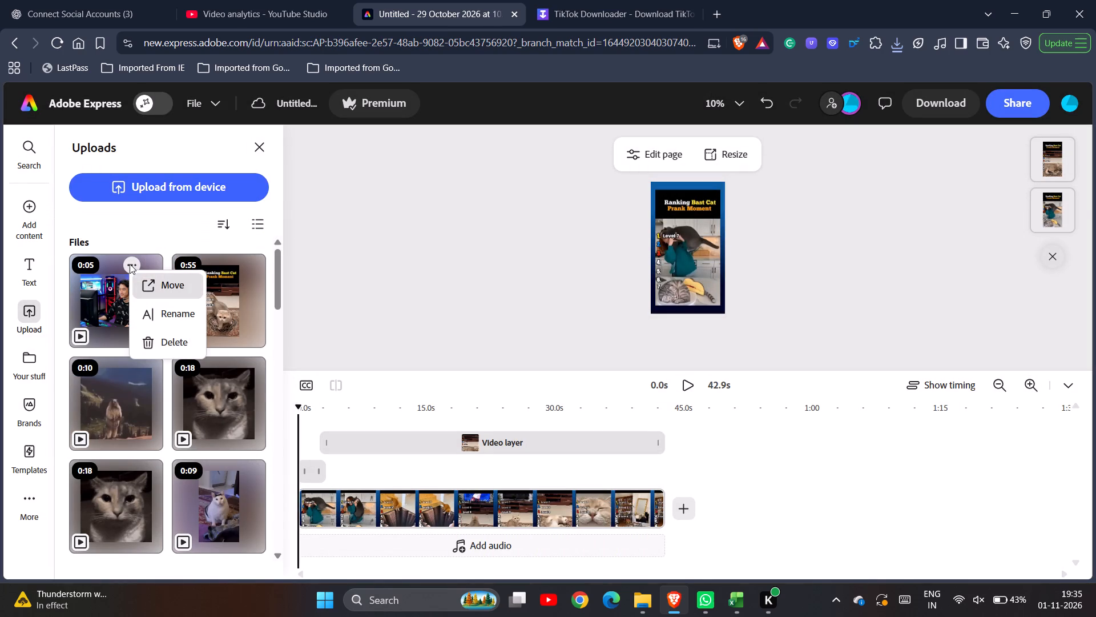
key(Down)
key(Down)
key(Down)
key(Down)
key(Down)
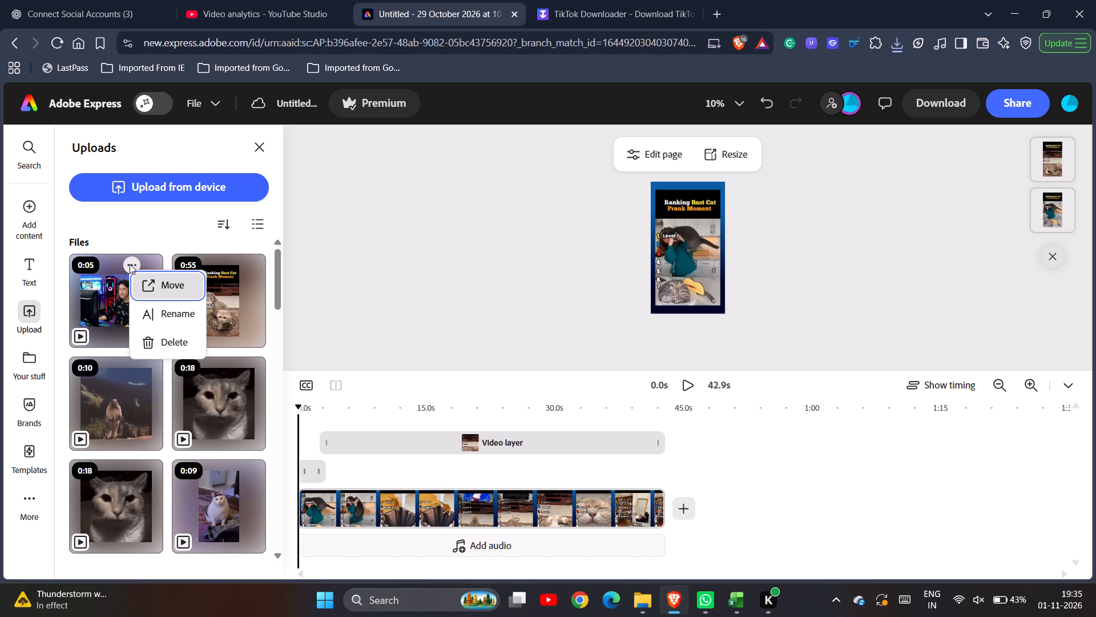
click(167, 338)
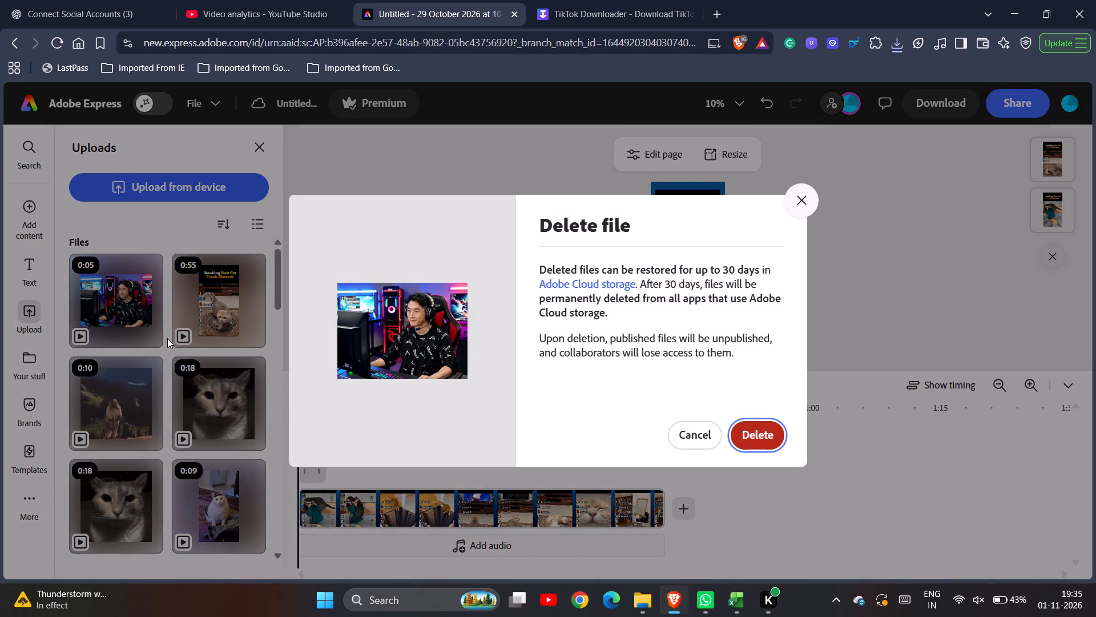
key(Return)
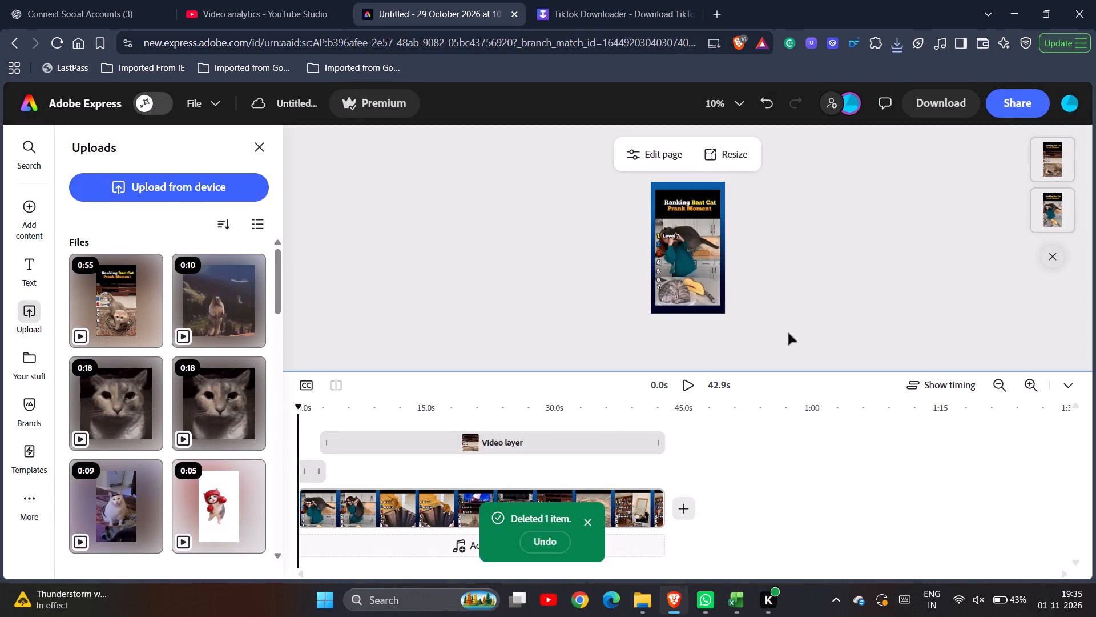
Upload the video "Untitled - October 31, 2026 at 10.17.17.mp4" from the Desktop folder into the project.
click(200, 193)
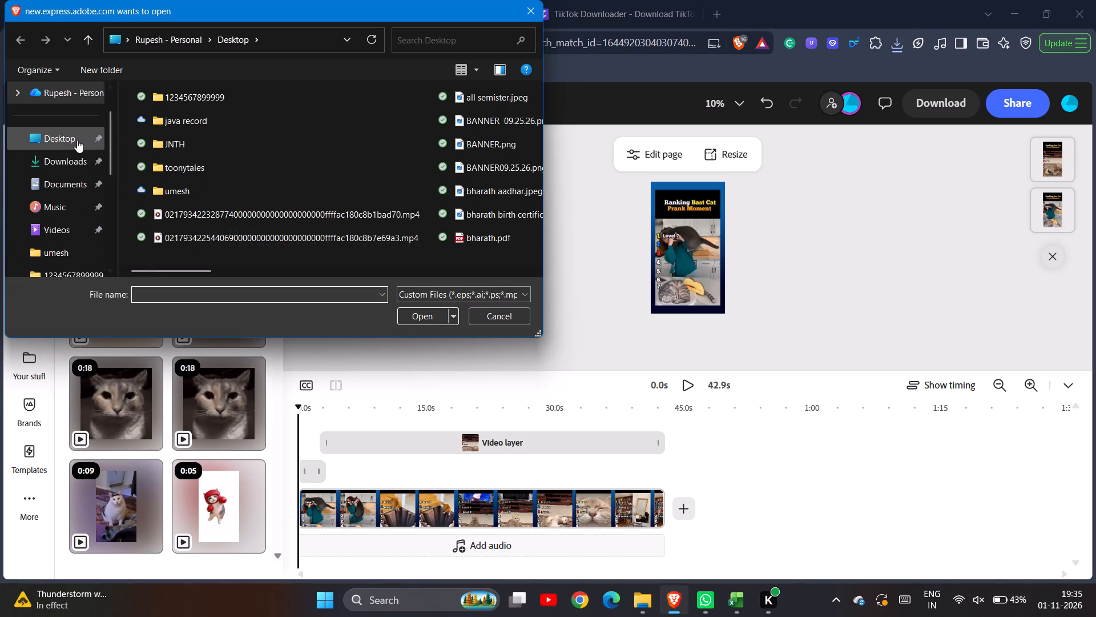
click(77, 140)
click(74, 154)
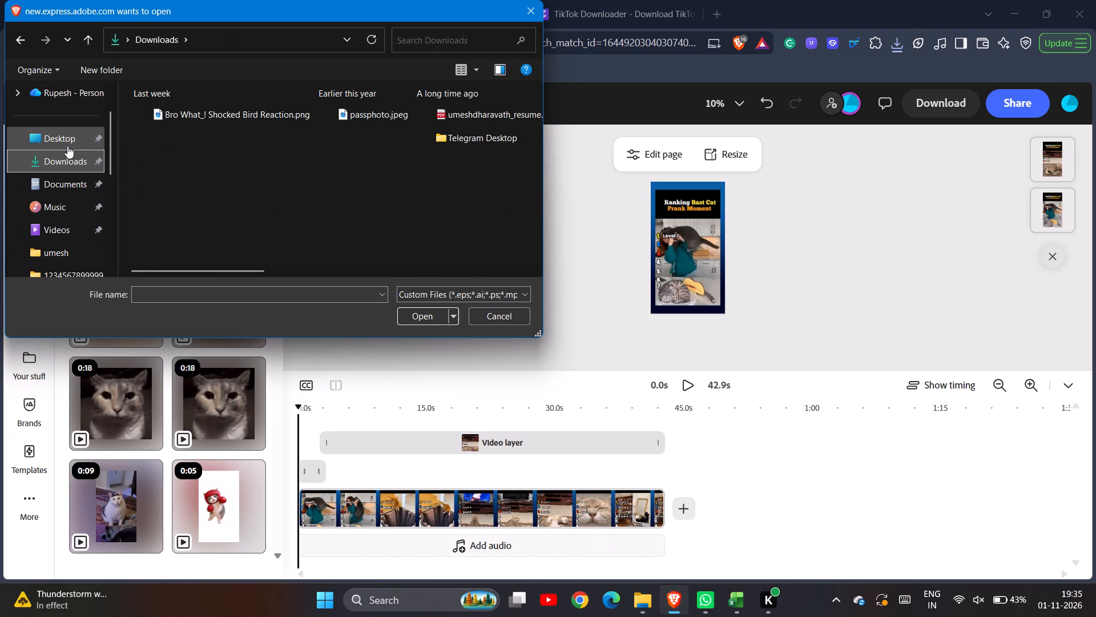
click(63, 140)
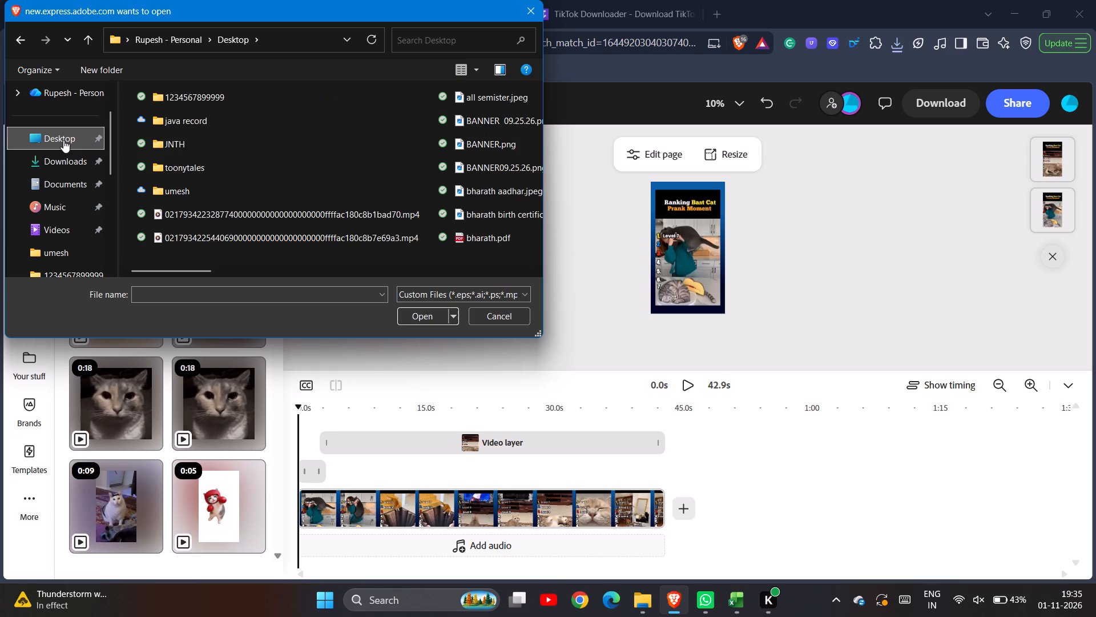
scroll(209, 184, down, 8)
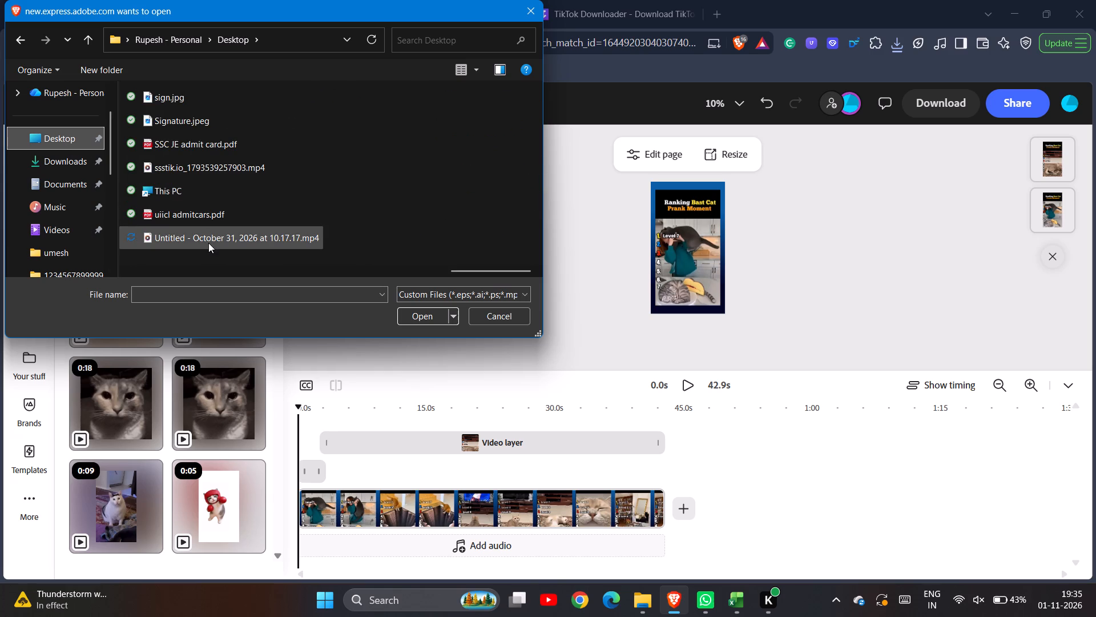
double_click(209, 243)
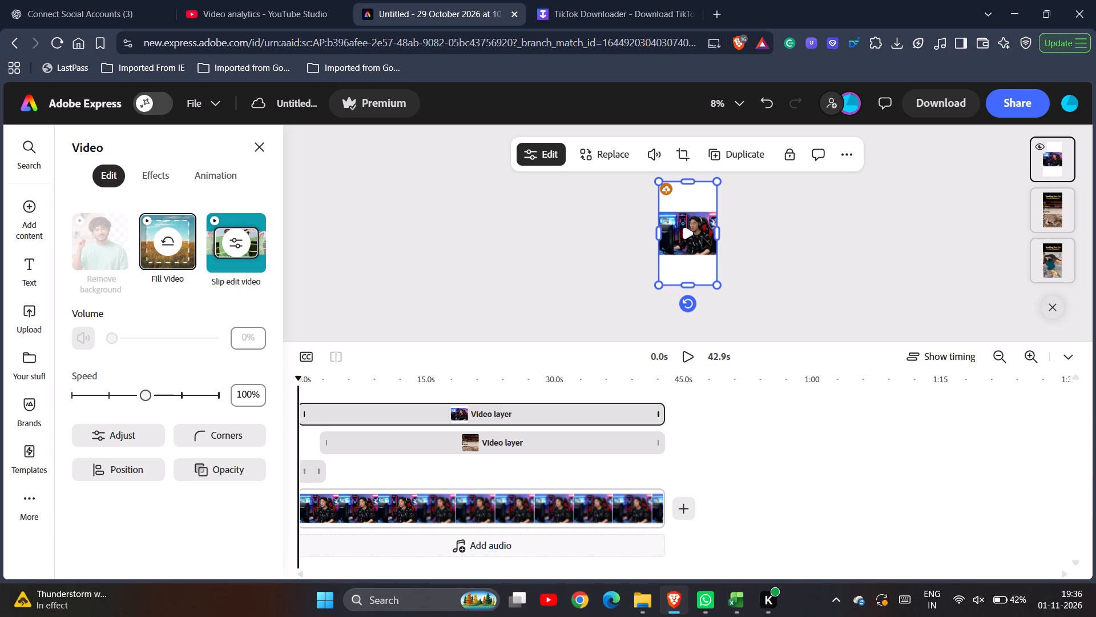
Place the playhead at about 26.4 s on the main track and select the newly added gamer video on the page.
click(676, 214)
scroll(188, 237, left, 4)
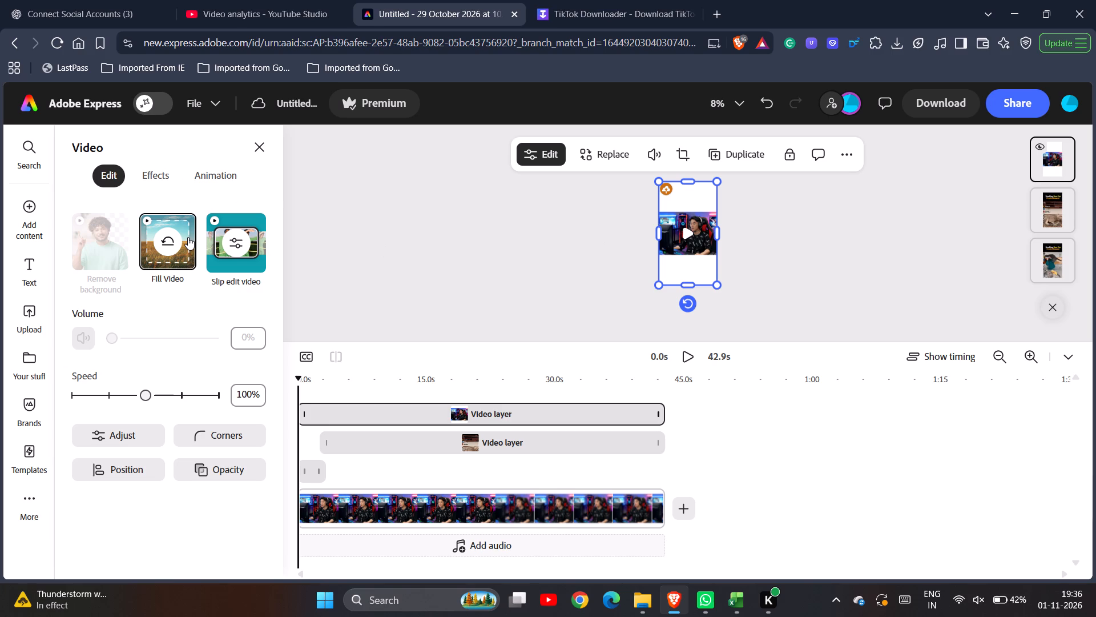
scroll(188, 237, right, 1)
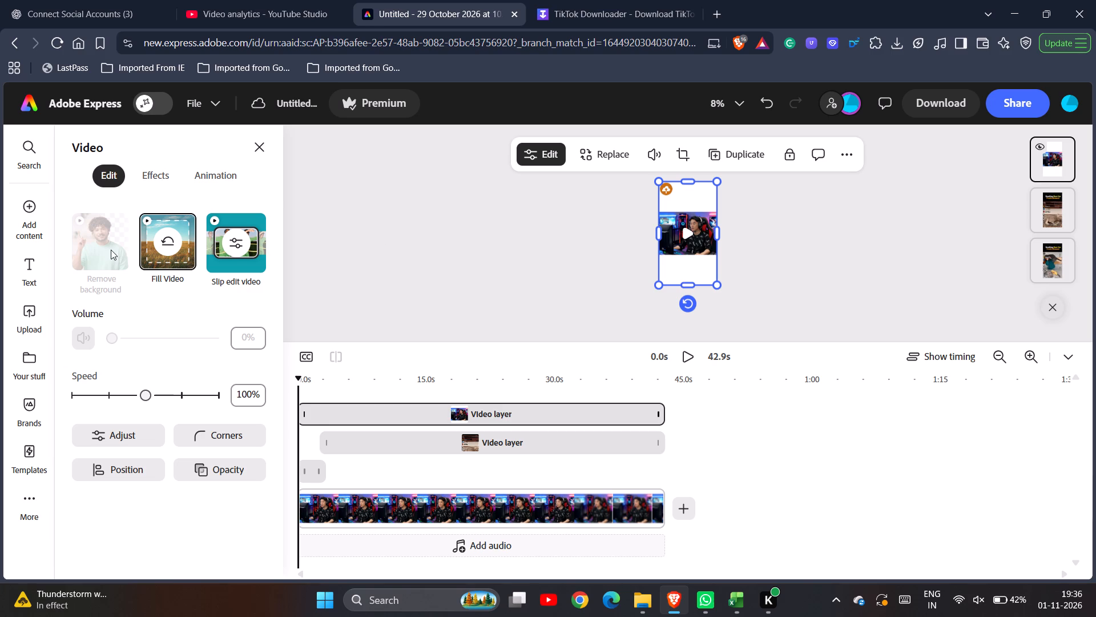
click(544, 507)
double_click(544, 507)
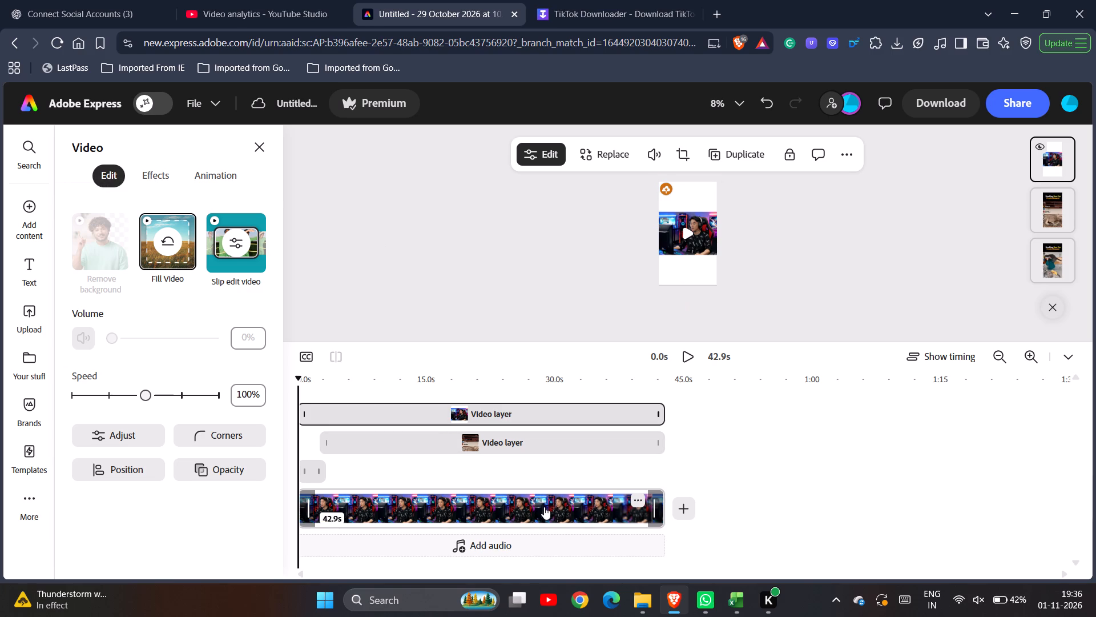
click(544, 507)
click(524, 507)
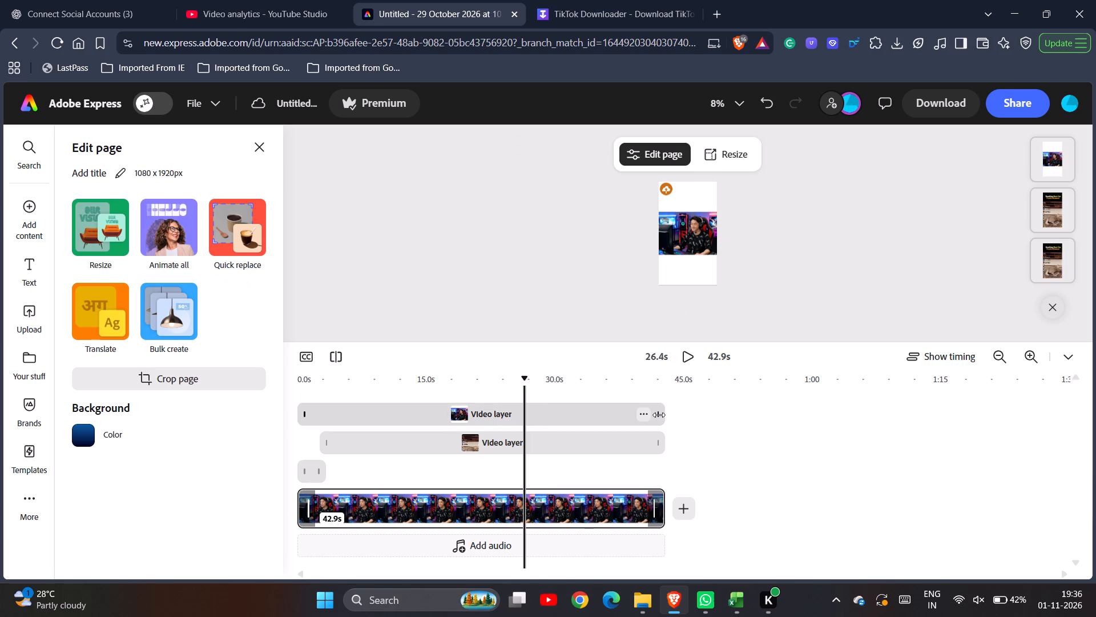
click(684, 235)
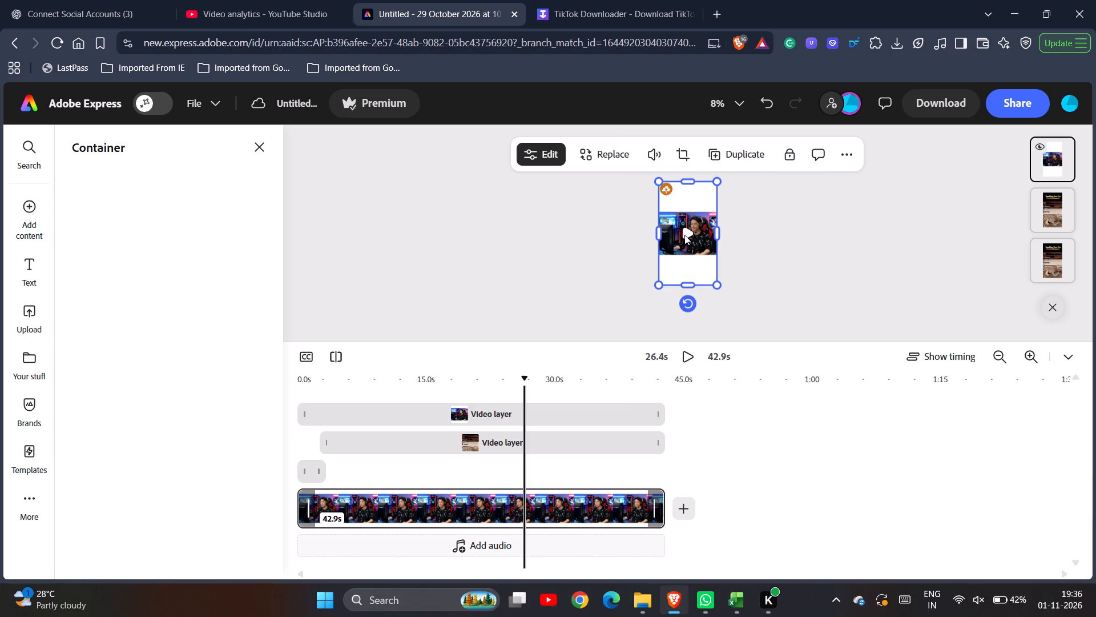
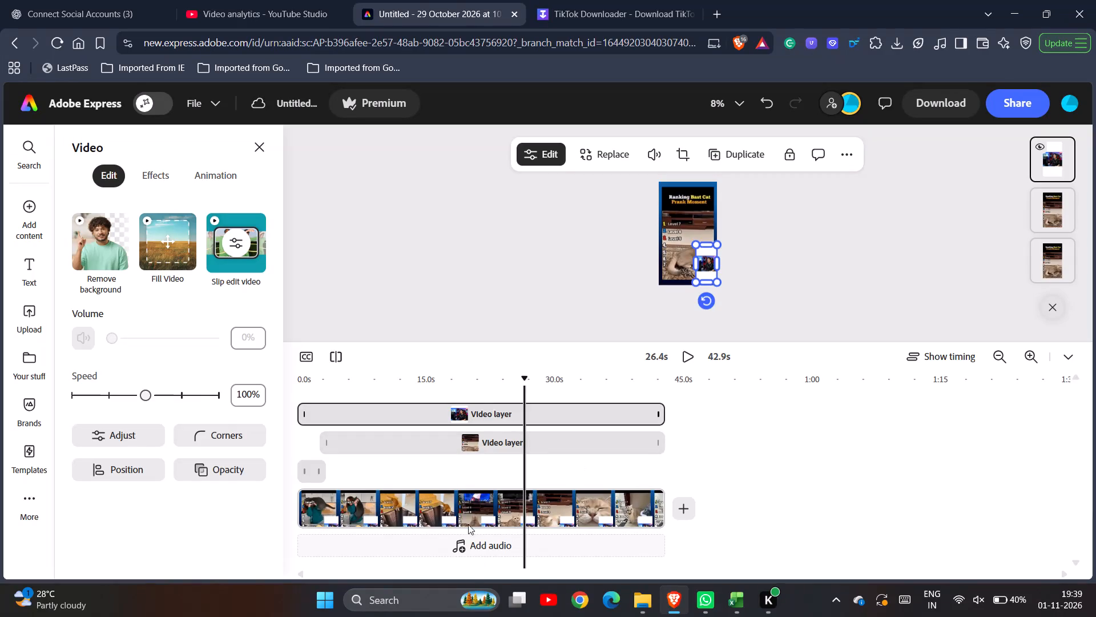
Place the playhead at about 18.7 s and apply background removal to the small gamer video overlaid on the cat ranking page.
click(458, 442)
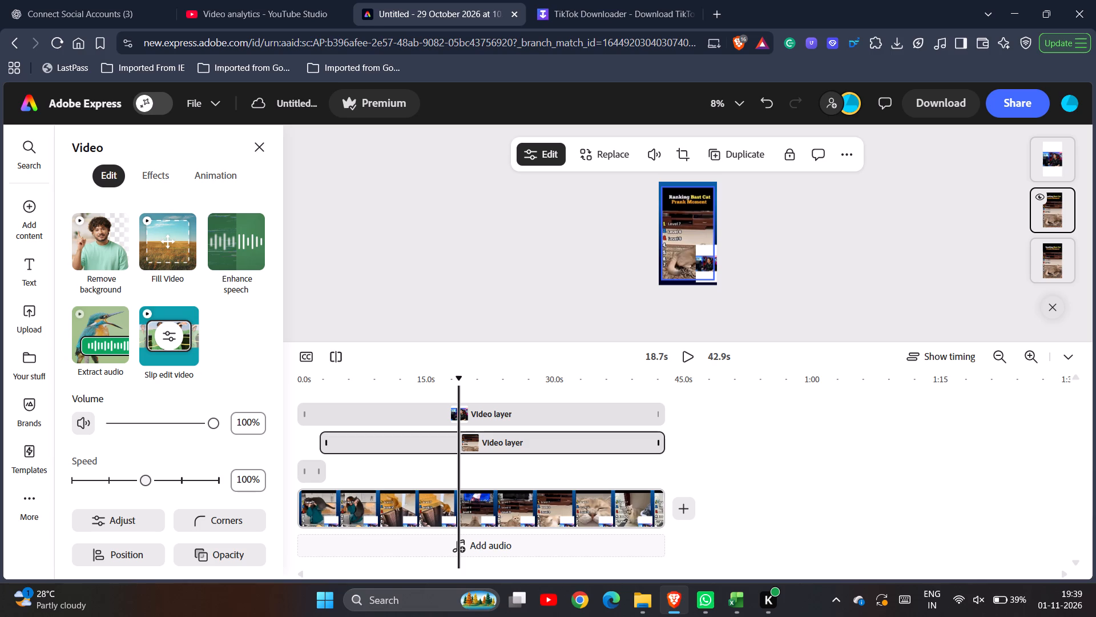
click(706, 262)
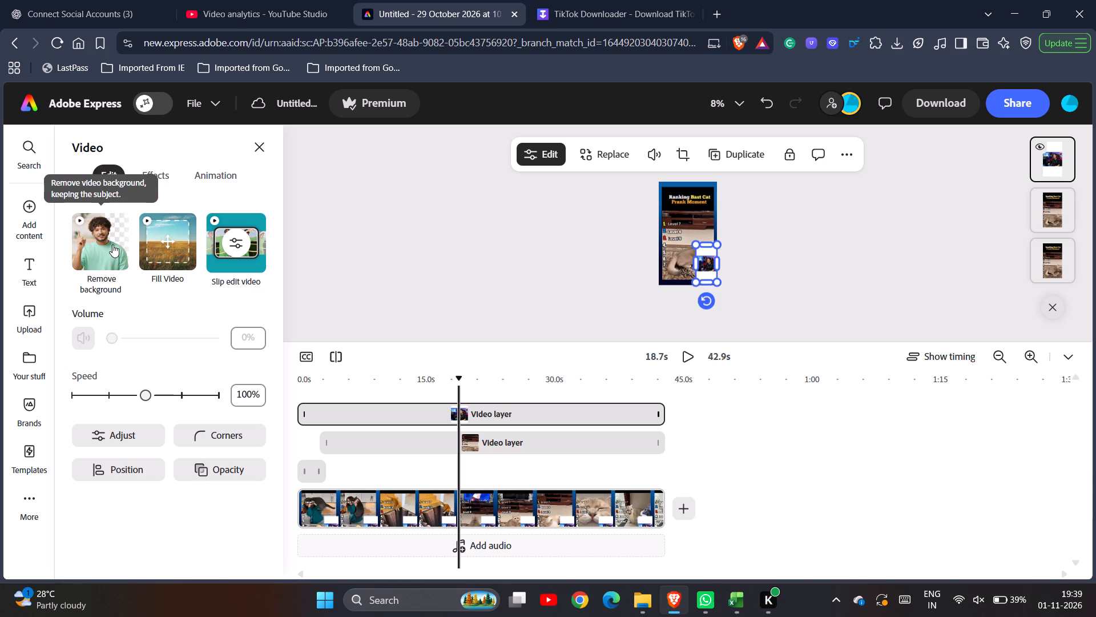
click(112, 245)
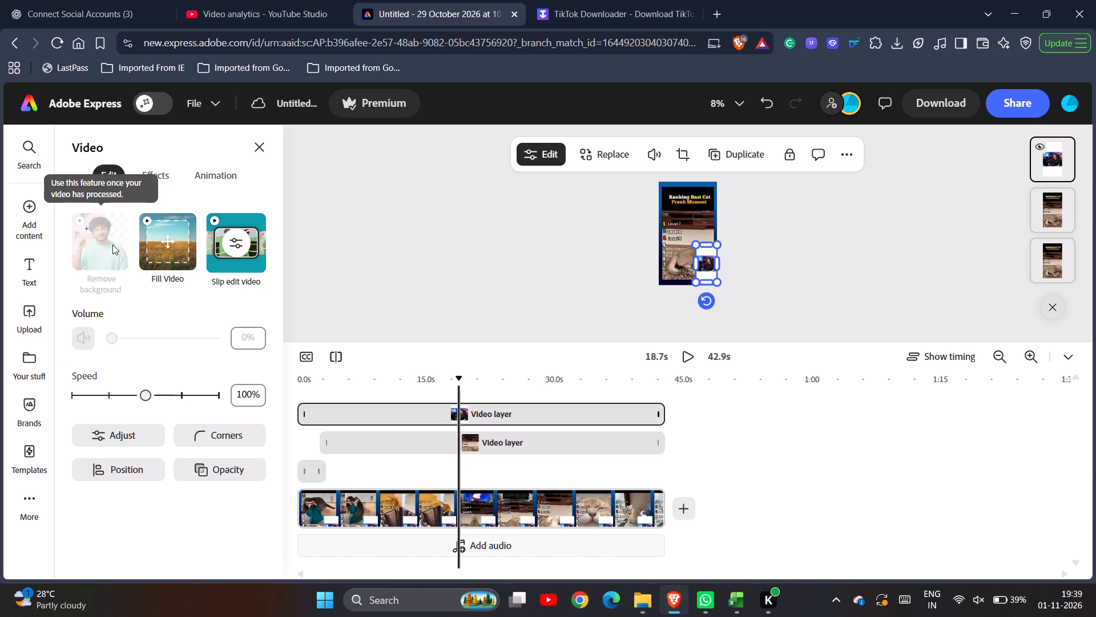
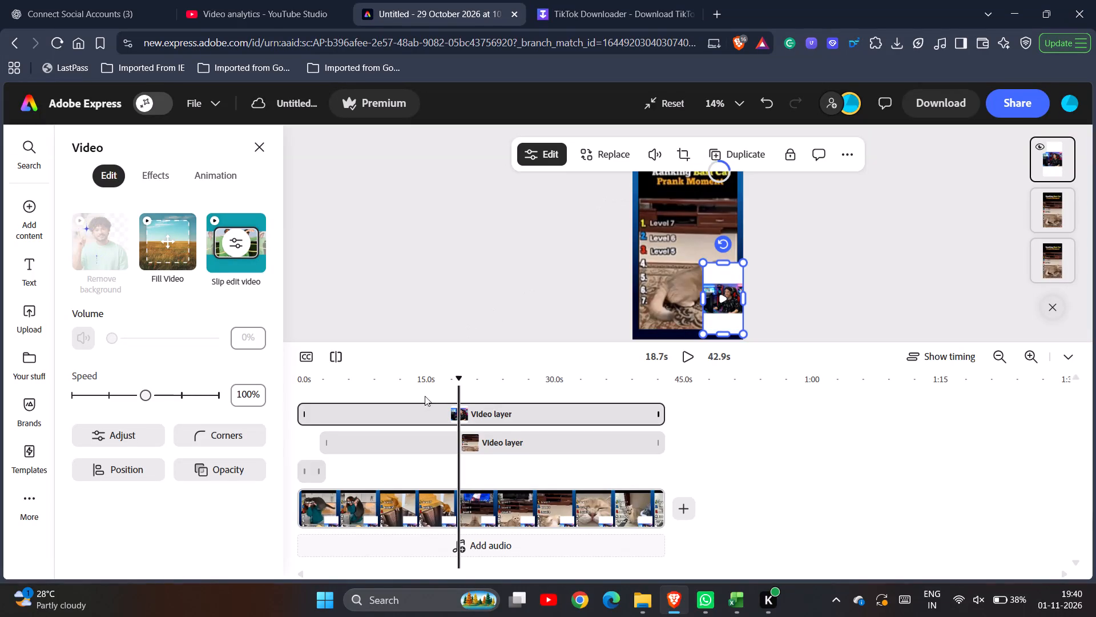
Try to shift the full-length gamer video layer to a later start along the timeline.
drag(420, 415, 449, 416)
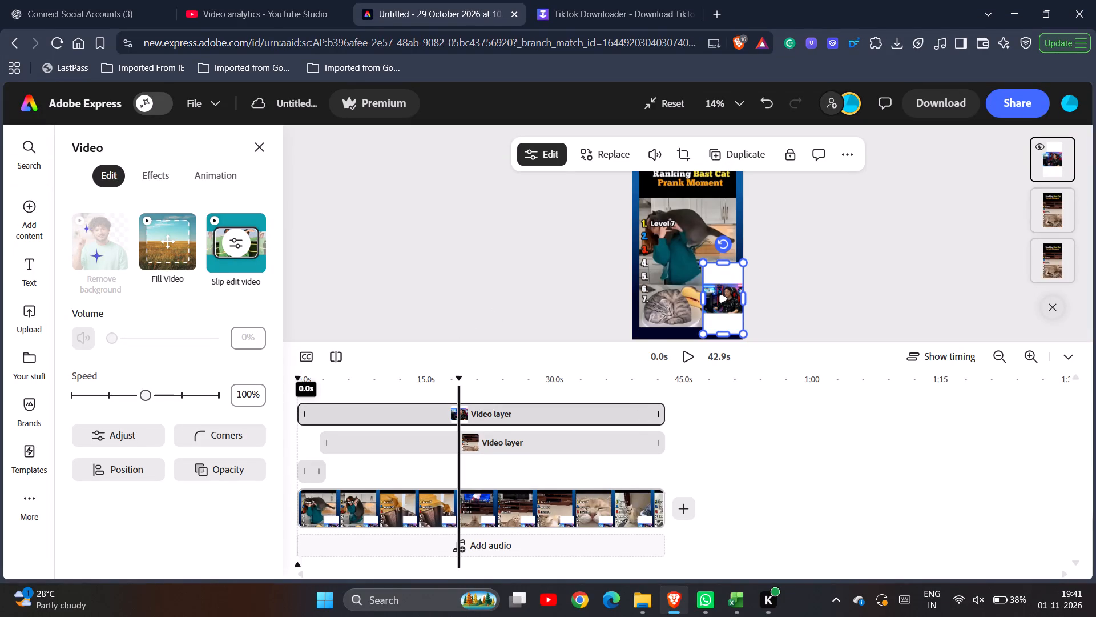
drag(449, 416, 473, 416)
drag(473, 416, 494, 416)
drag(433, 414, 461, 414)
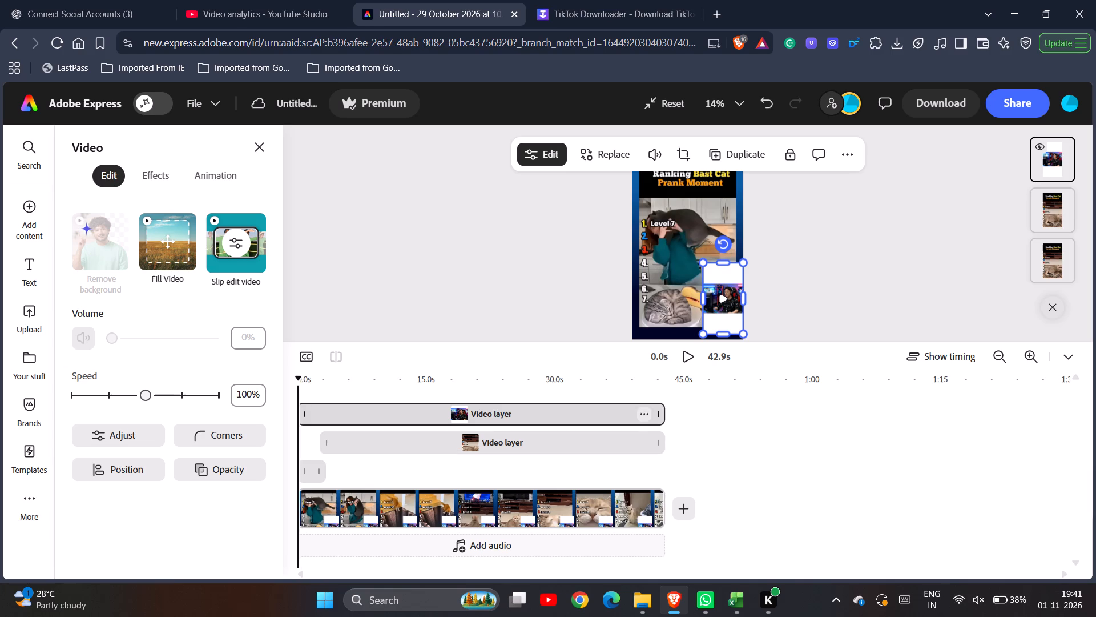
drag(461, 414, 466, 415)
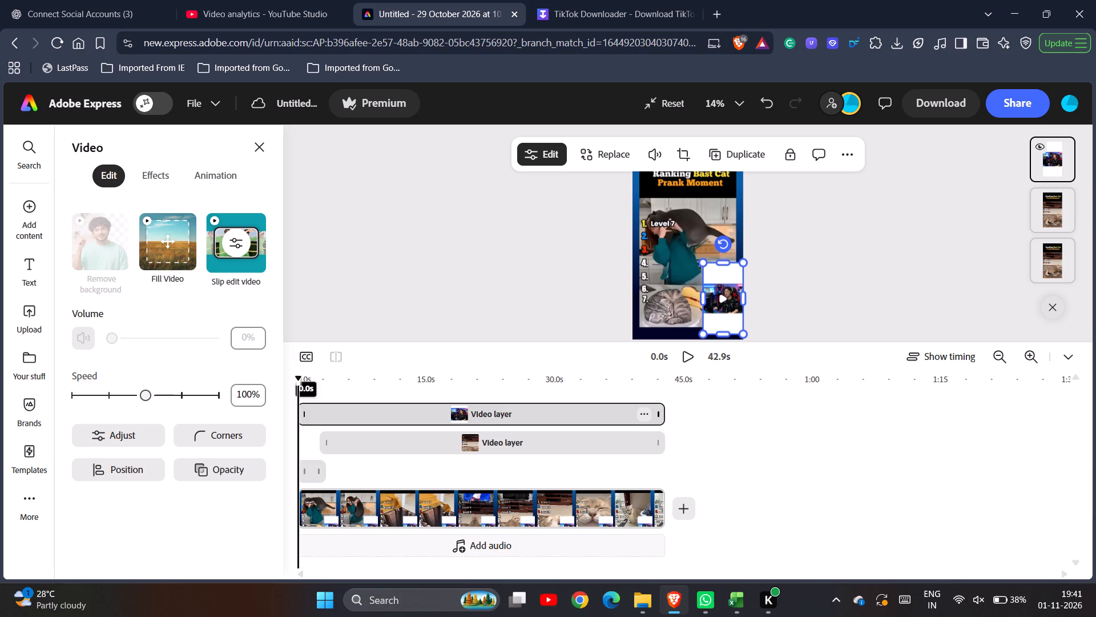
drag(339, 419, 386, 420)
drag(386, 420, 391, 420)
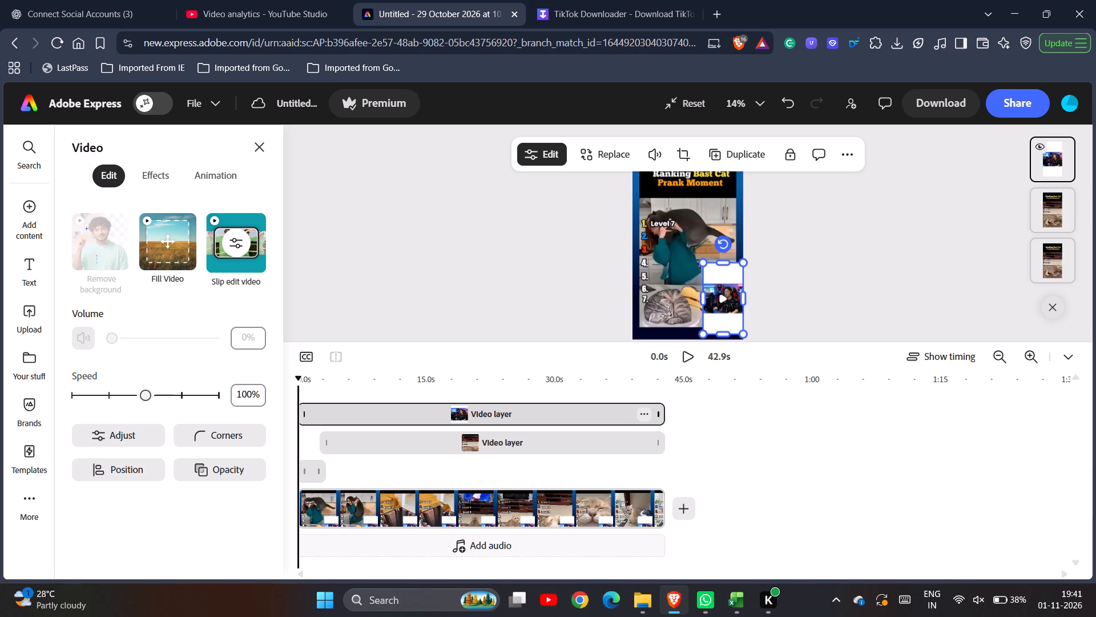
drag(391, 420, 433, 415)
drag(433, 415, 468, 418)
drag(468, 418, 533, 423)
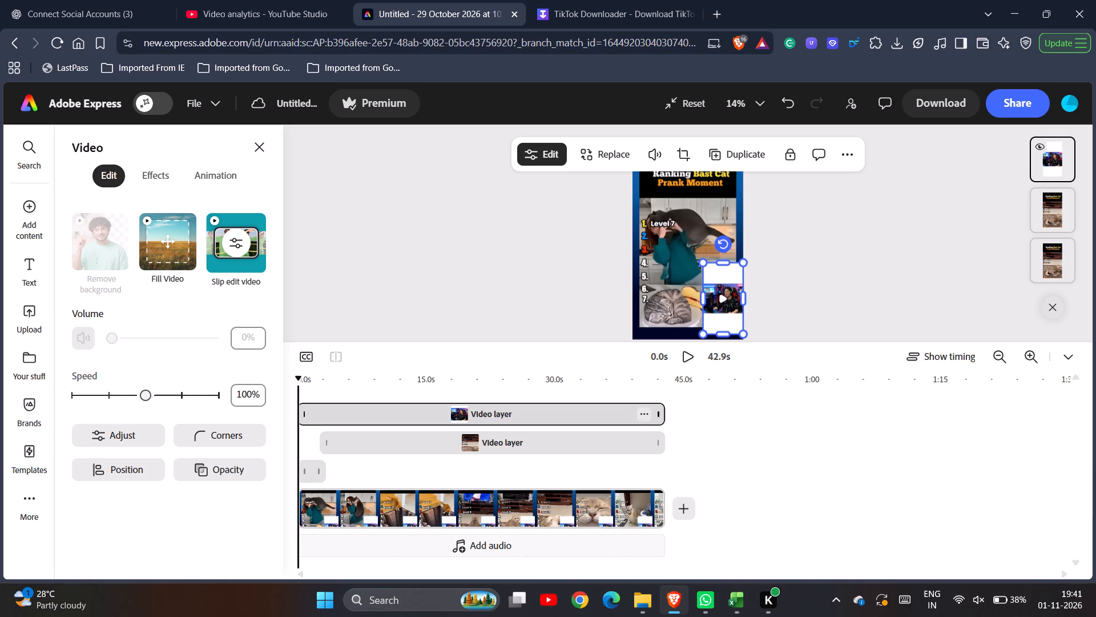
Deselect the gamer video and briefly play the page from 0.0 s.
click(547, 314)
click(688, 359)
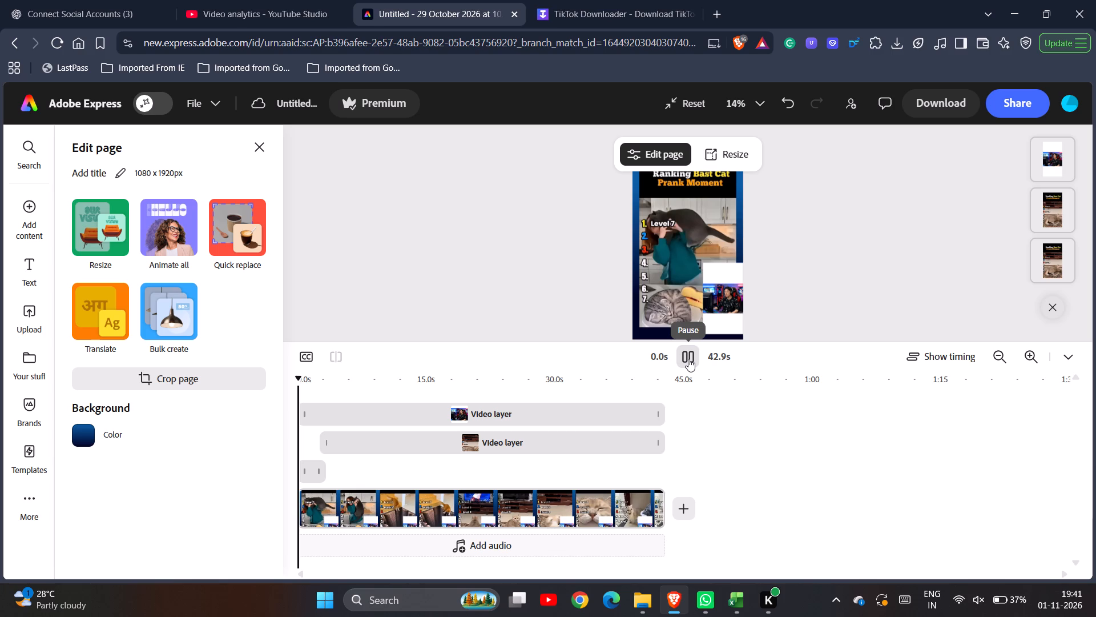
click(688, 359)
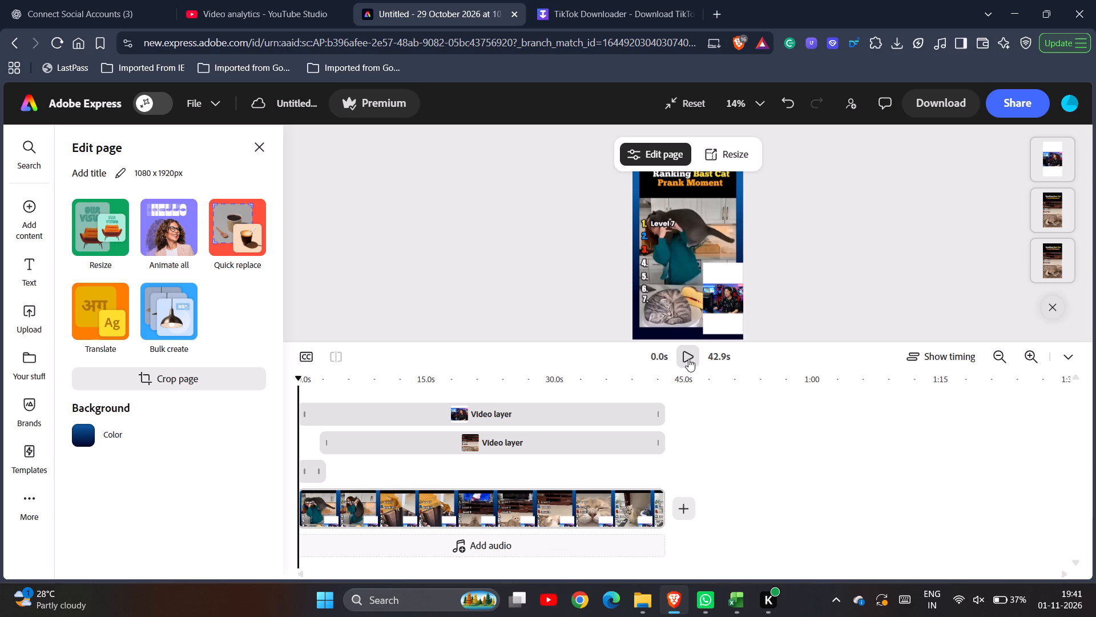
Enlarge the cut-out gamer video to about half the page width and move it down into the page's lower-right corner.
click(712, 305)
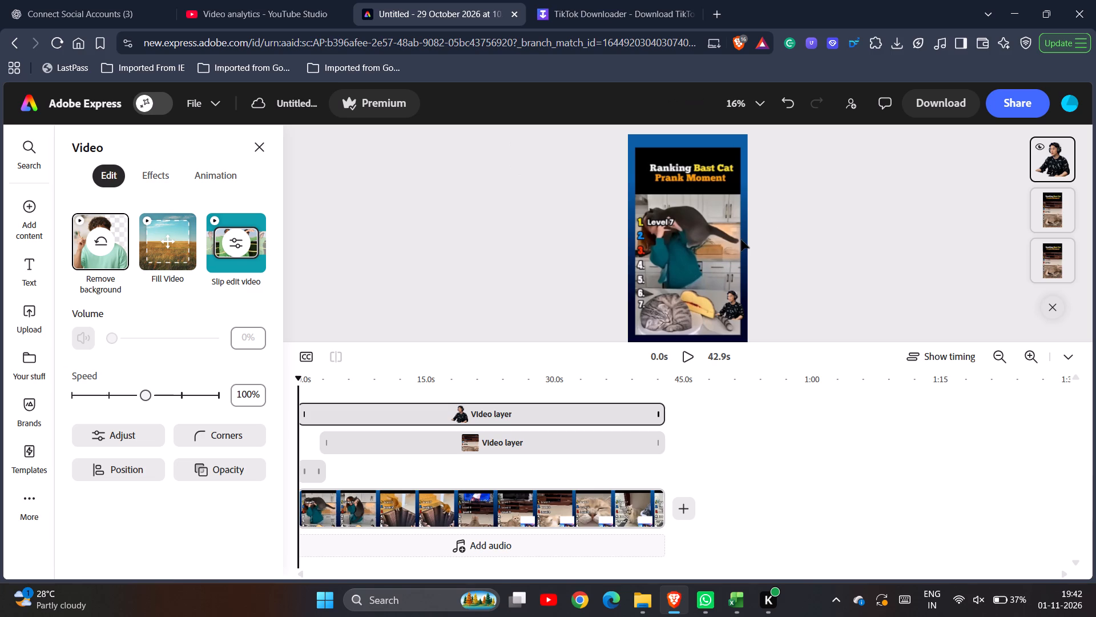
click(738, 301)
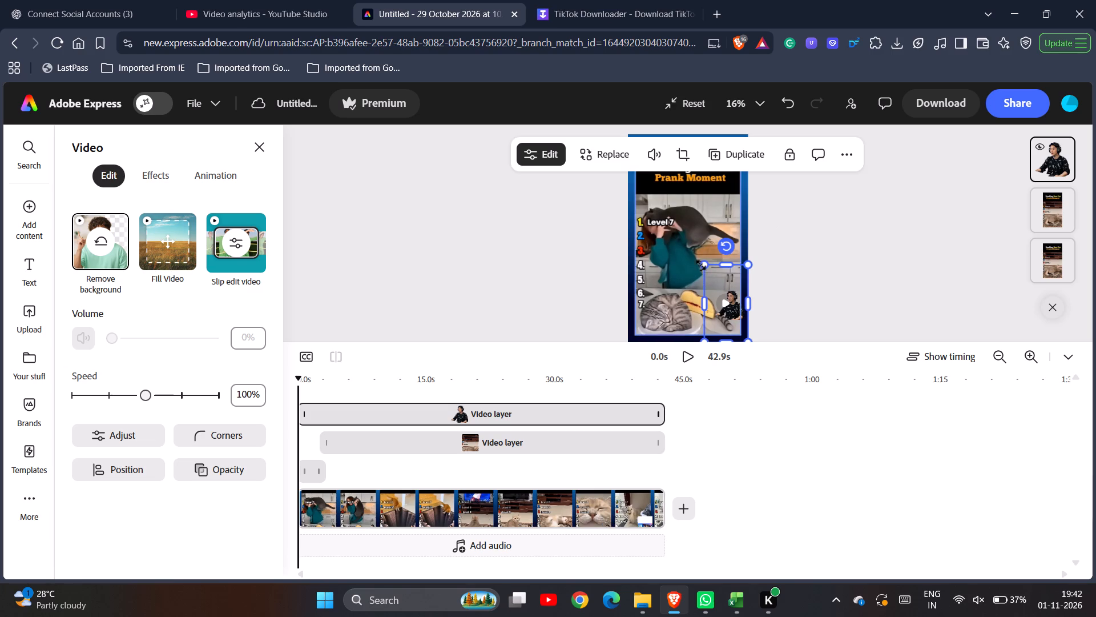
drag(703, 265, 674, 261)
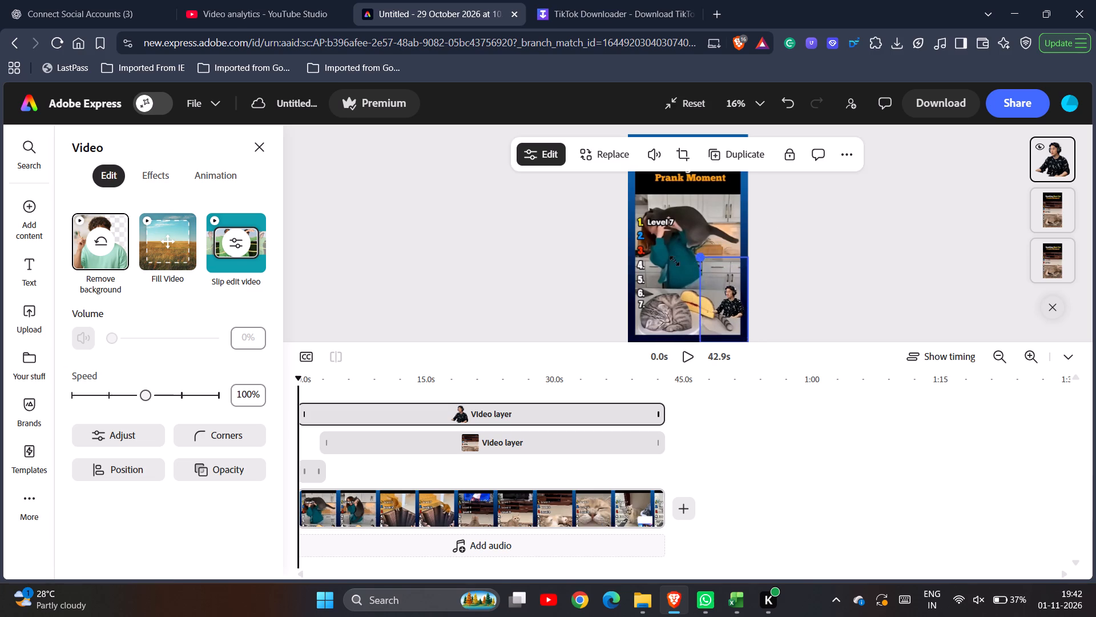
drag(674, 261, 643, 252)
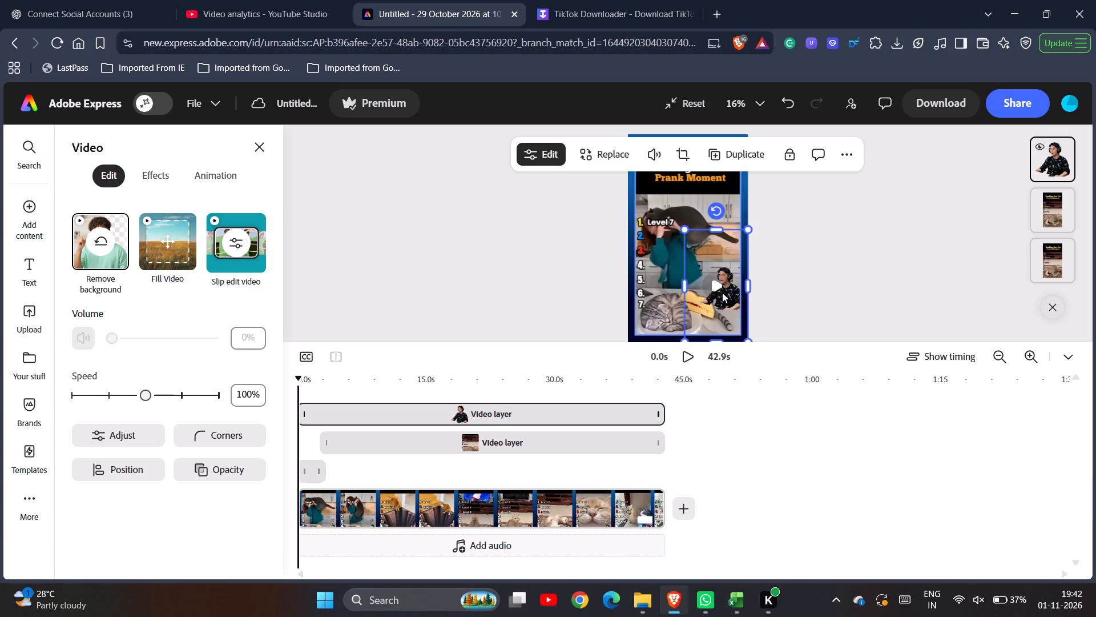
drag(734, 294, 736, 315)
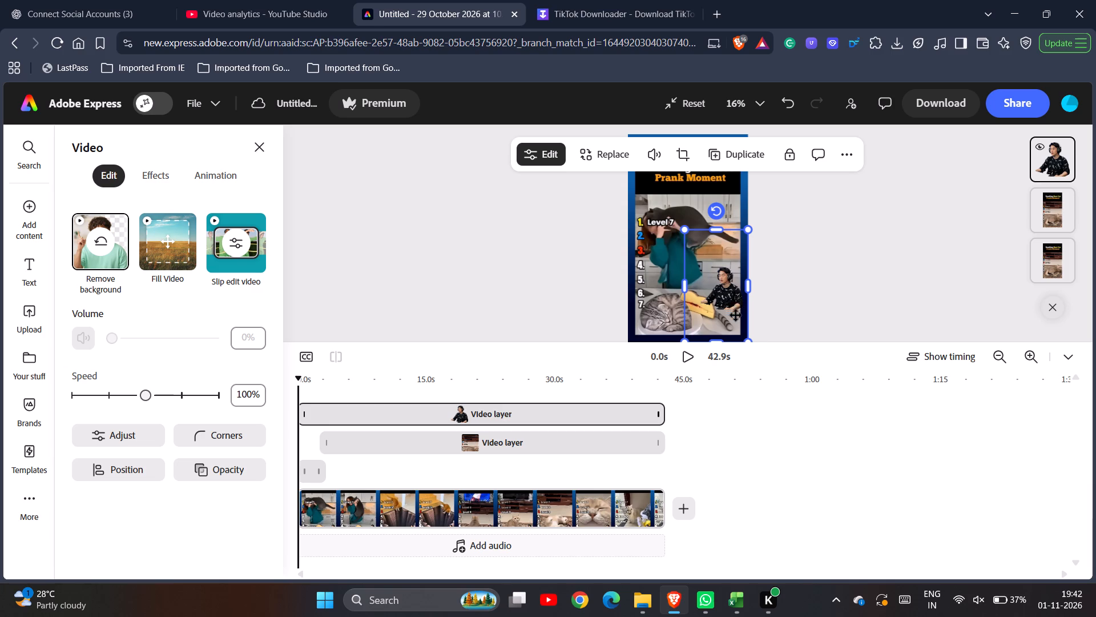
drag(736, 315, 736, 324)
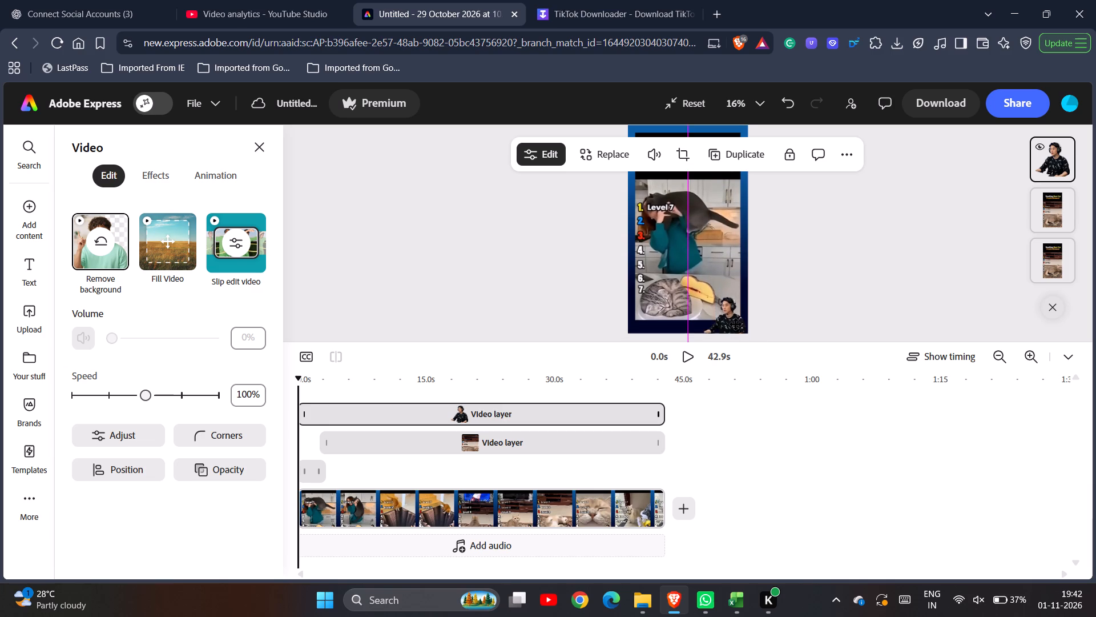
drag(736, 324, 733, 310)
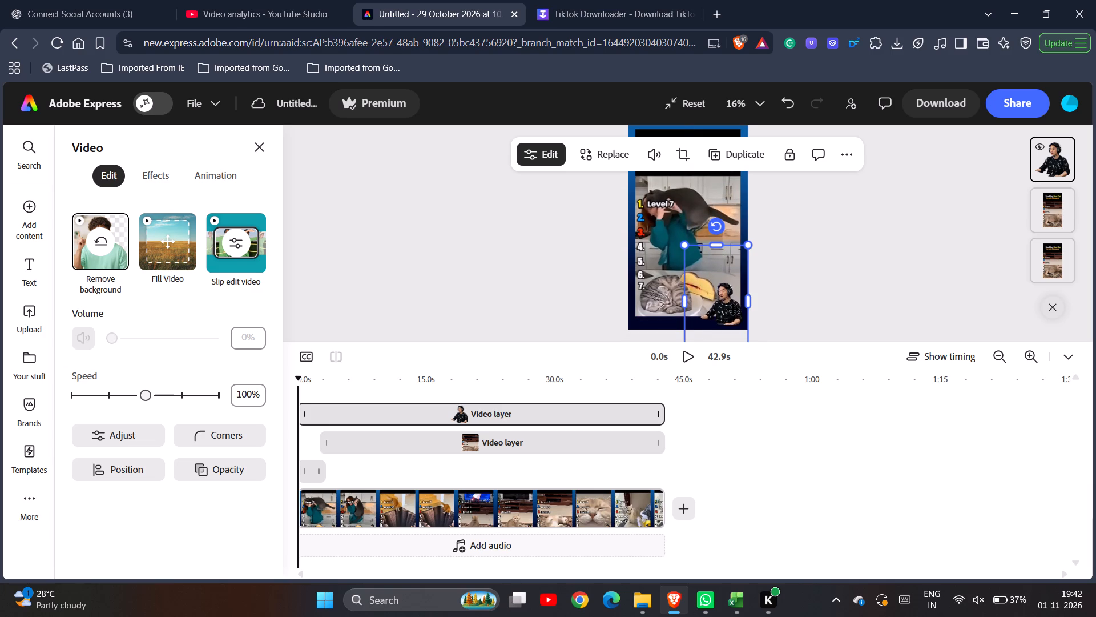
Rescale the gamer cut-out to about 60% of the page width, keeping it over the lower-right part of the page.
drag(686, 245, 639, 219)
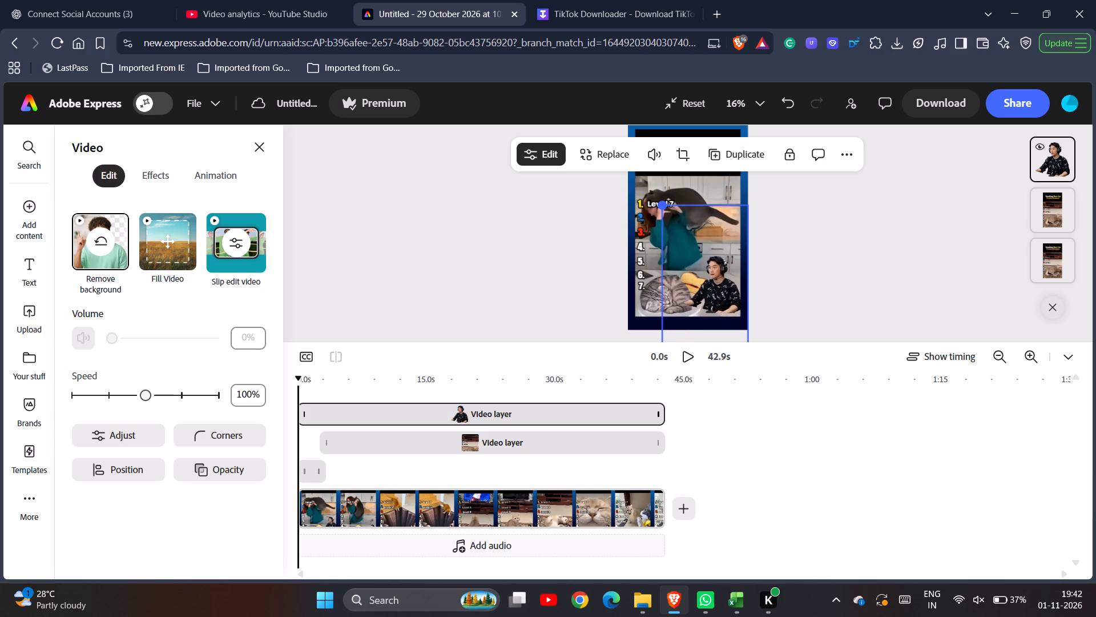
drag(639, 219, 638, 219)
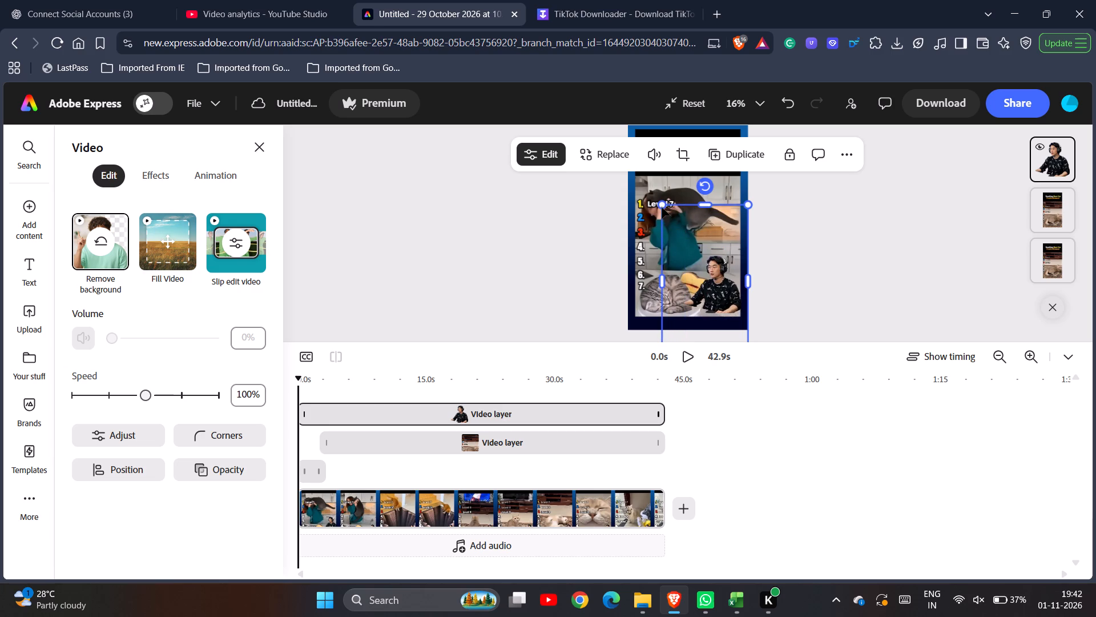
drag(660, 203, 654, 201)
drag(654, 201, 672, 213)
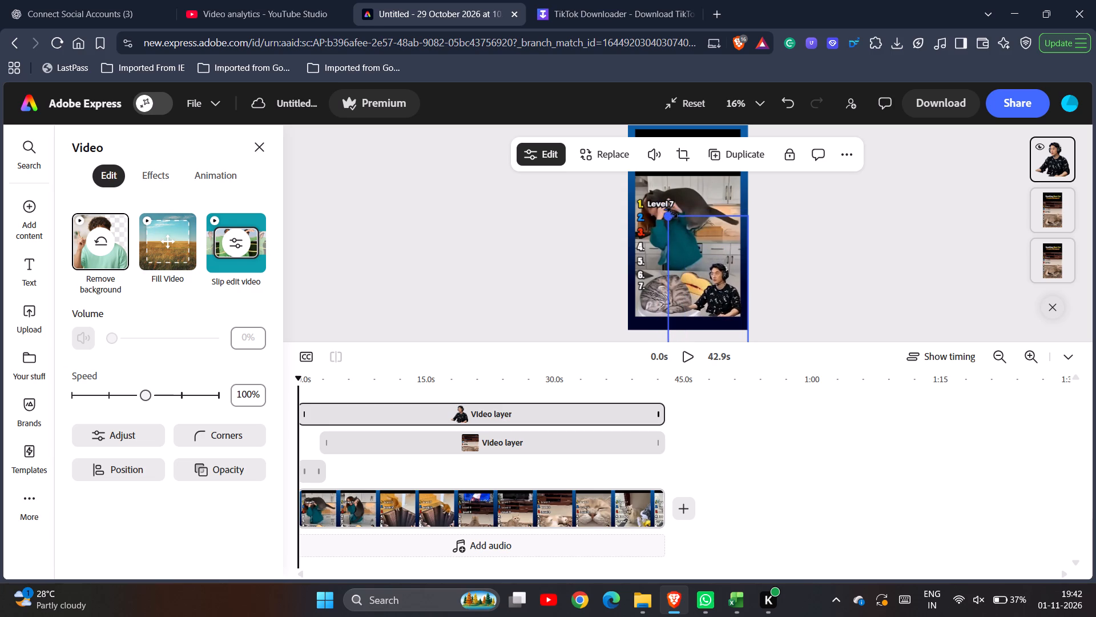
drag(672, 213, 679, 219)
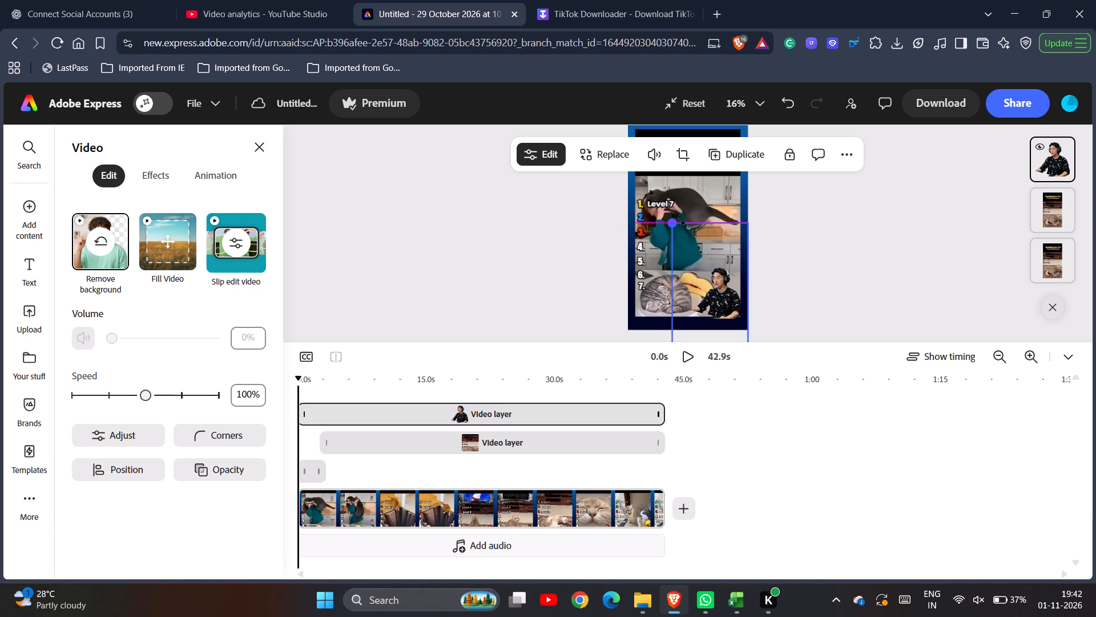
drag(679, 219, 682, 222)
Move the gamer cut-out right and down so it sits flush in the page's bottom-right corner.
drag(724, 287, 737, 300)
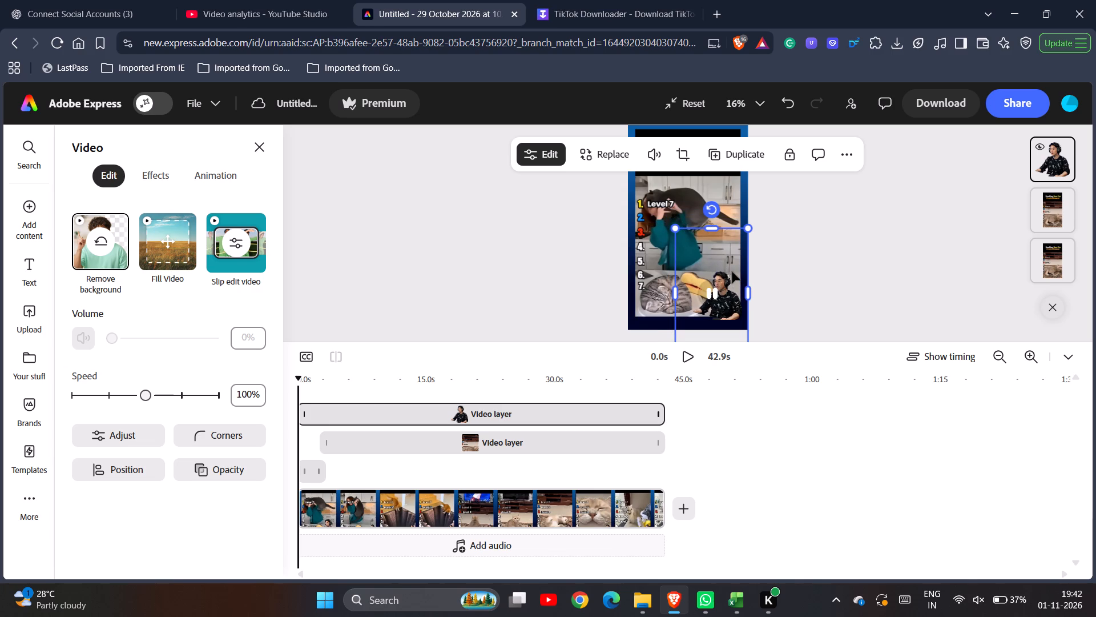
drag(732, 271, 740, 282)
click(784, 277)
click(729, 294)
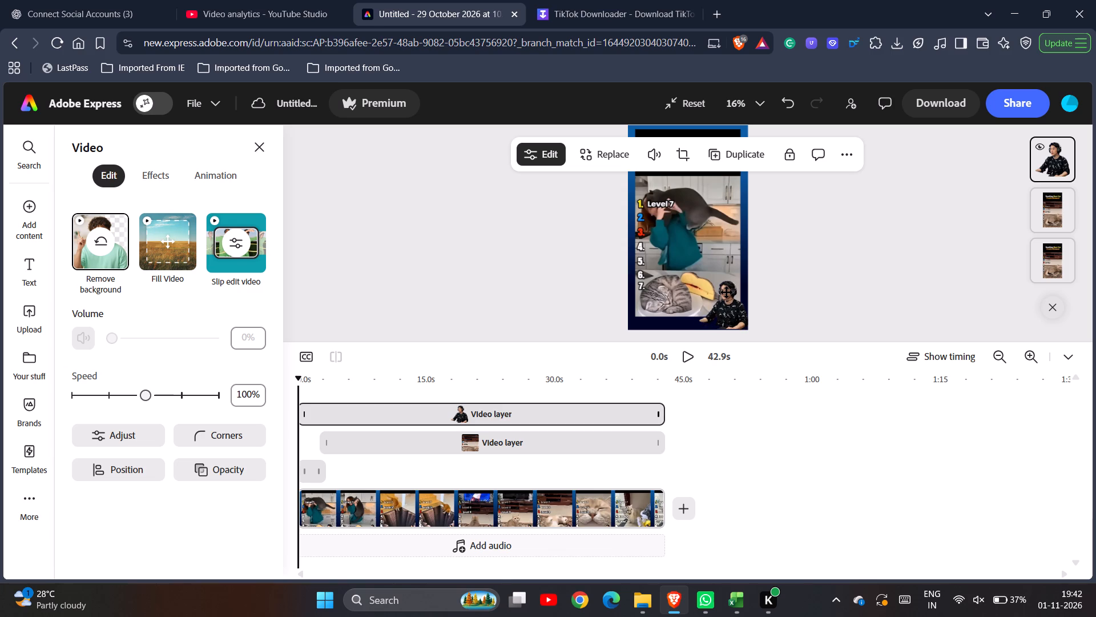
click(849, 299)
Trim about 3 s off the gamer layer's end and shift the layer to start at 3.0 s.
click(454, 416)
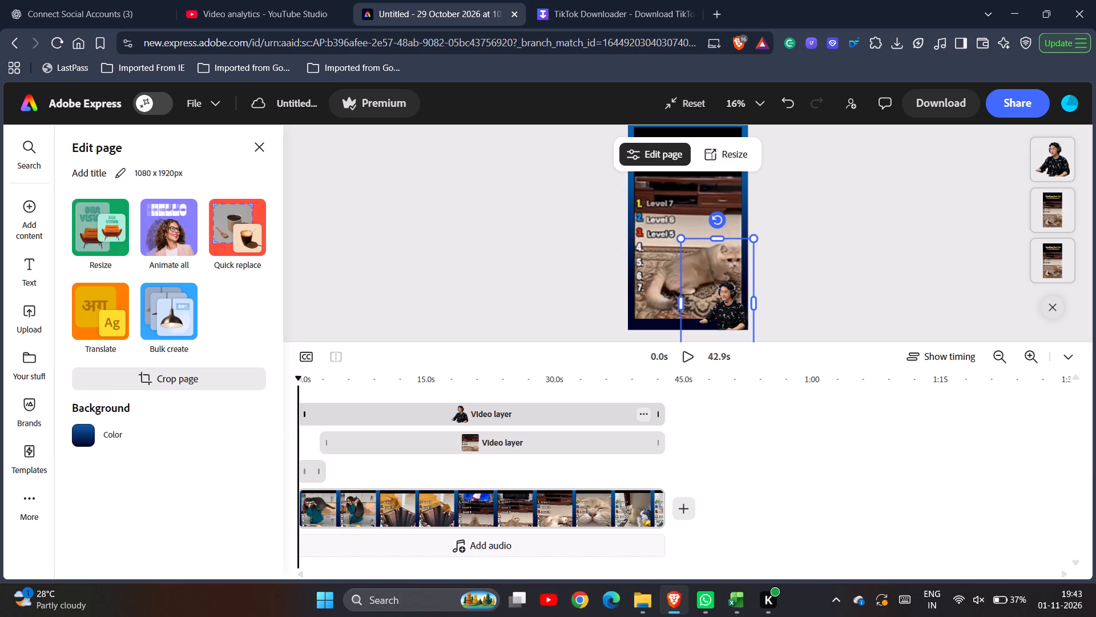
drag(441, 411, 480, 417)
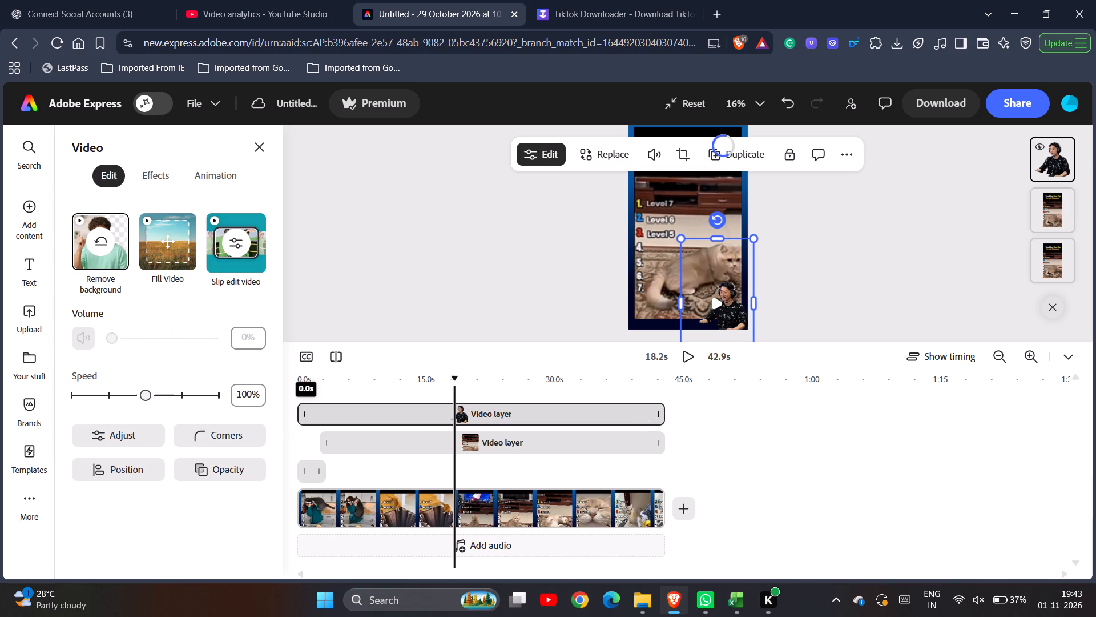
drag(480, 417, 499, 417)
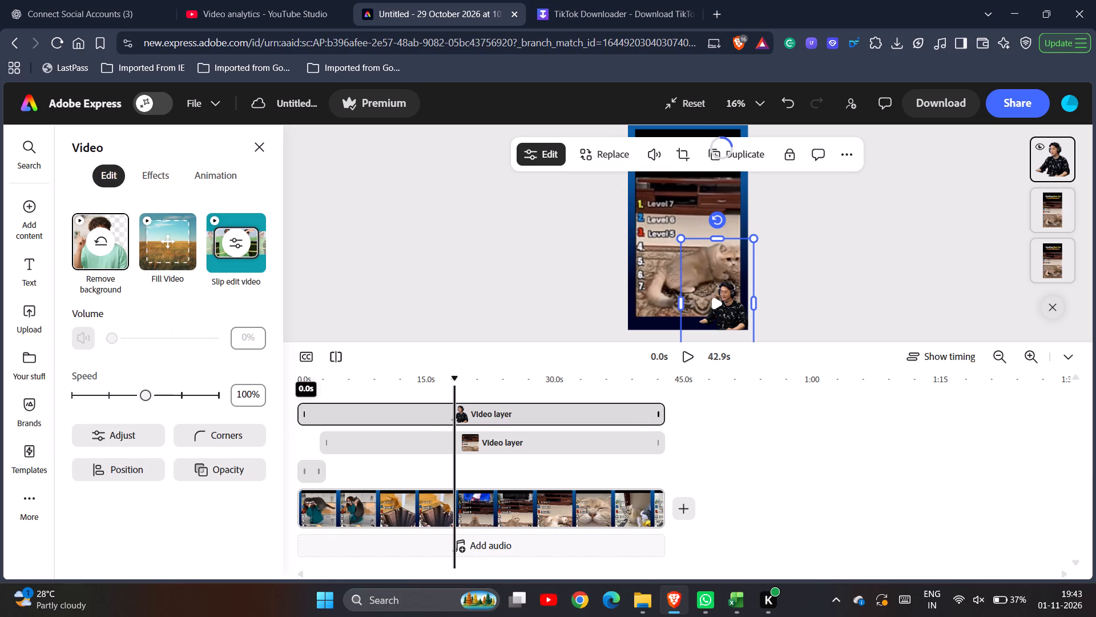
drag(656, 420, 631, 424)
drag(554, 422, 554, 422)
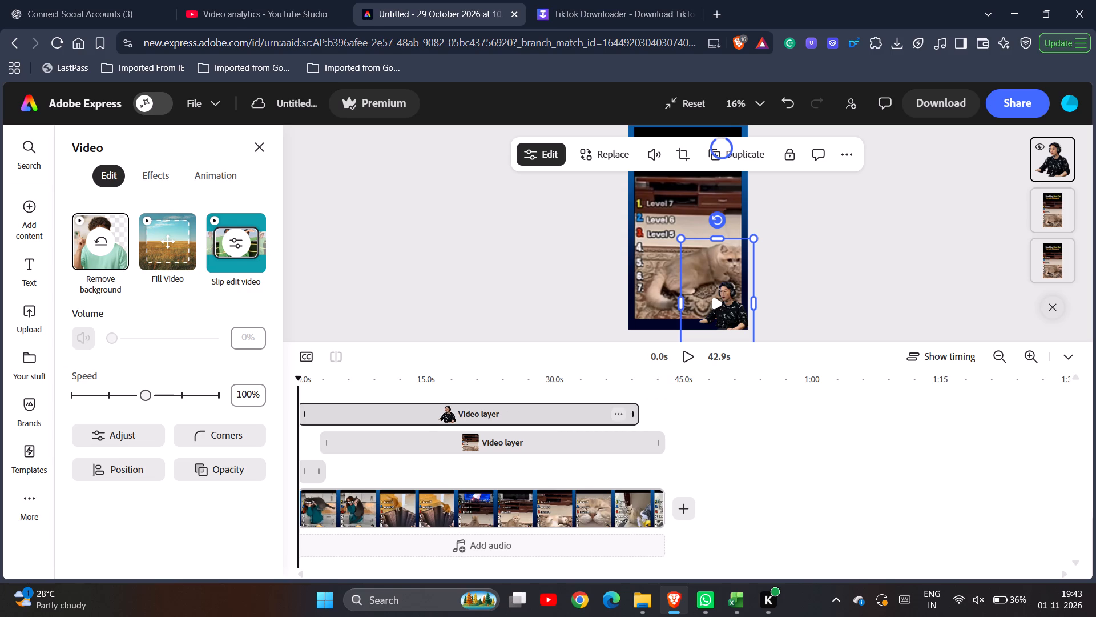
drag(554, 422, 601, 421)
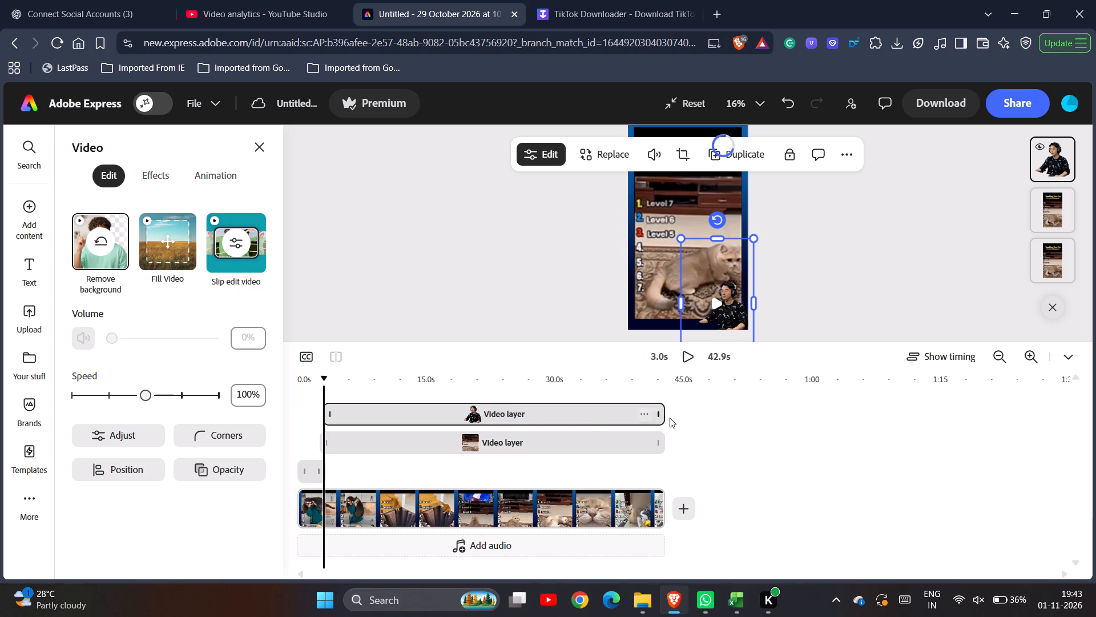
Nudge the gamer layer earlier so it starts just before the other long video layer.
drag(513, 418, 511, 418)
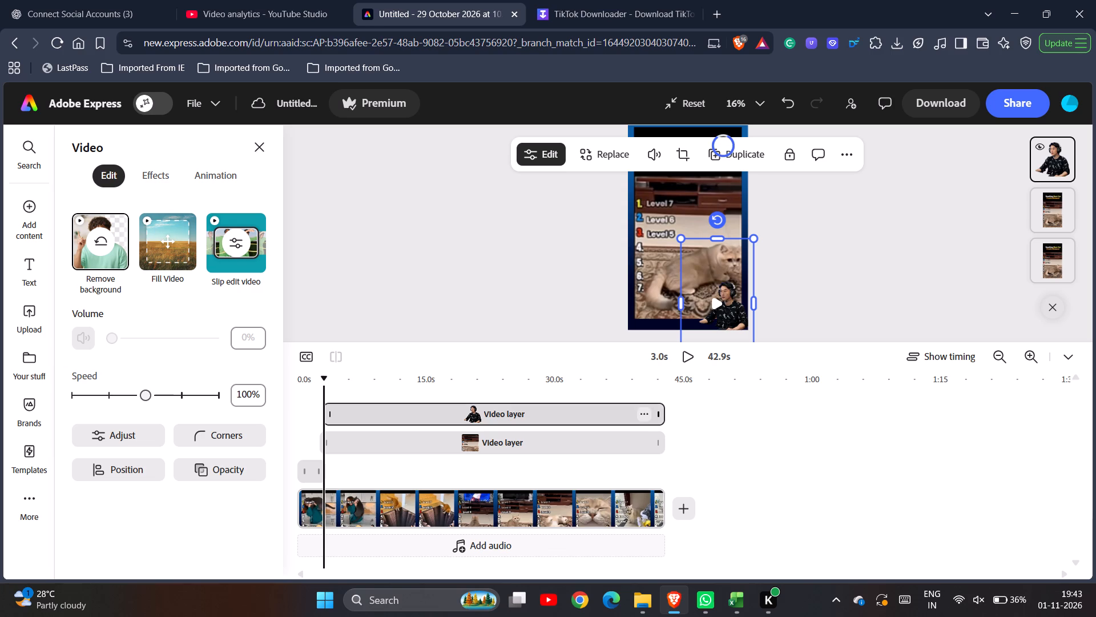
drag(511, 418, 506, 418)
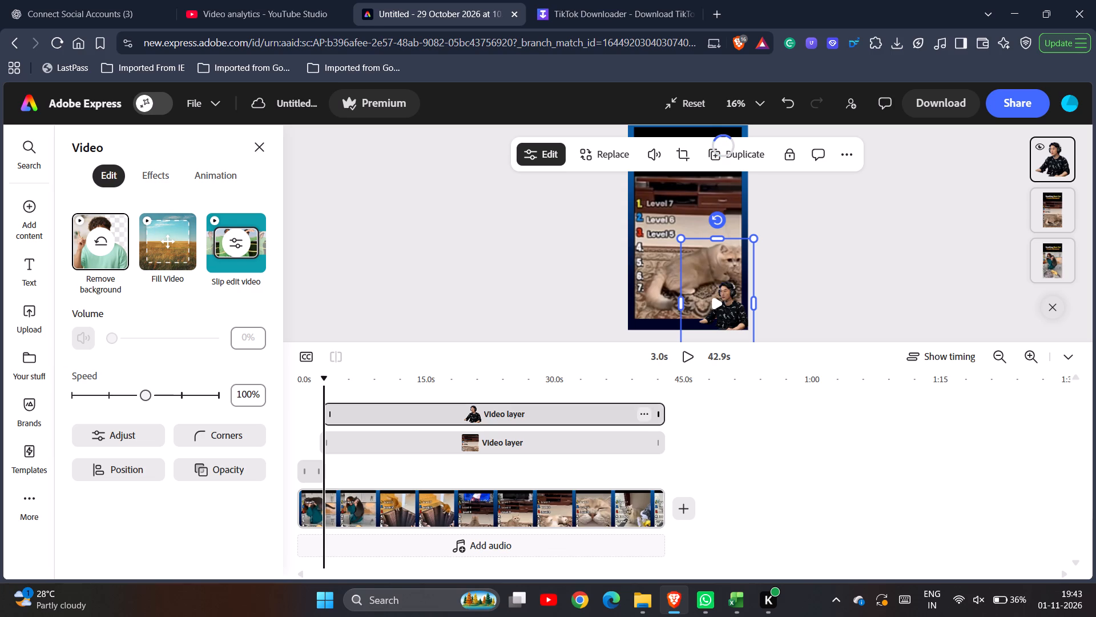
drag(506, 418, 505, 418)
drag(505, 418, 502, 418)
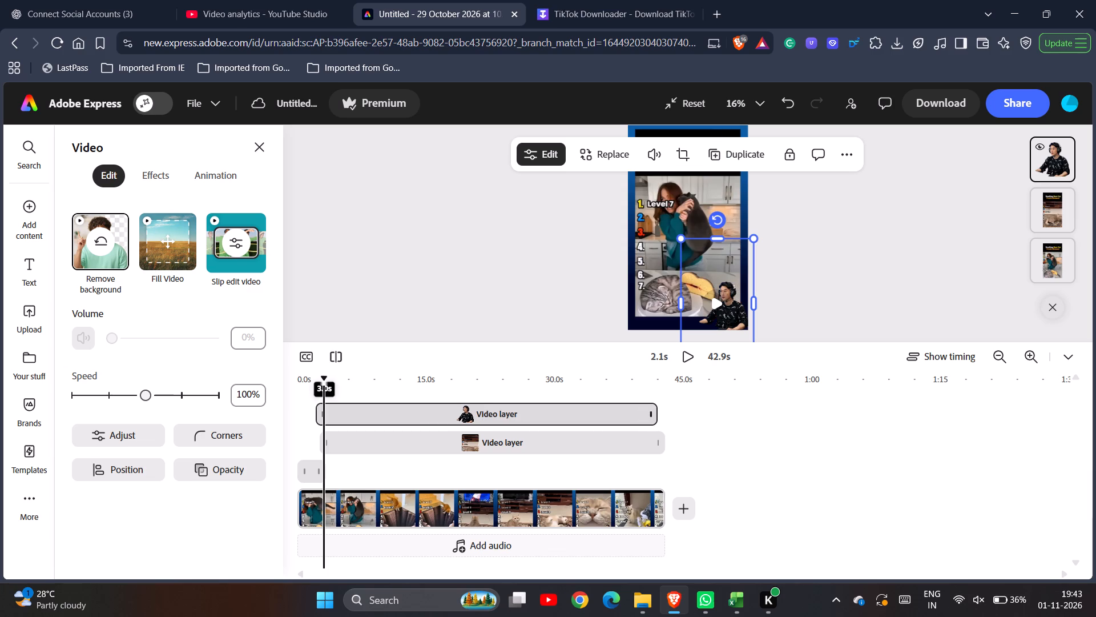
drag(502, 418, 505, 418)
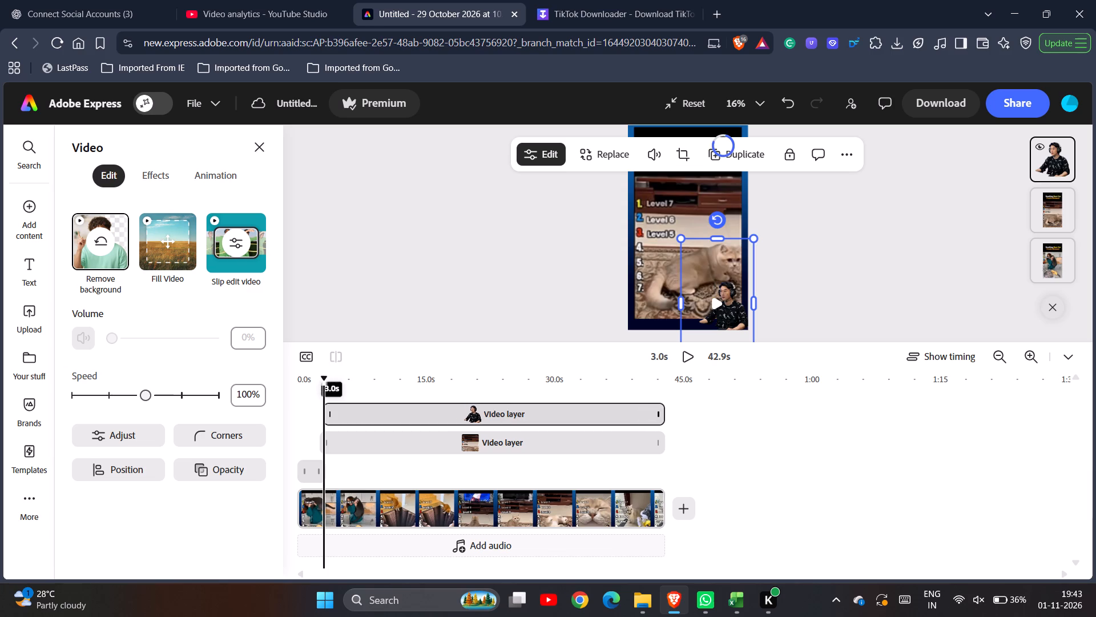
drag(505, 418, 503, 418)
click(503, 418)
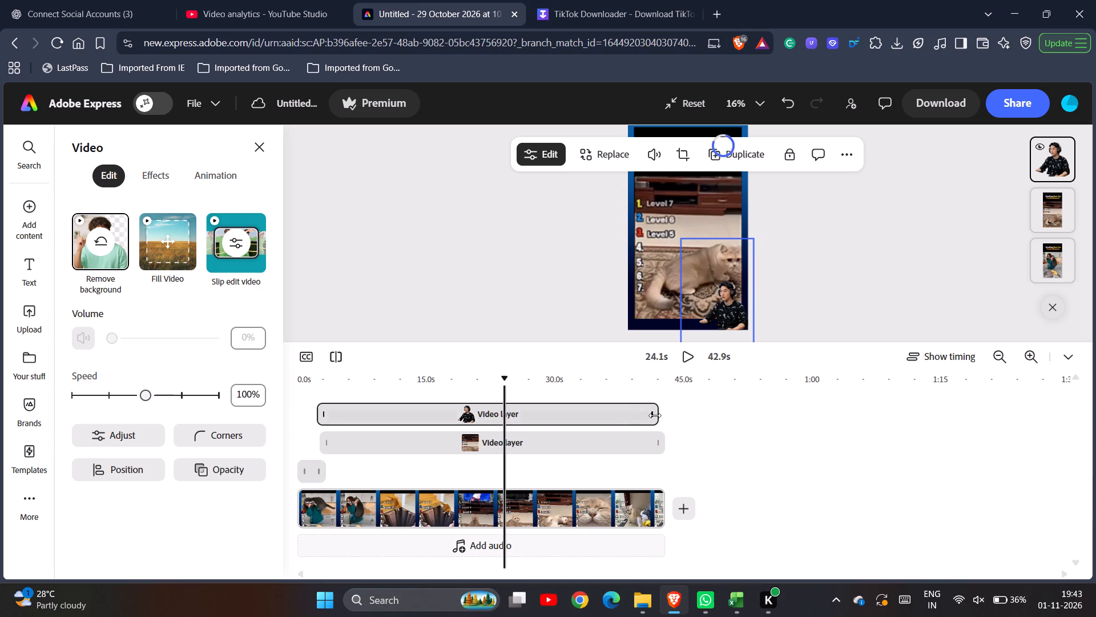
Extend the gamer layer's end to the page's end and trim its start to 2.6 s, matching the video layer below.
drag(653, 414, 665, 414)
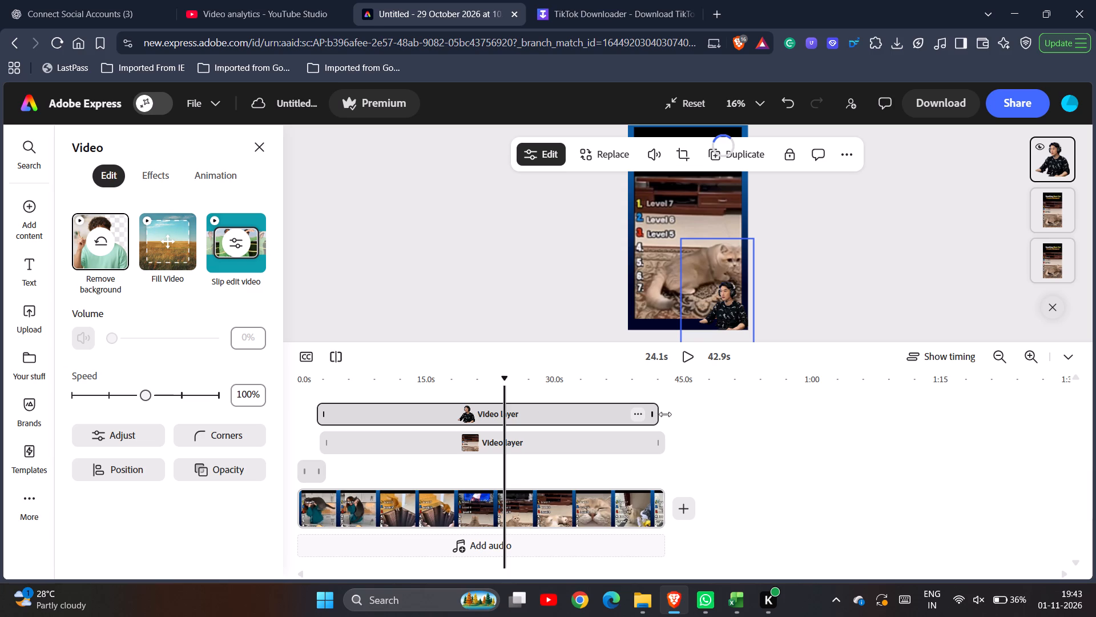
drag(665, 414, 684, 414)
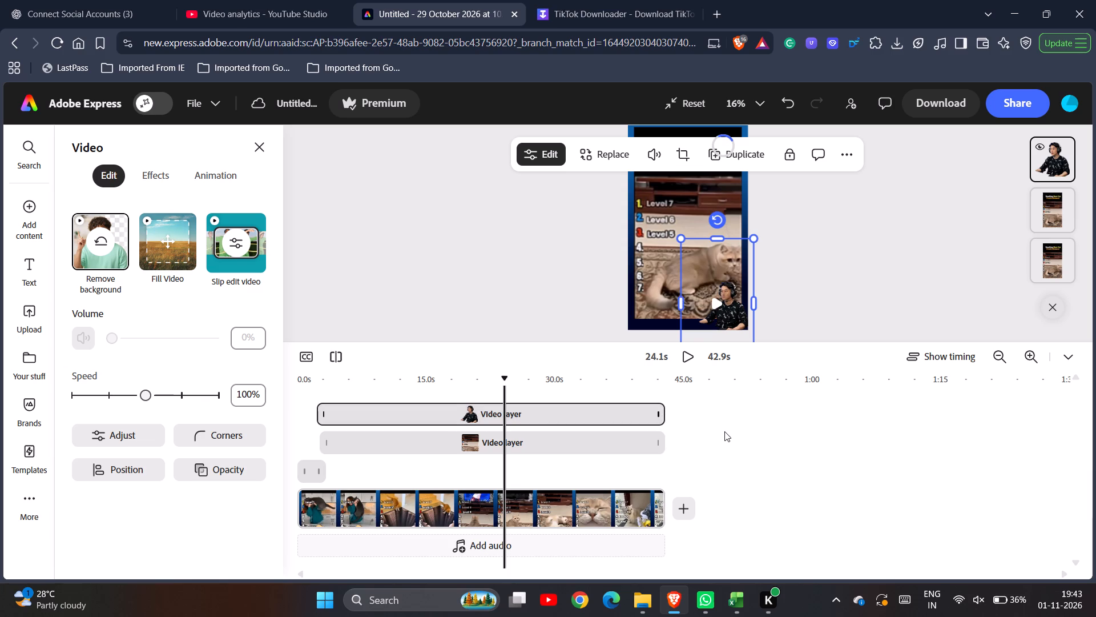
click(326, 414)
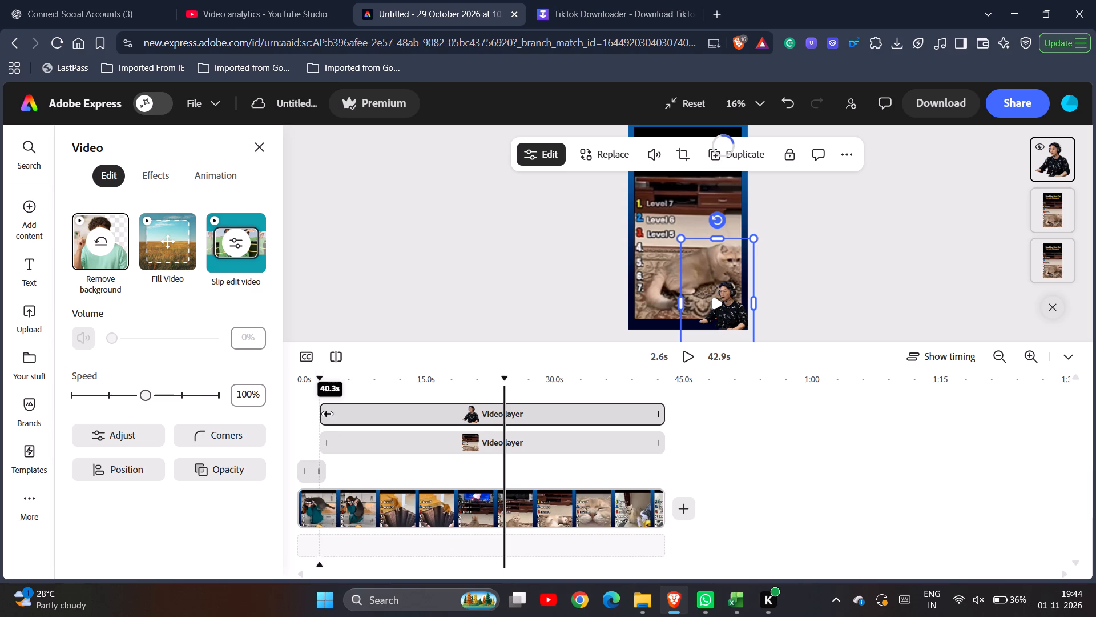
click(716, 424)
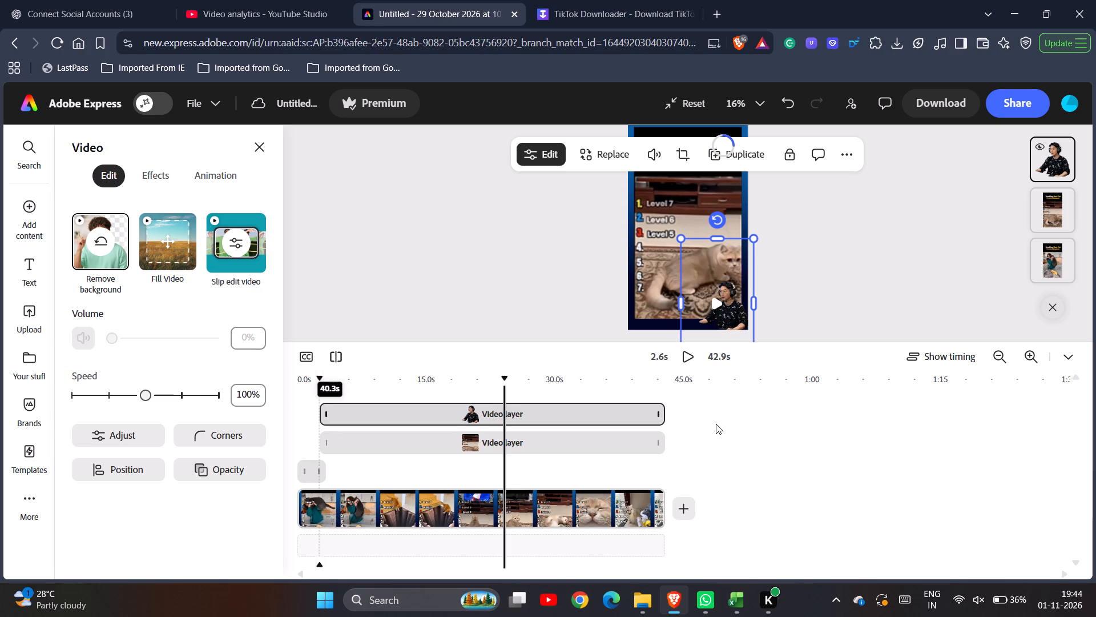